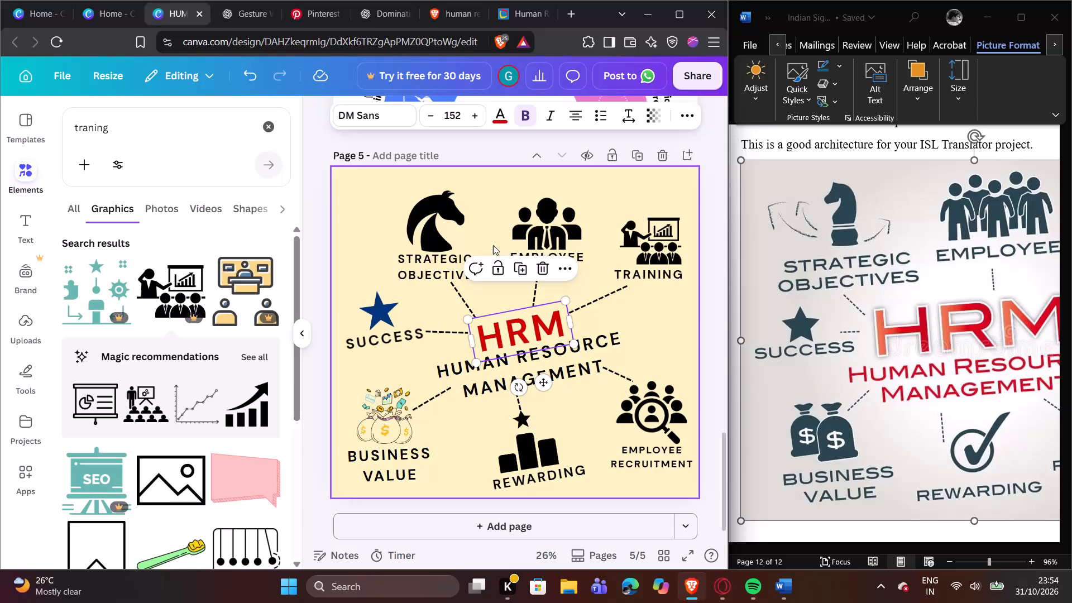
Lock page 5, the finished HRM diagram page.
click(489, 198)
click(487, 151)
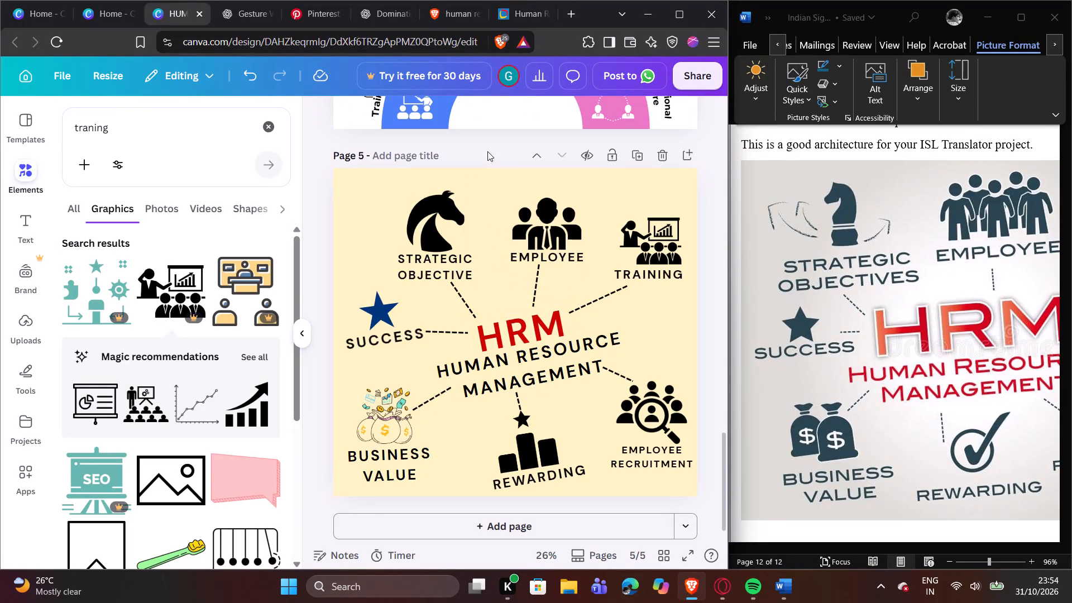
click(613, 154)
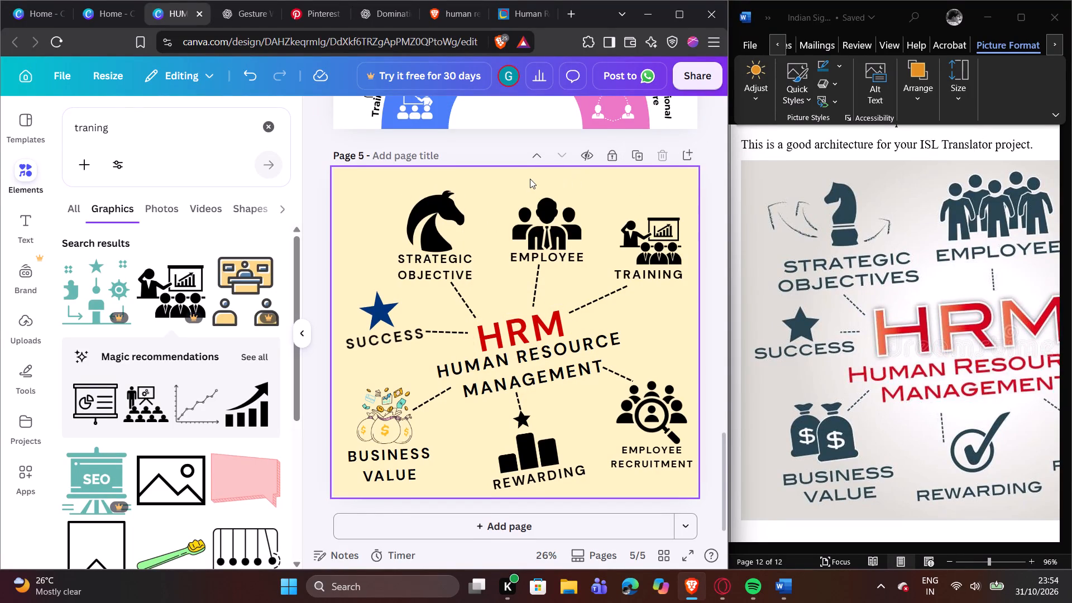
Add a new blank page after page 5 of the design.
scroll(530, 179, down, 4)
click(501, 516)
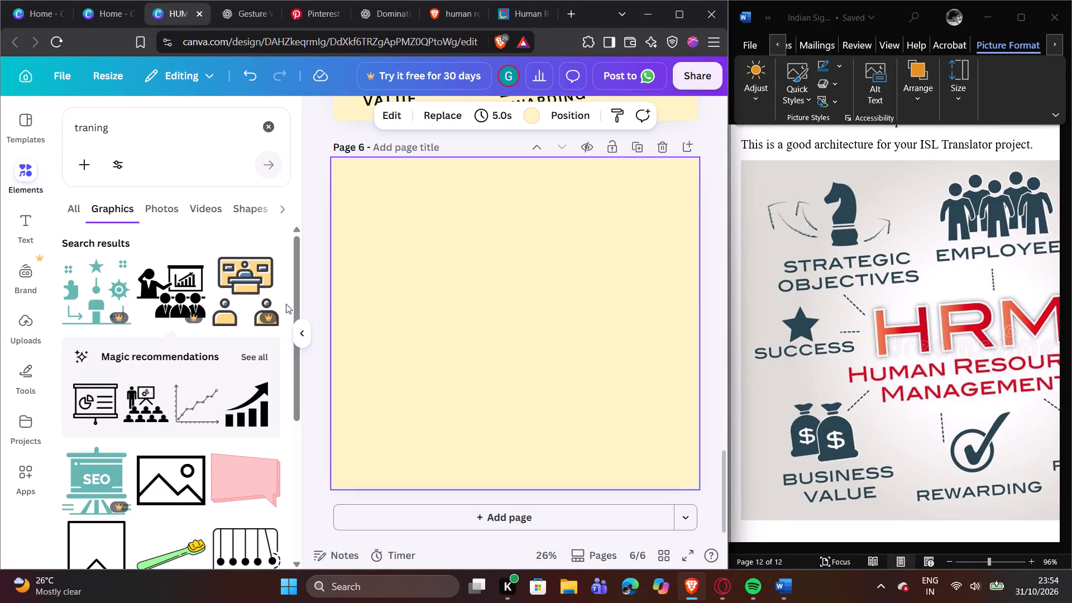
Switch to the human resource management diagram image search and close the neighbouring human resources tab.
click(472, 7)
click(540, 13)
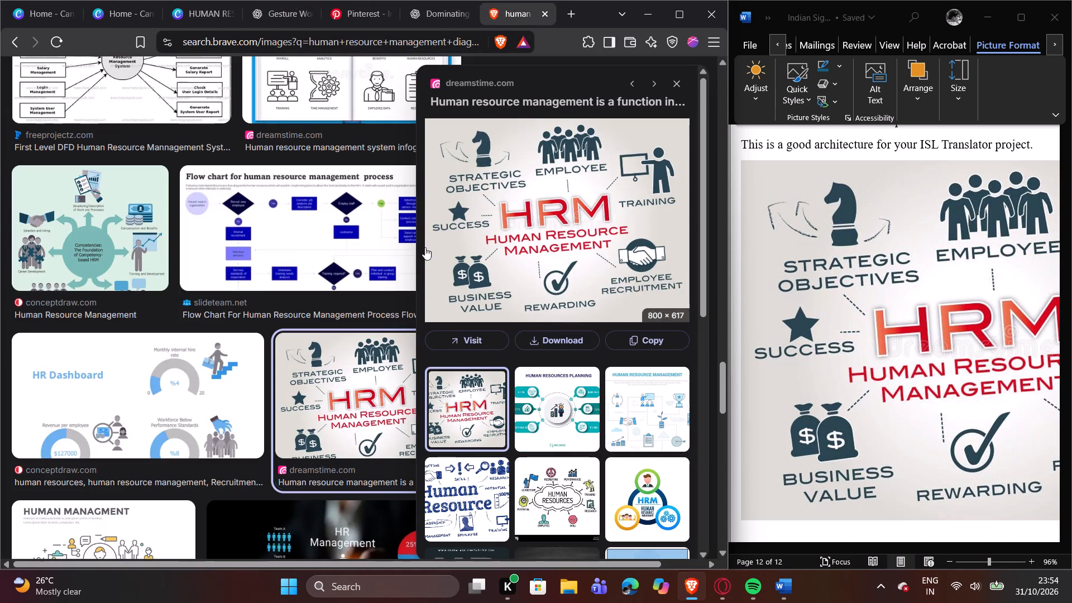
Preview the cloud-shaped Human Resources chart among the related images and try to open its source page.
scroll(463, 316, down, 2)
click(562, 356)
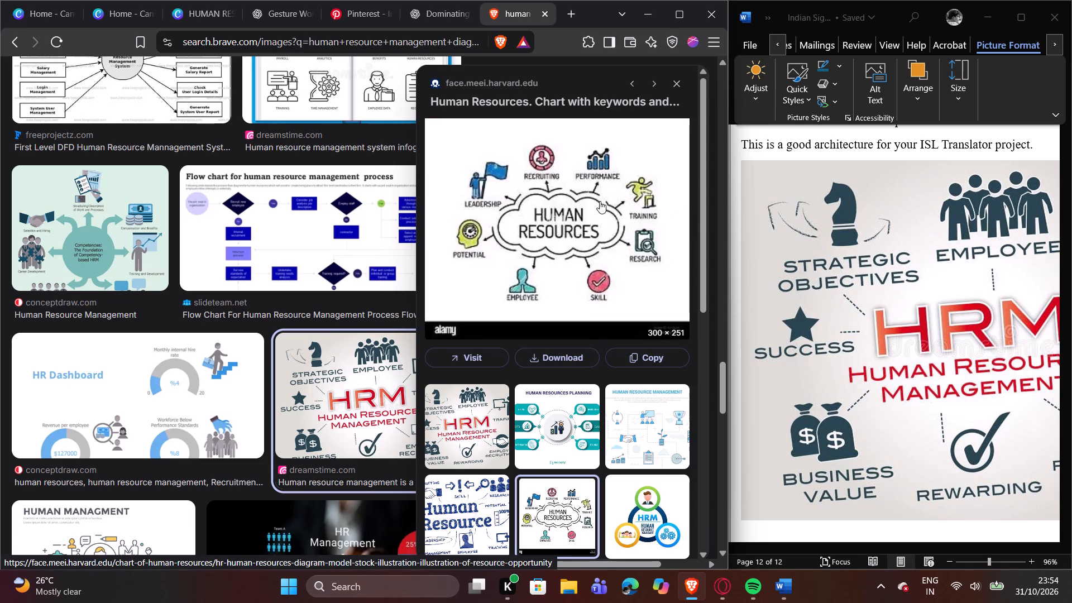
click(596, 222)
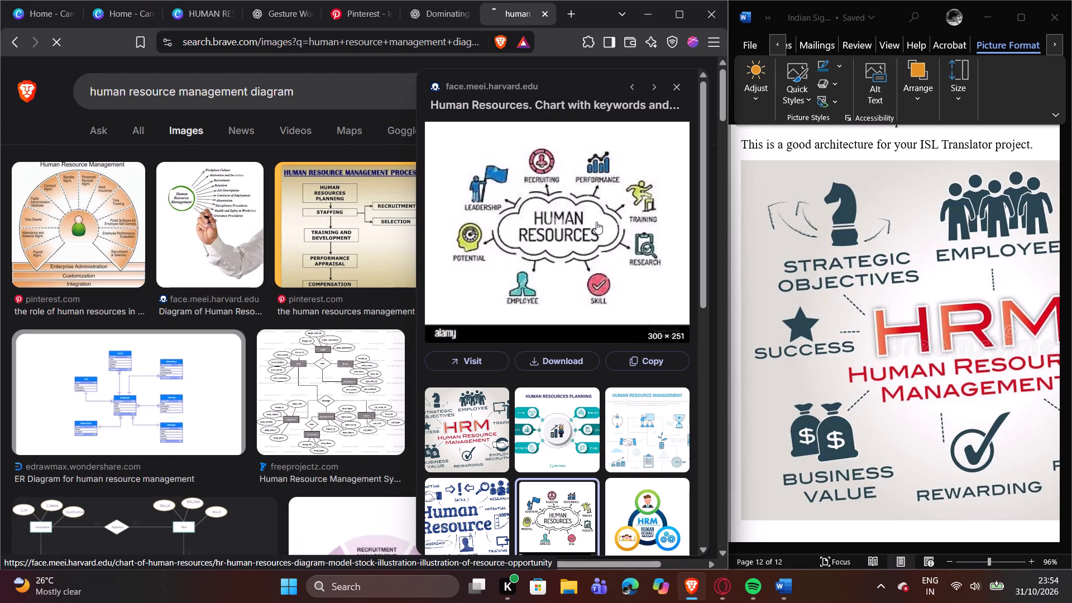
In the Word document, delete the HRM reference picture below the ISL Translator project line.
click(918, 258)
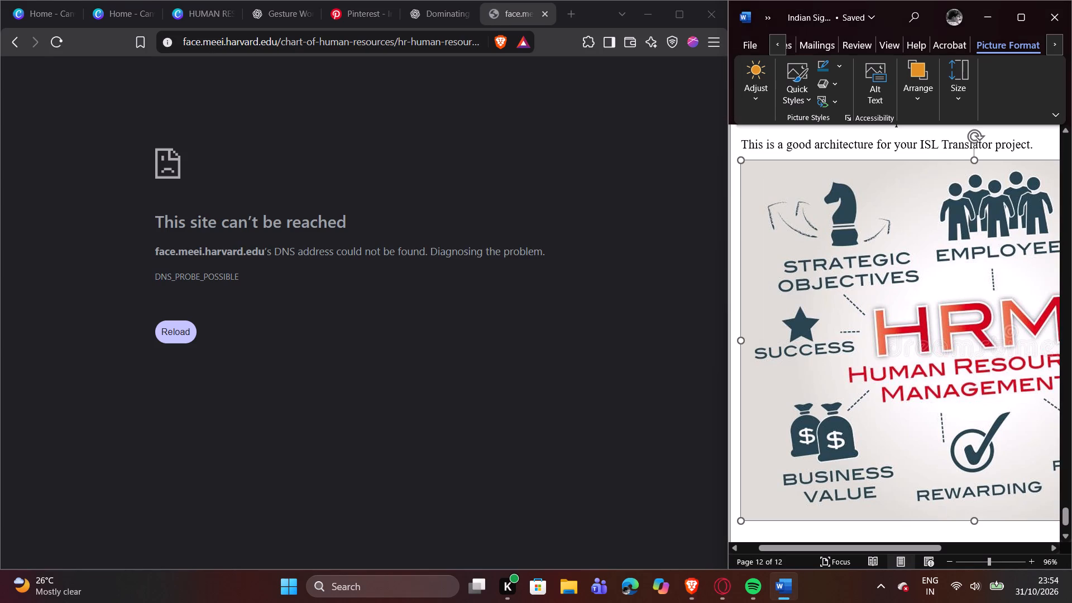
key(BackSpace)
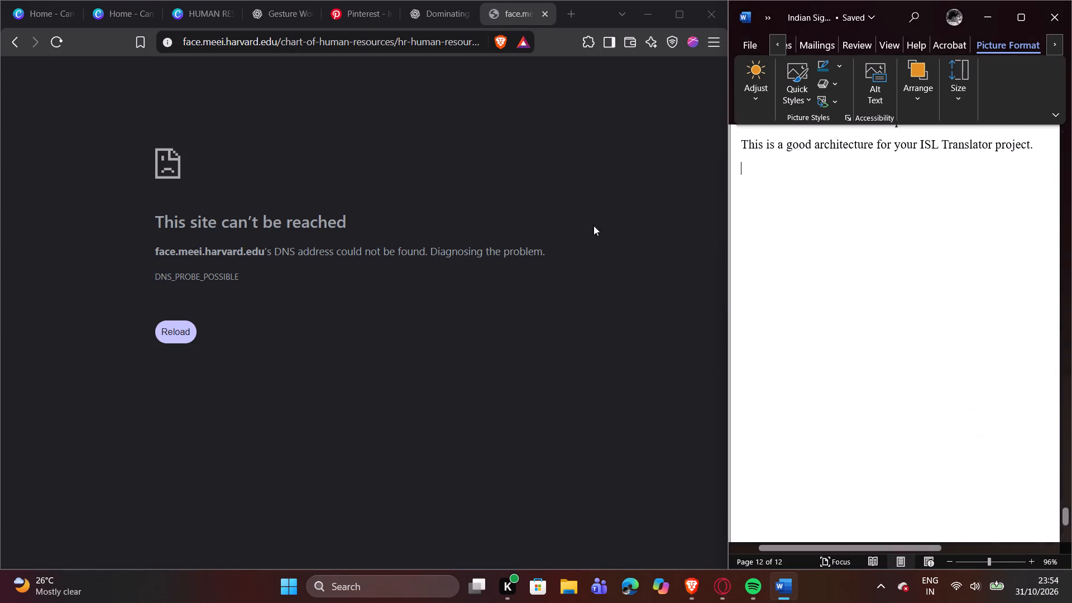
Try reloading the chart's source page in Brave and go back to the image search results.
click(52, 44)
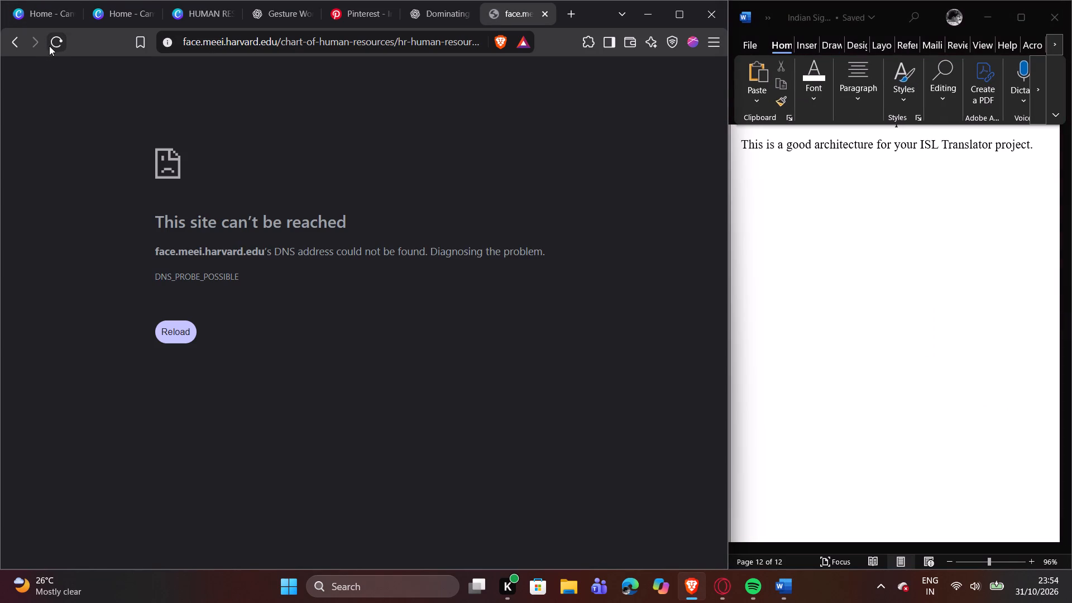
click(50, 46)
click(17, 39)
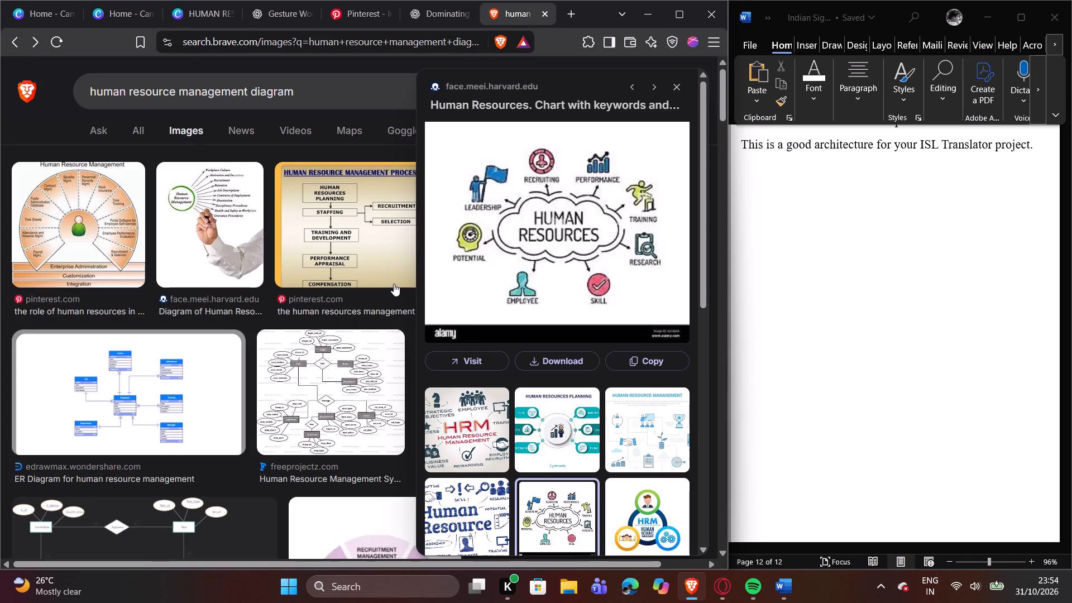
Find the circular Human Resources diagram with eight coloured icon loops among the related images and copy it.
scroll(545, 418, down, 2)
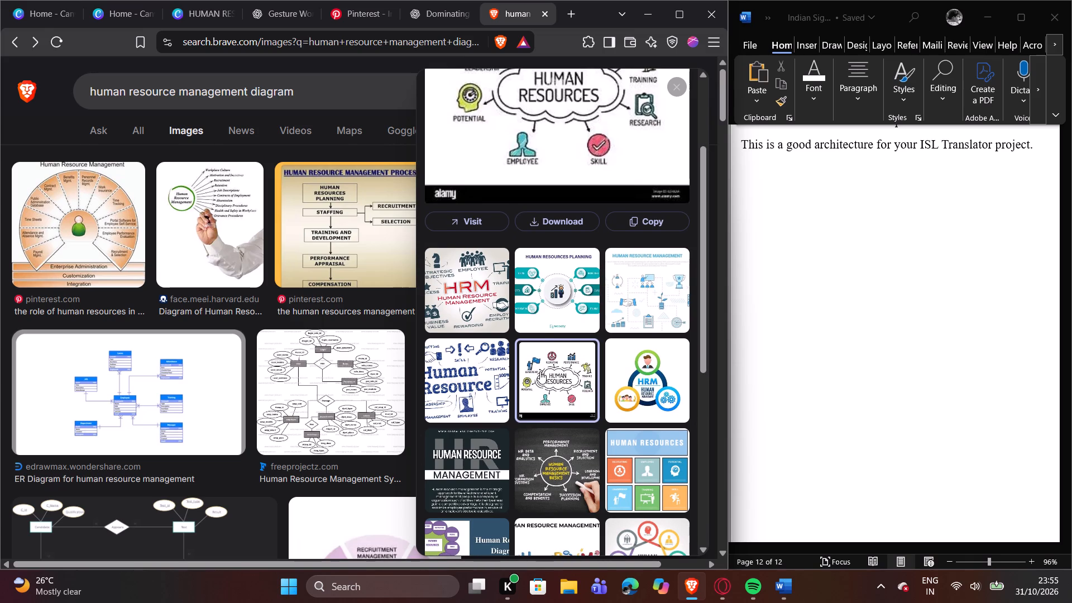
scroll(575, 389, down, 2)
click(448, 243)
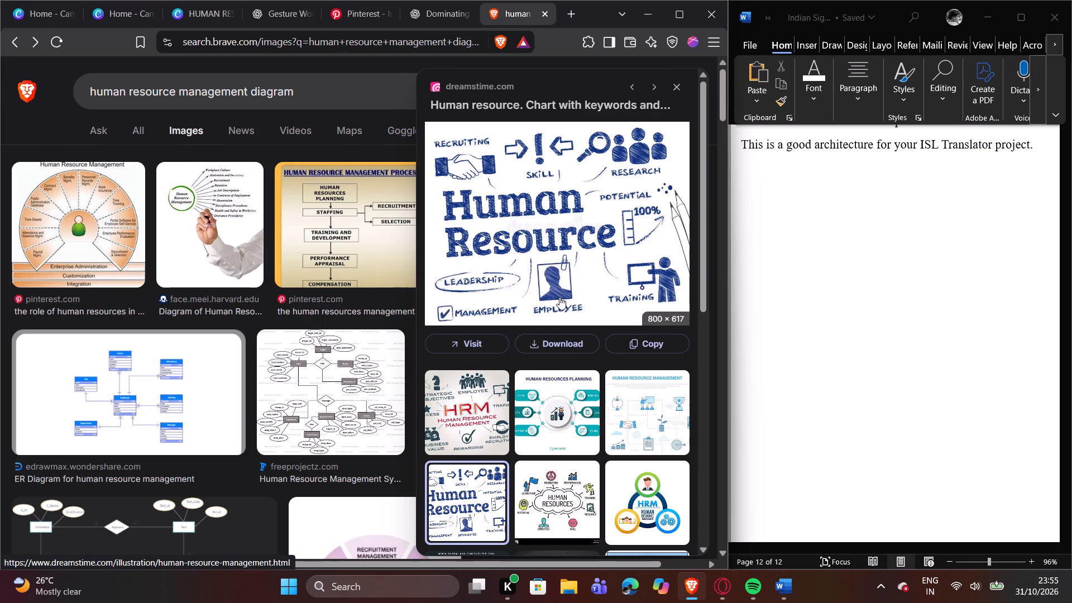
scroll(559, 297, down, 6)
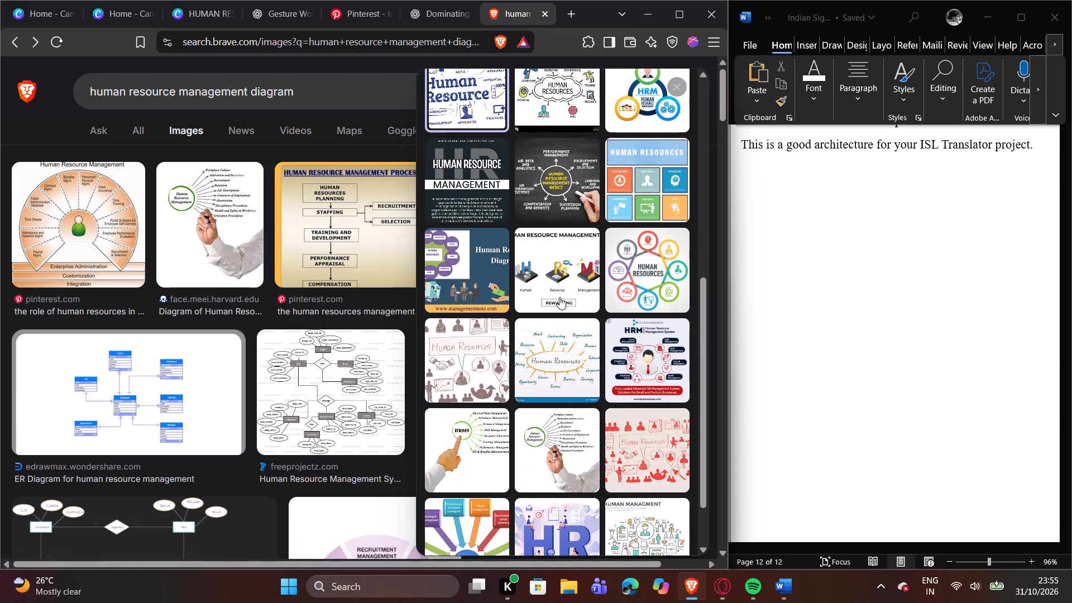
click(652, 254)
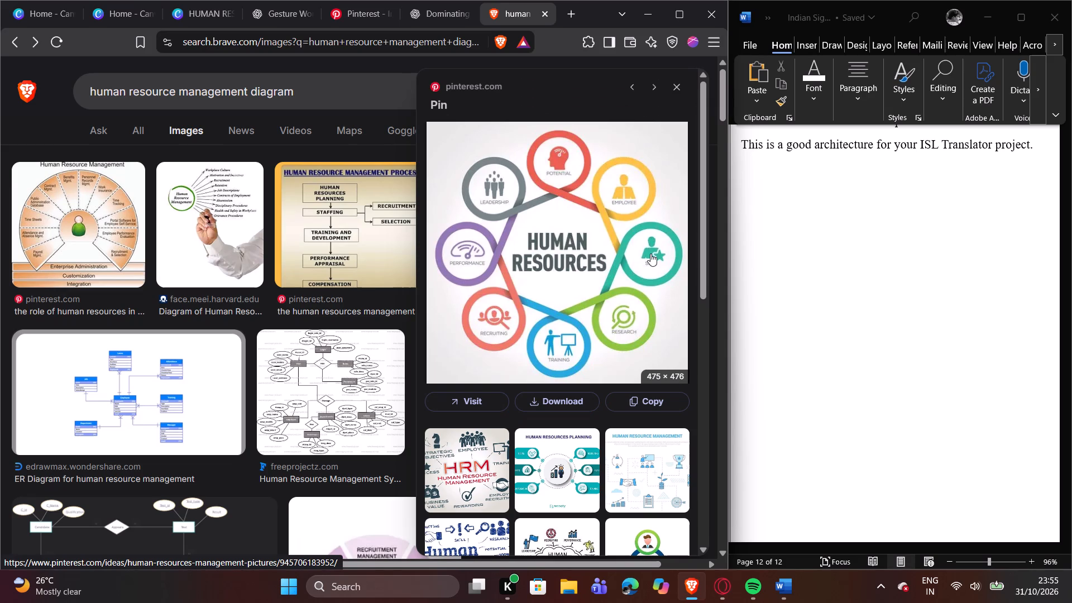
right_click(569, 234)
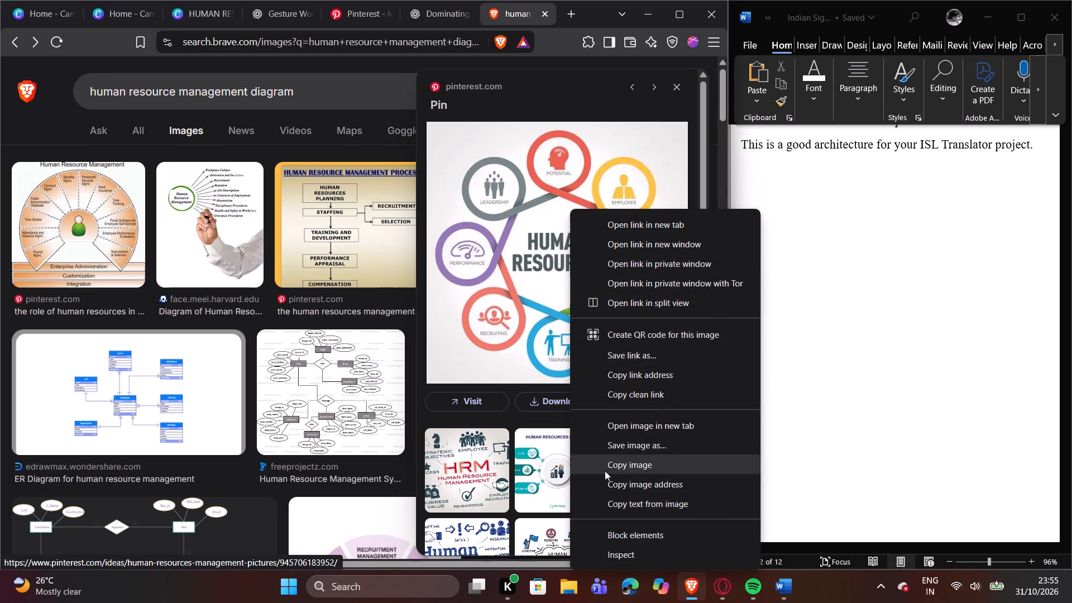
click(605, 471)
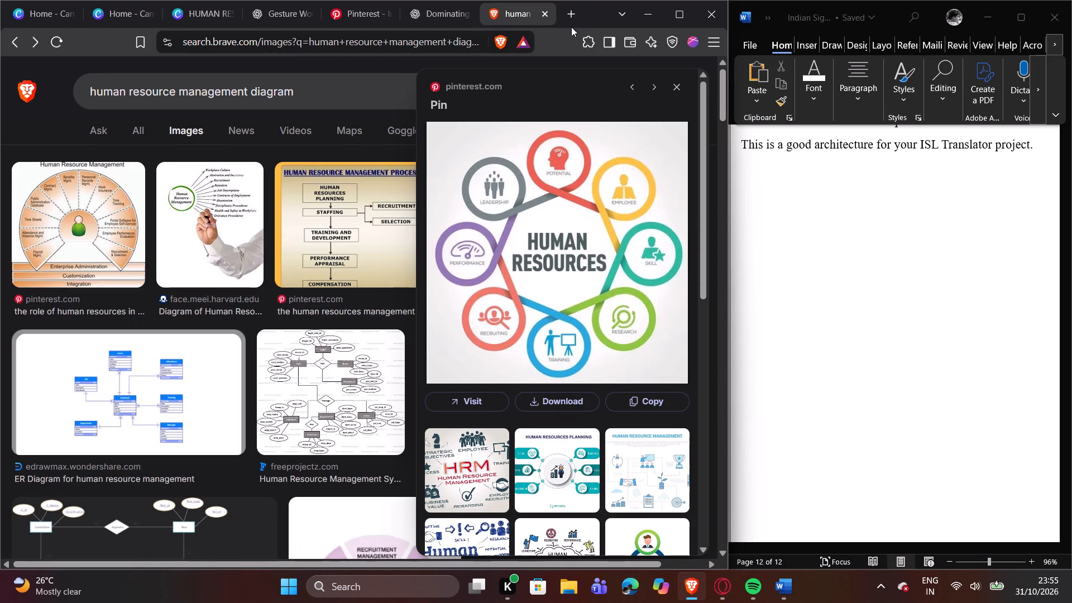
right_click(564, 212)
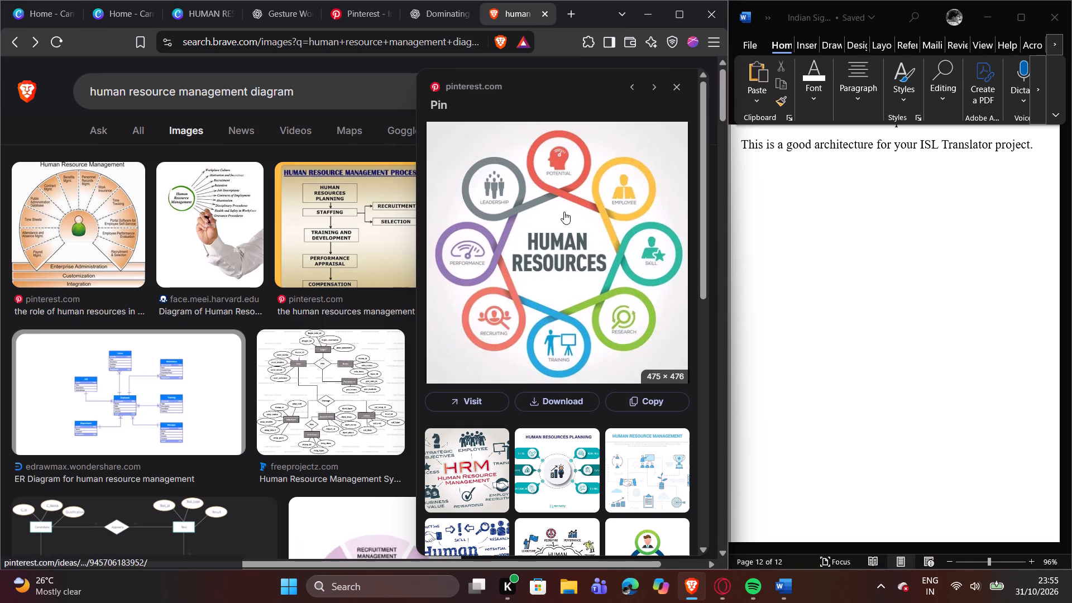
click(625, 465)
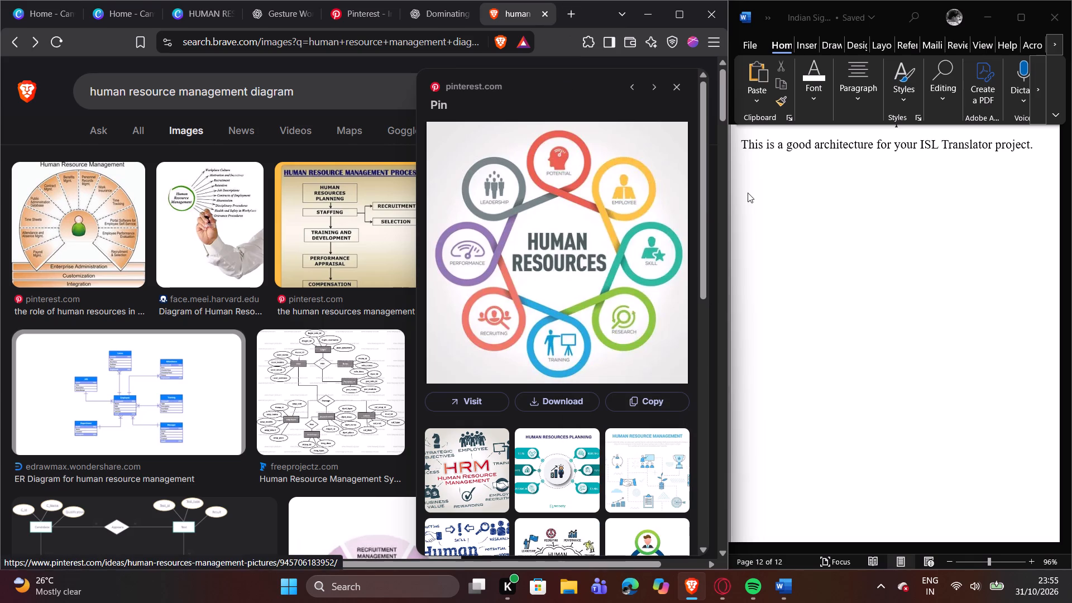
Paste the copied circular diagram into the Word document below the ISL Translator project line, keeping source formatting.
click(743, 196)
right_click(744, 169)
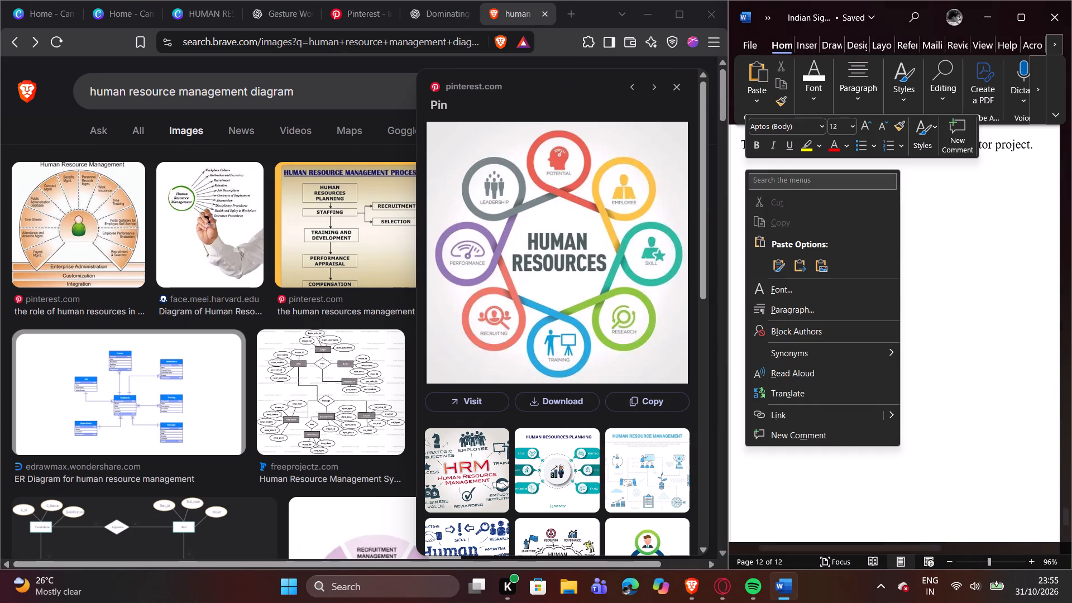
click(778, 262)
click(778, 262)
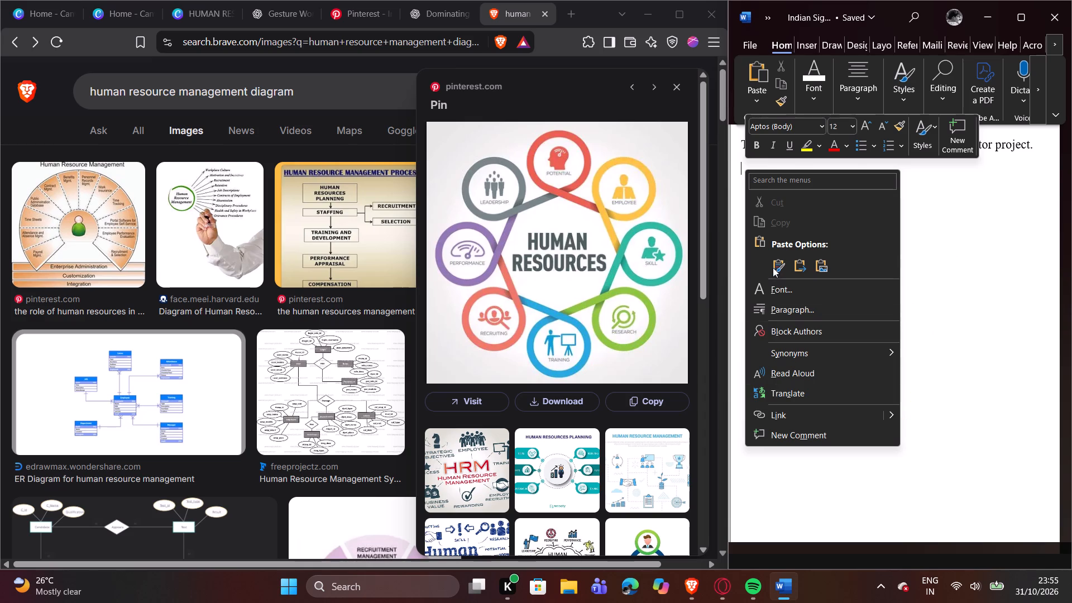
click(776, 263)
Copy the circular Human Resources diagram again and attach it to a Google prompt in Chrome, using the Your Chrome profile.
right_click(637, 243)
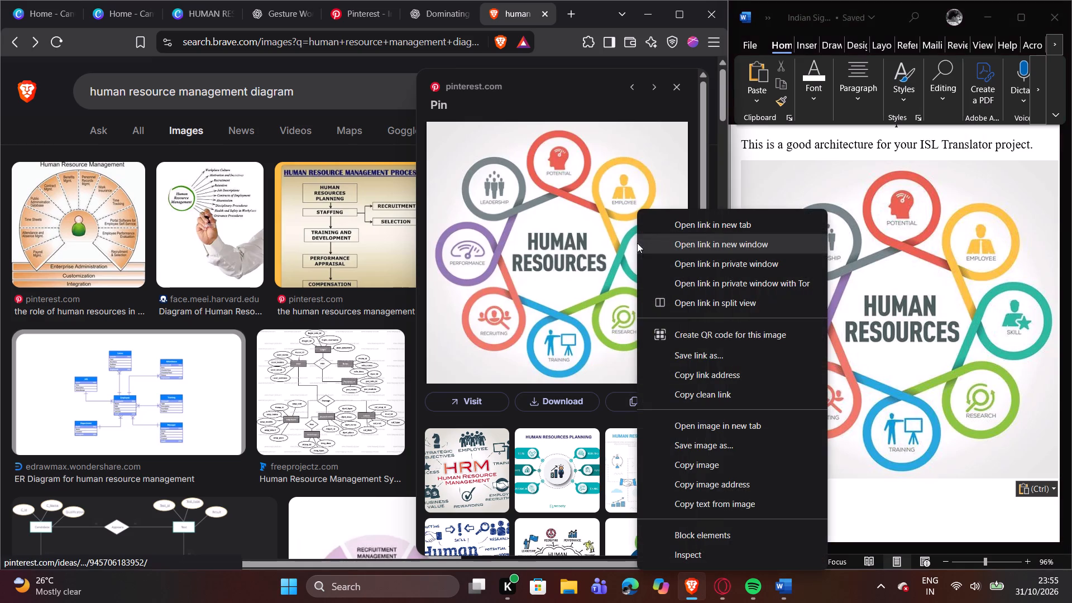
click(699, 465)
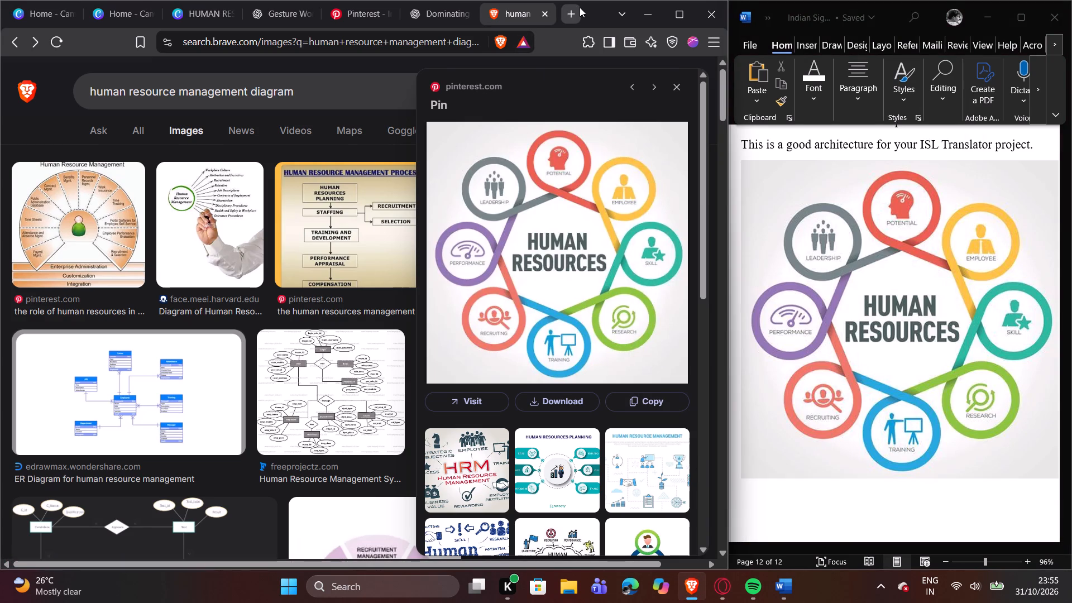
click(282, 582)
click(393, 277)
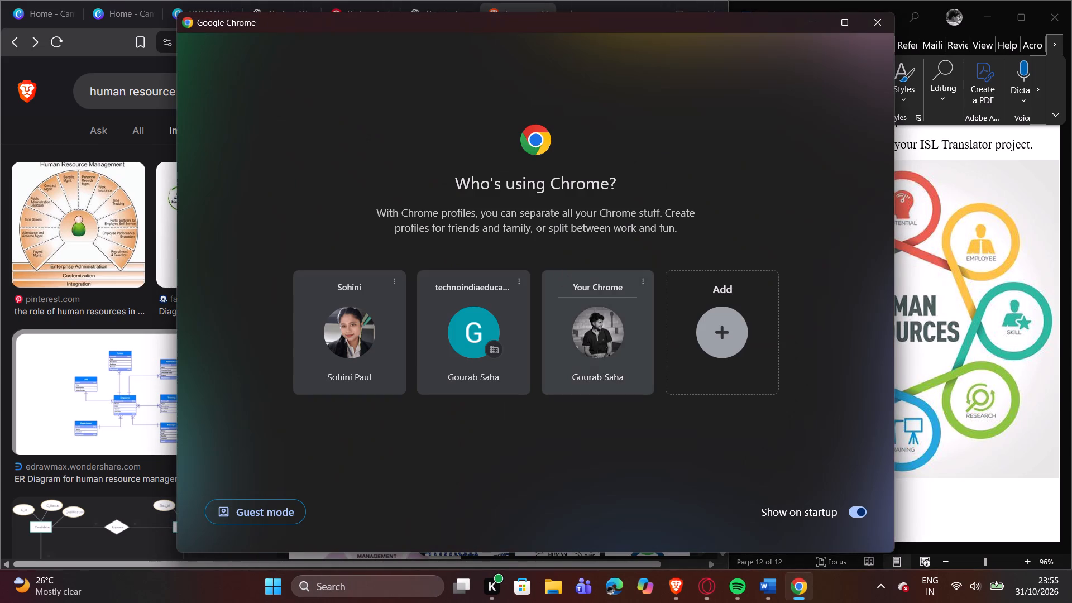
drag(598, 301, 597, 307)
click(597, 318)
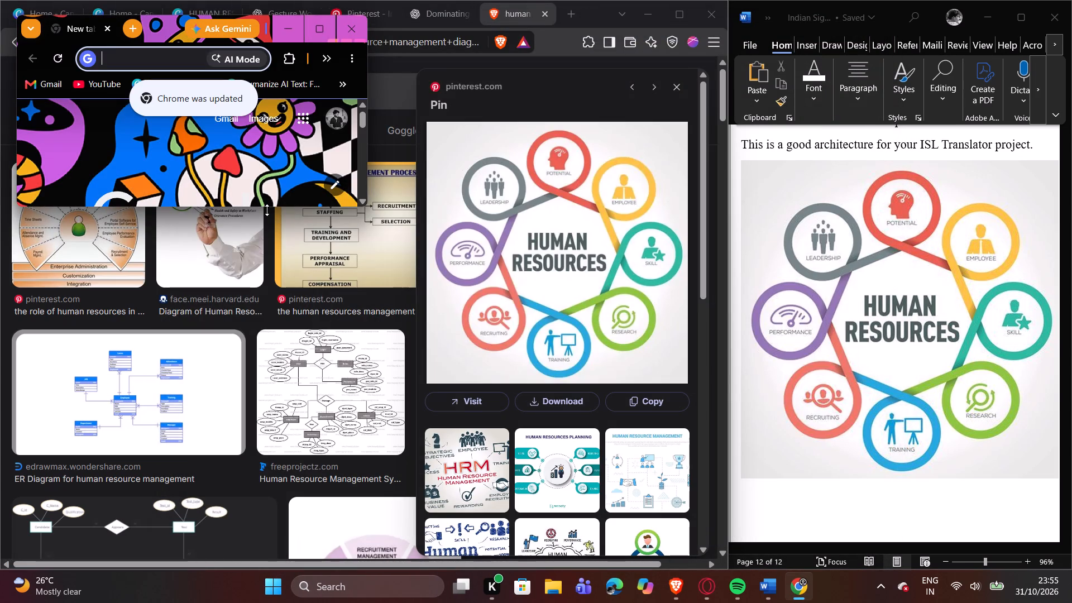
drag(266, 209, 260, 468)
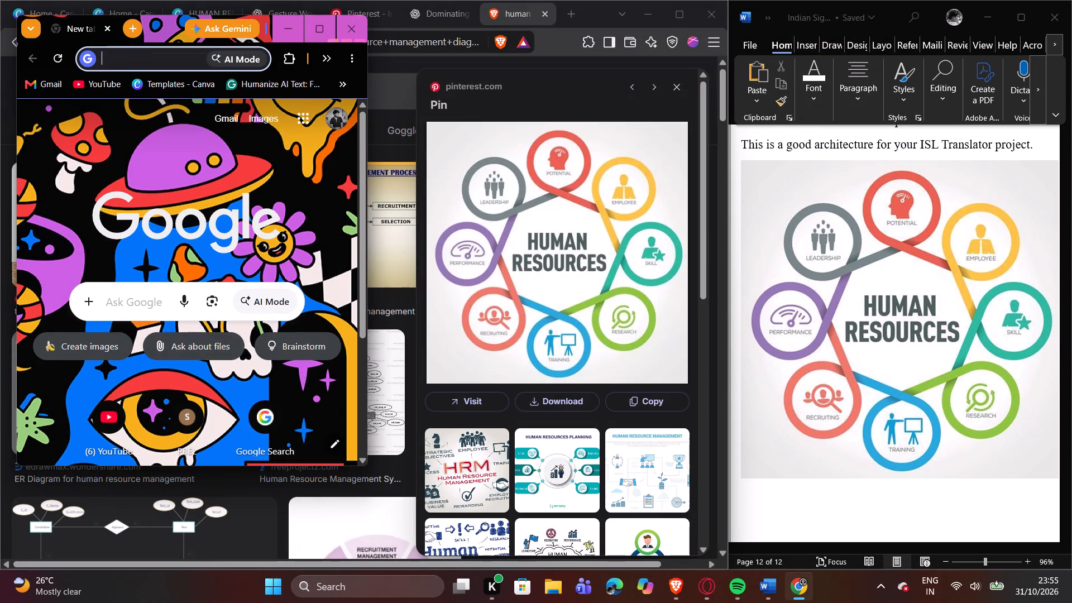
click(159, 305)
key(ctrl+v)
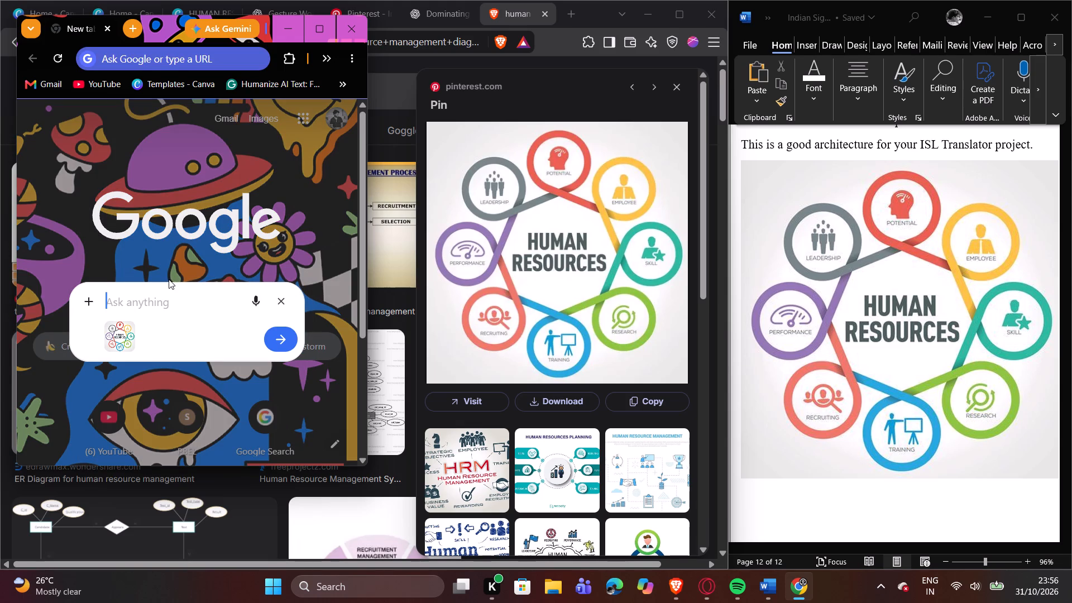
Enter the prompt text "HOW TO DRAW THIS IN" for the attached diagram.
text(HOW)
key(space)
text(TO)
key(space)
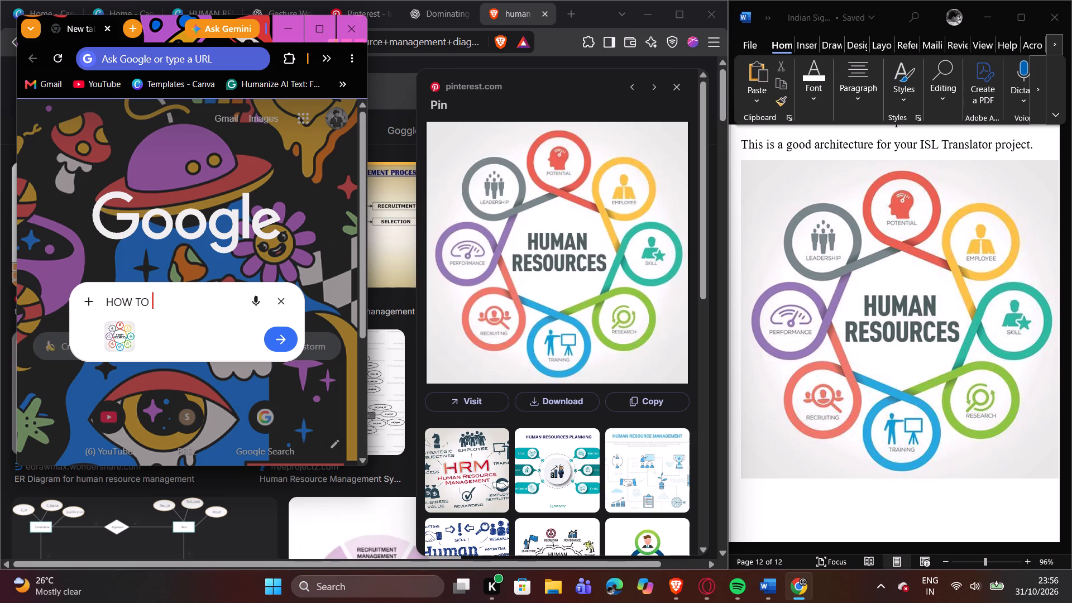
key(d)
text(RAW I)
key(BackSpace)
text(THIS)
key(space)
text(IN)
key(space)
Complete the prompt with "CANVA" and submit it together with the attached circular Human Resources diagram.
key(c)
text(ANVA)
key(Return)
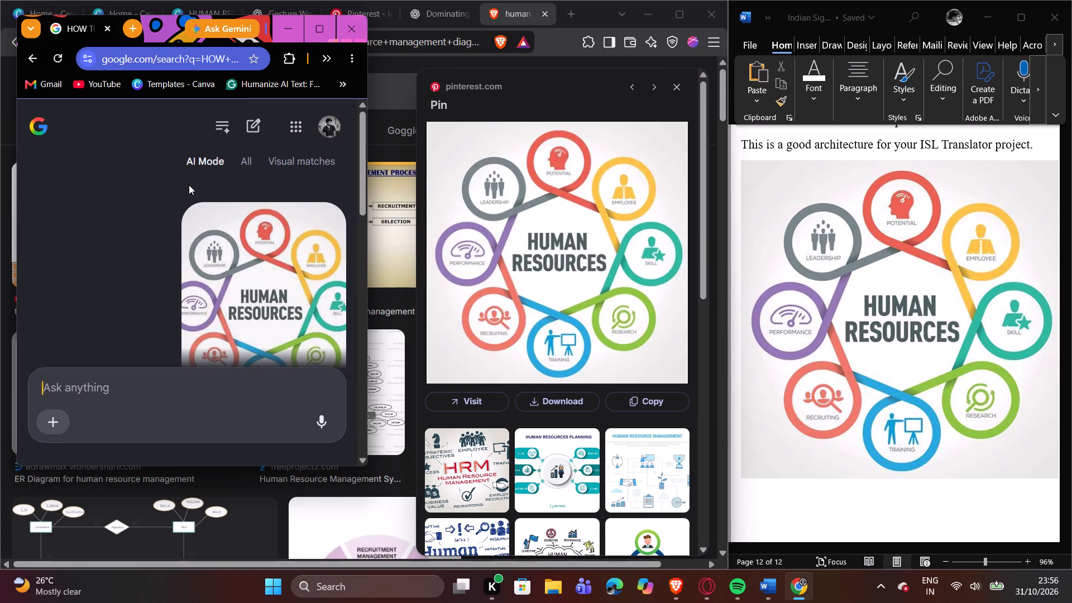
Read through the AI Mode answer's step-by-step method for recreating the Human Resources diagram in Canva.
scroll(186, 195, down, 4)
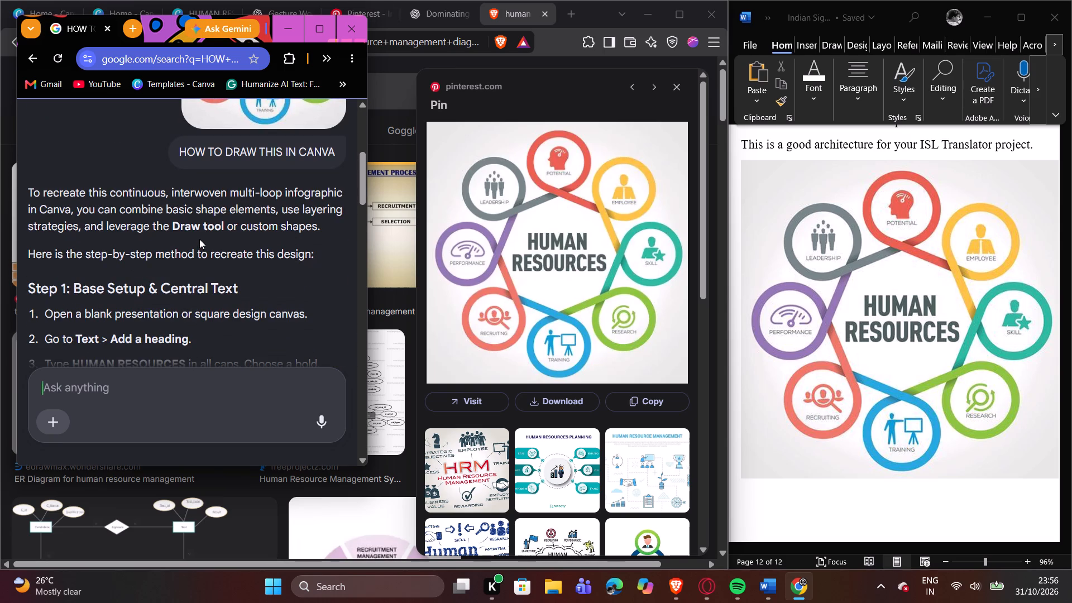
scroll(199, 239, down, 1)
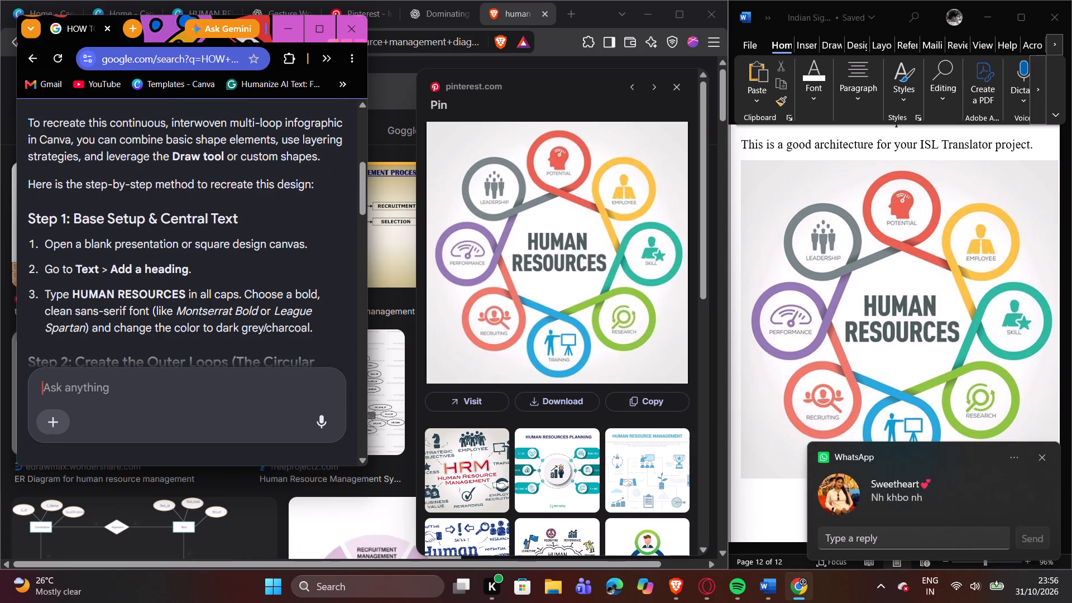
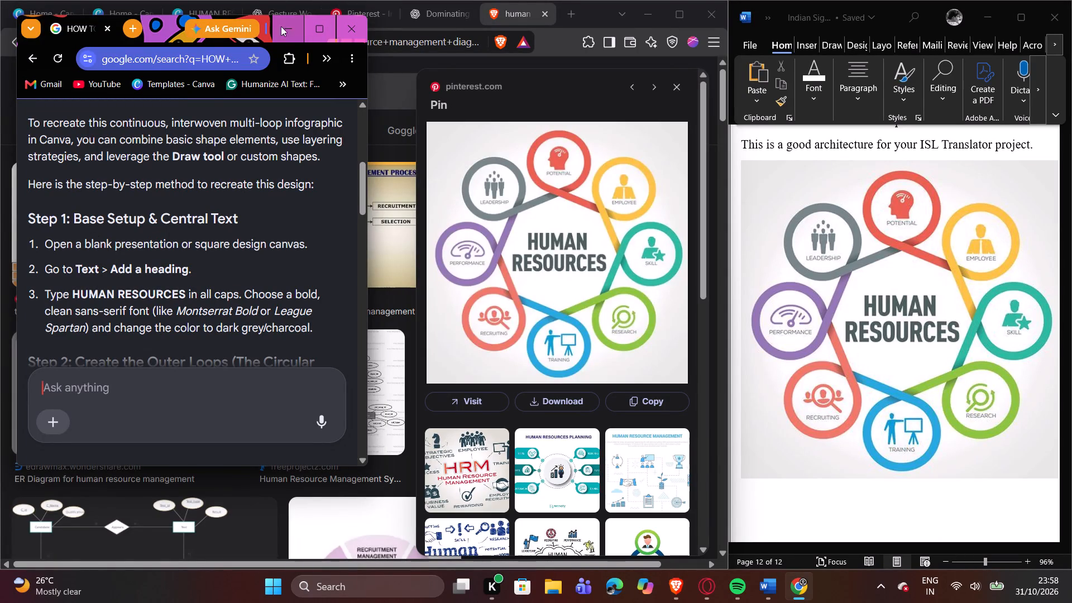
Switch to the Canva design and change the background of page 6 to white.
drag(166, 27, 860, 54)
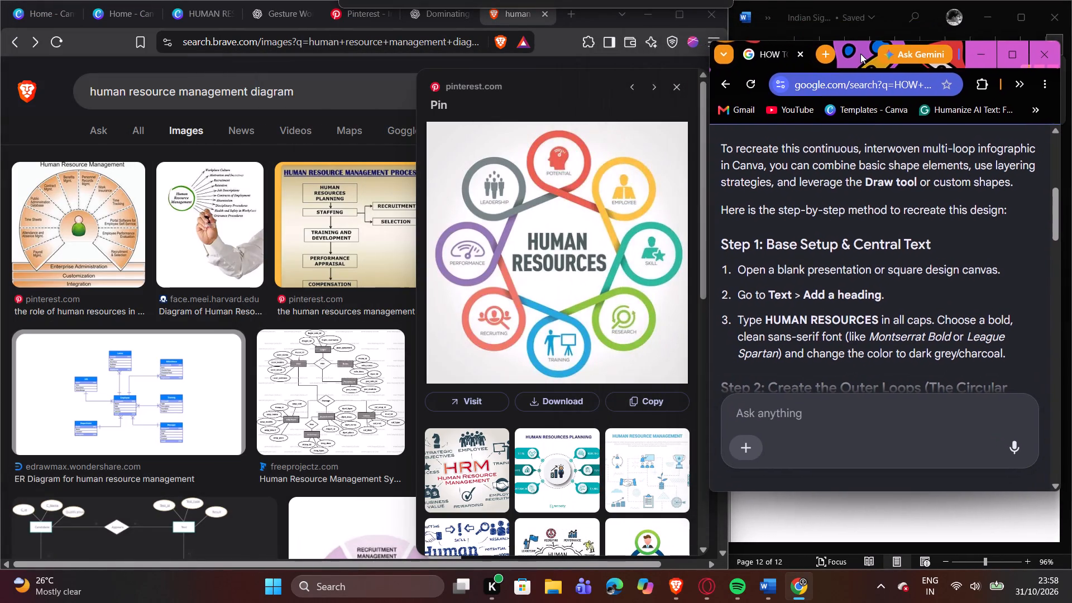
drag(860, 54, 863, 52)
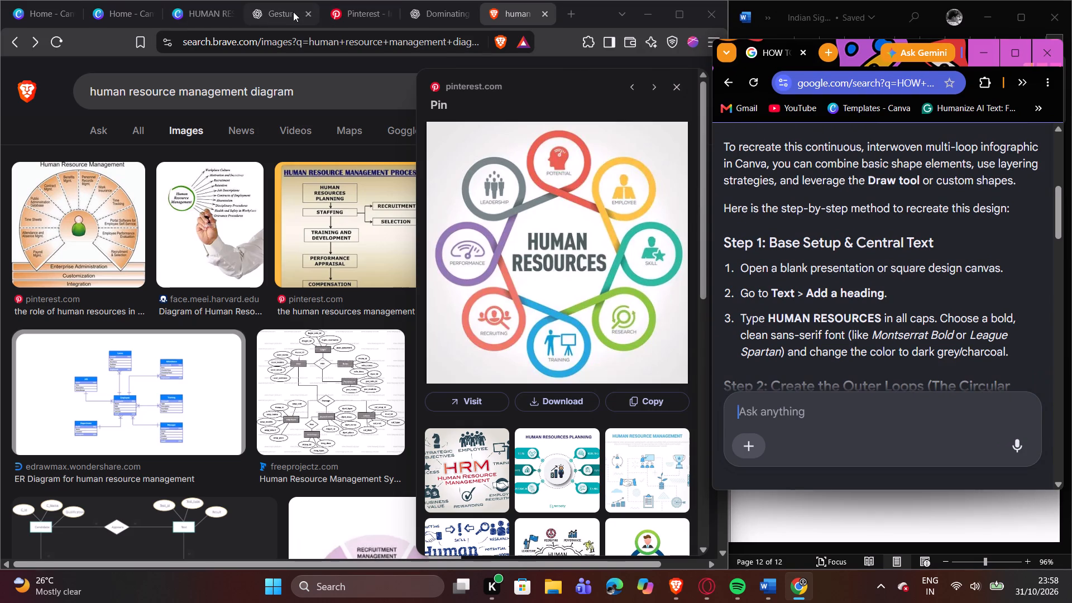
click(197, 12)
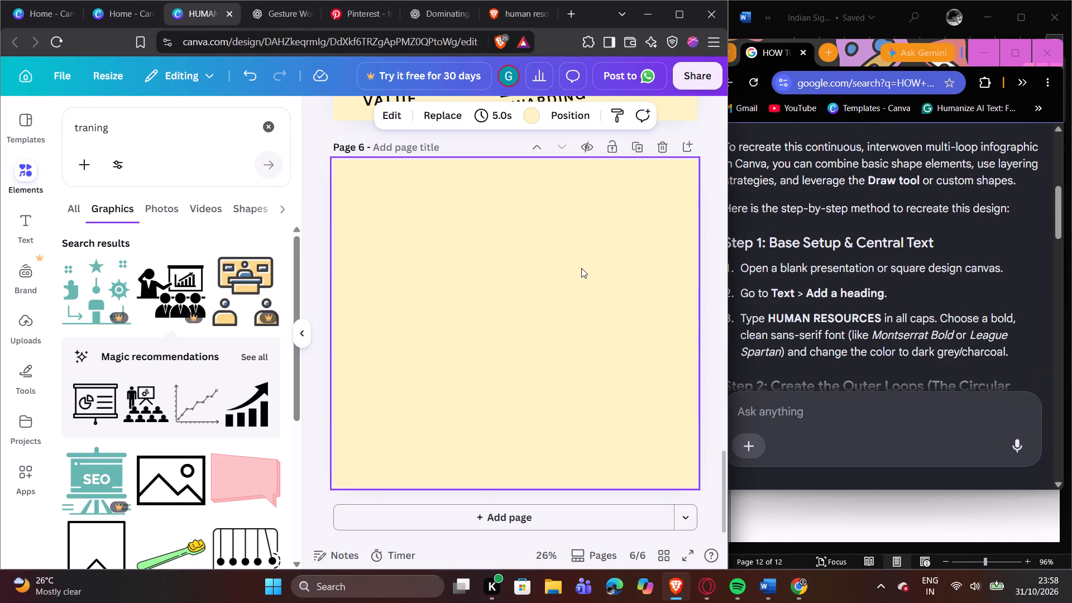
click(539, 114)
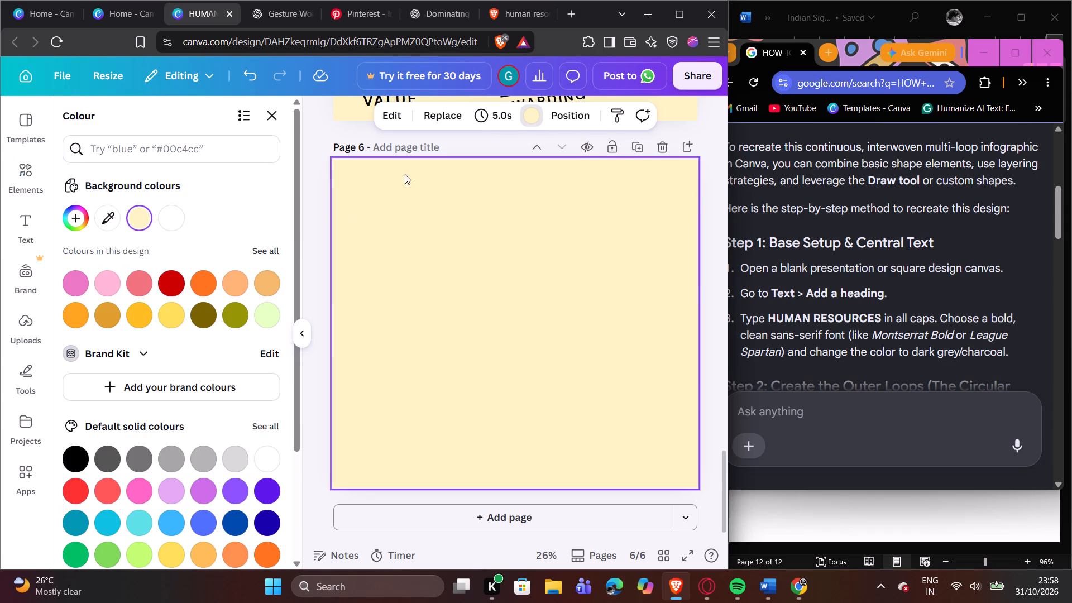
click(170, 208)
click(496, 284)
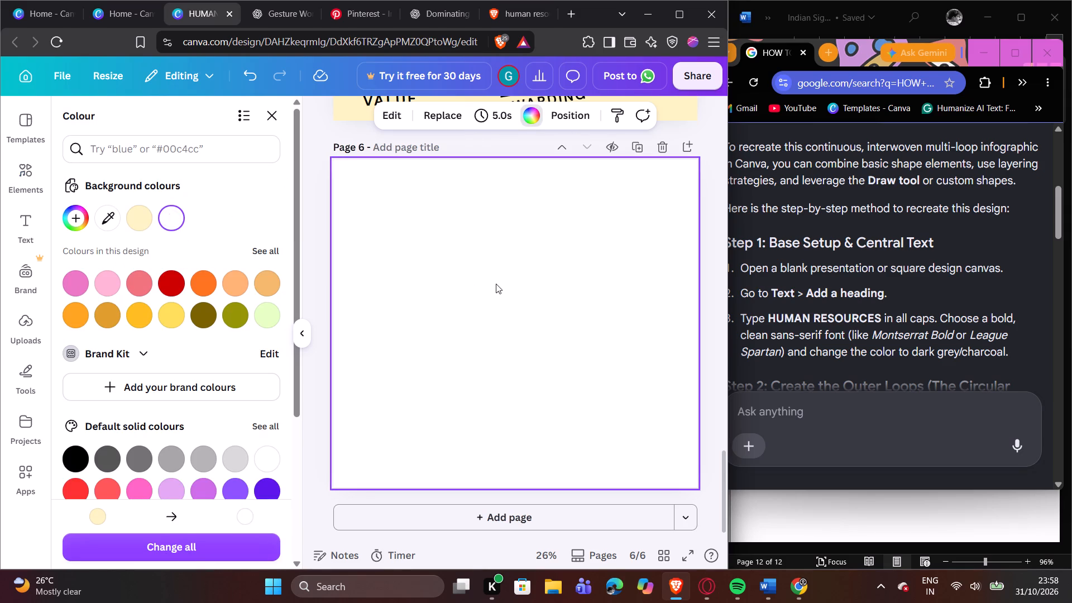
click(482, 147)
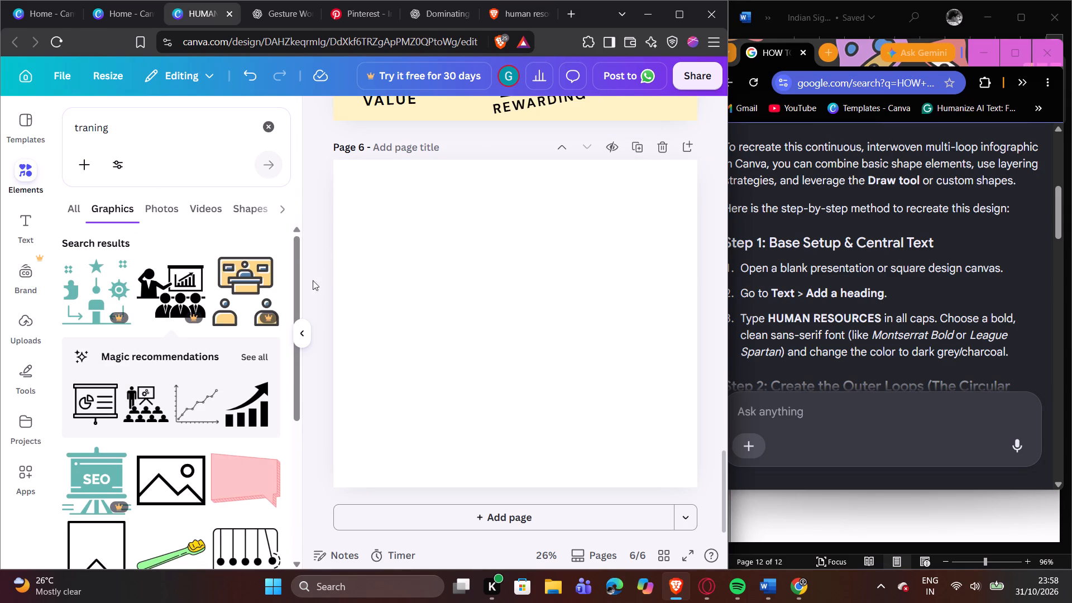
click(298, 329)
Copy the term "Hollow Circle" from Step 2 of the Google guide and search Canva's elements for it.
scroll(889, 240, down, 1)
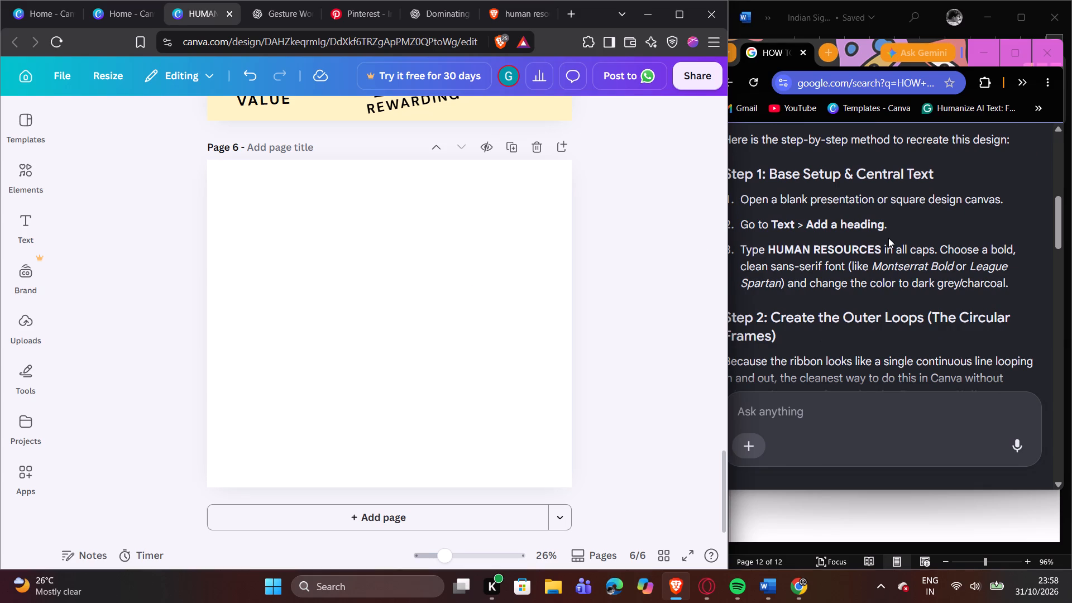
scroll(888, 238, down, 2)
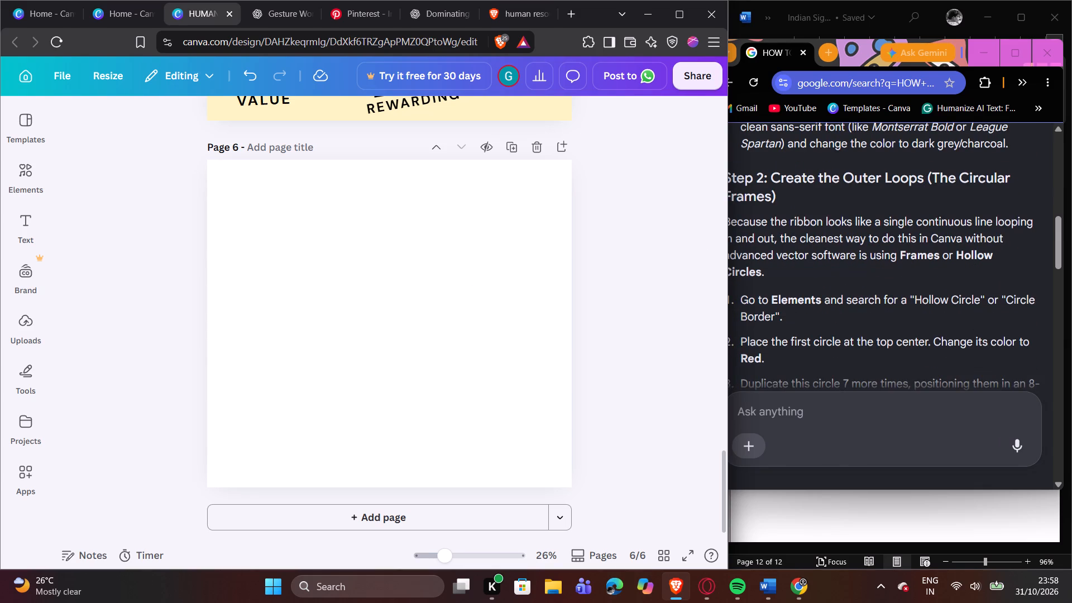
drag(913, 296, 980, 298)
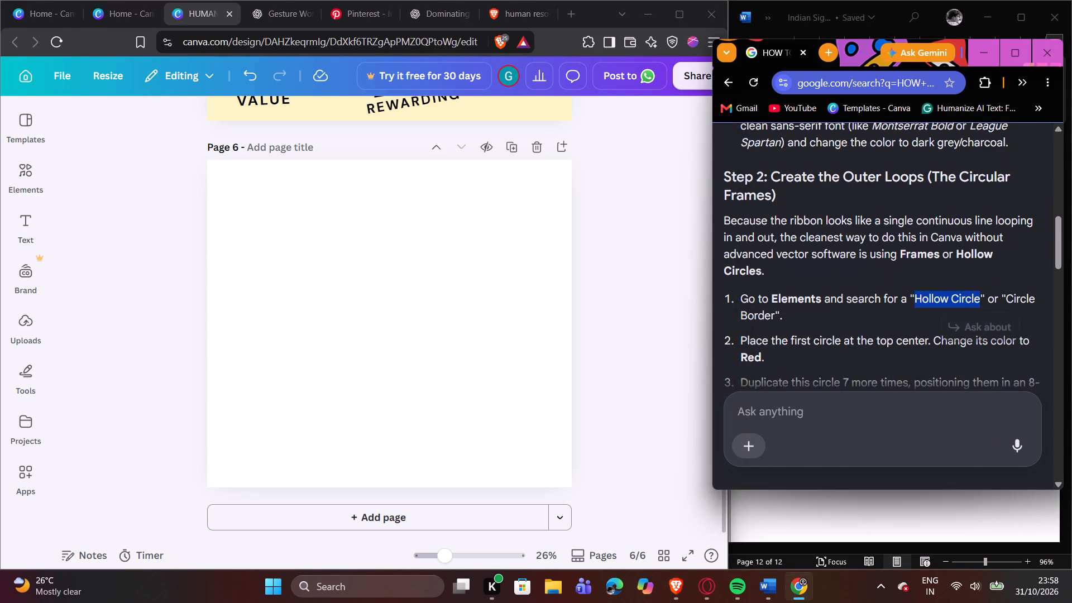
right_click(960, 302)
click(926, 321)
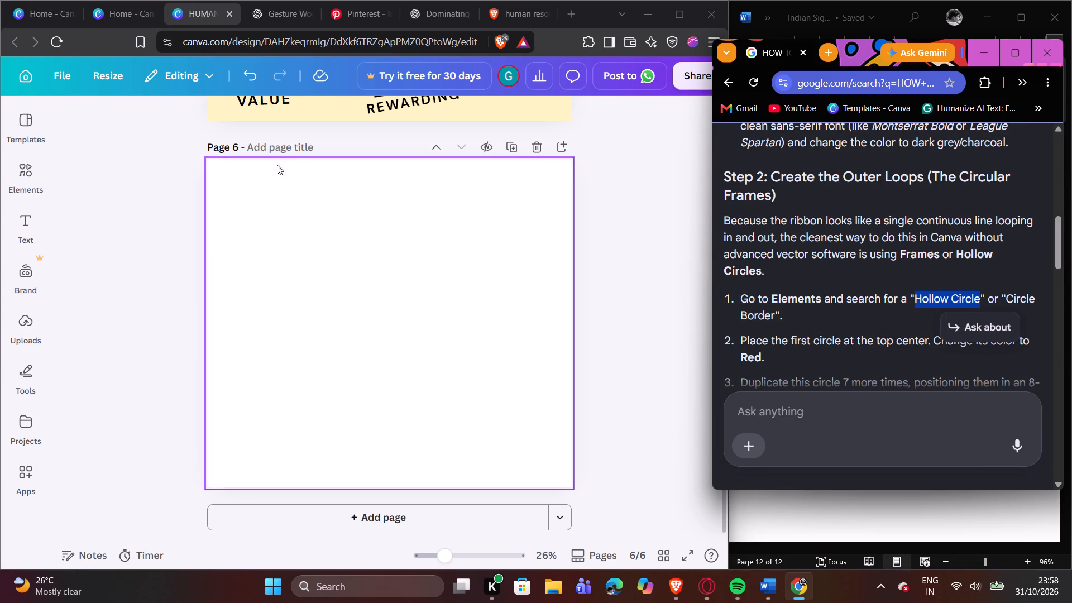
click(21, 173)
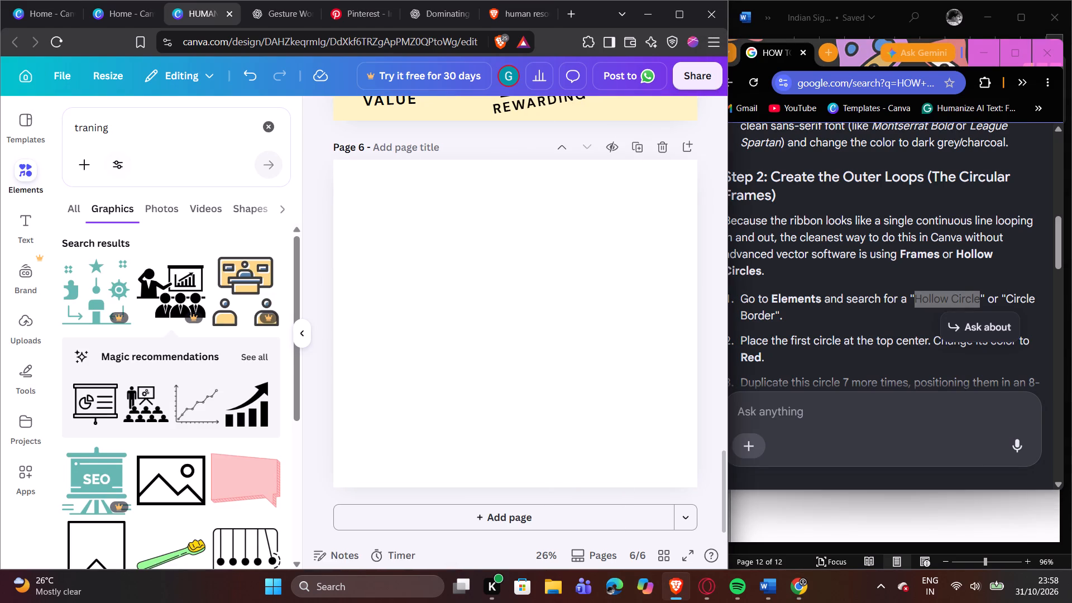
click(273, 129)
key(ctrl+v)
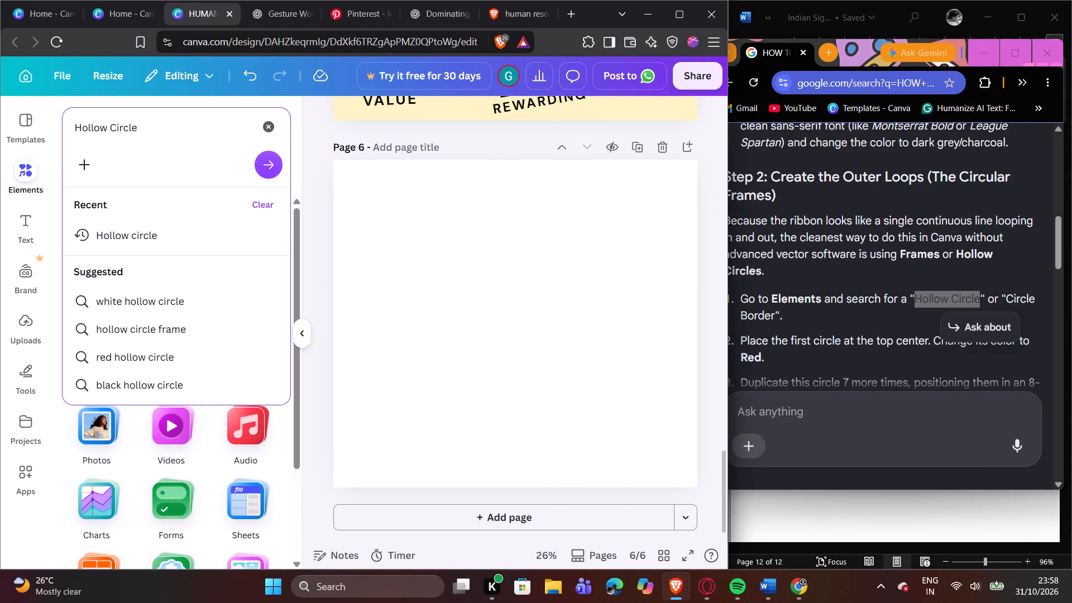
key(Return)
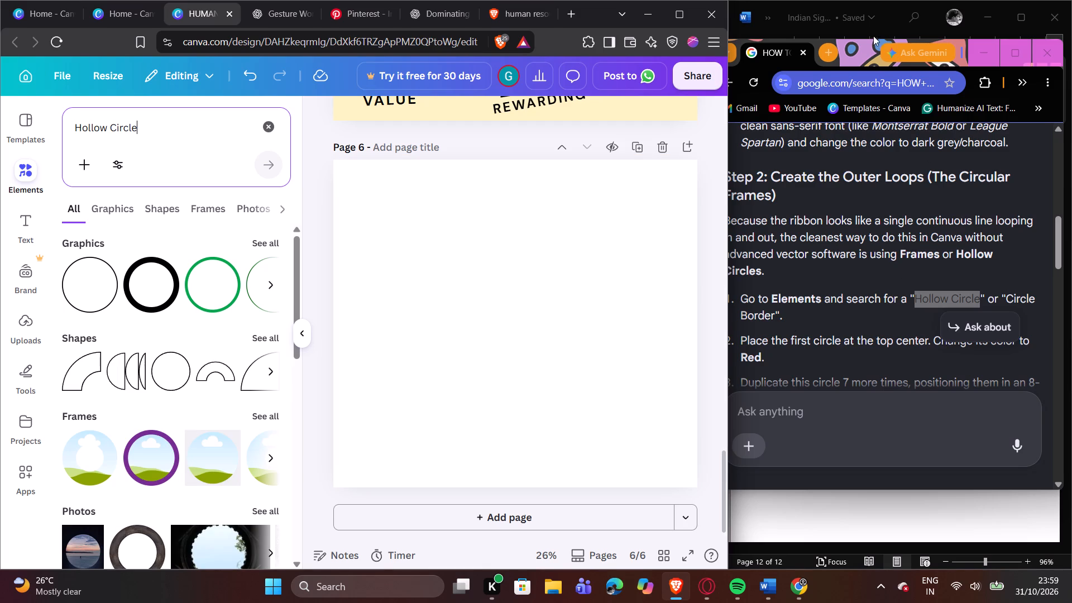
Read the guide's Step 2 instructions on placing and duplicating the circles for the outer loops.
drag(858, 53, 621, 153)
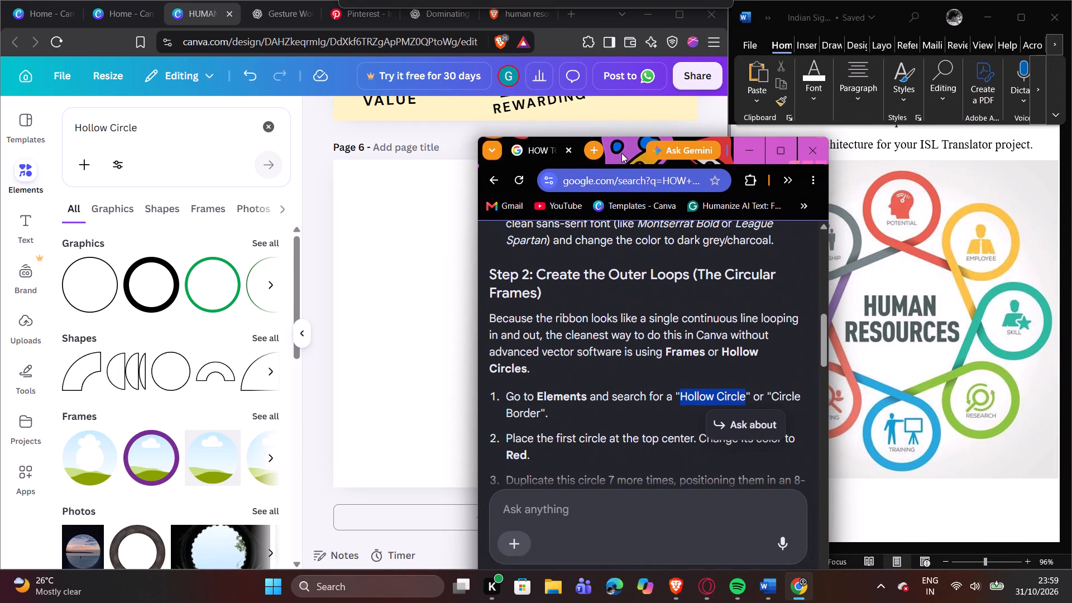
drag(621, 153, 845, 93)
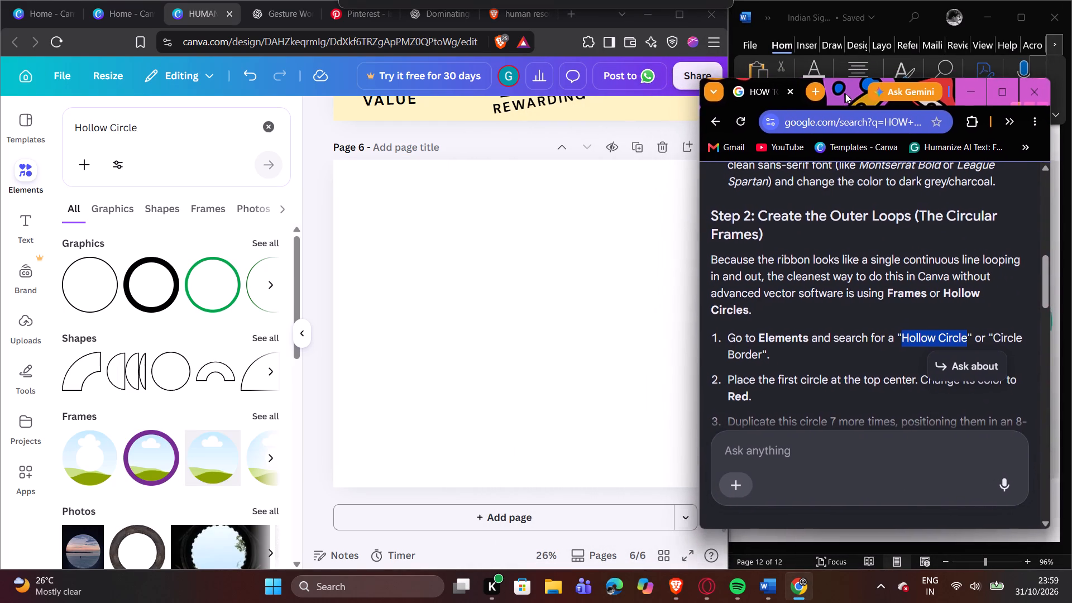
drag(845, 93, 862, 85)
scroll(867, 293, down, 1)
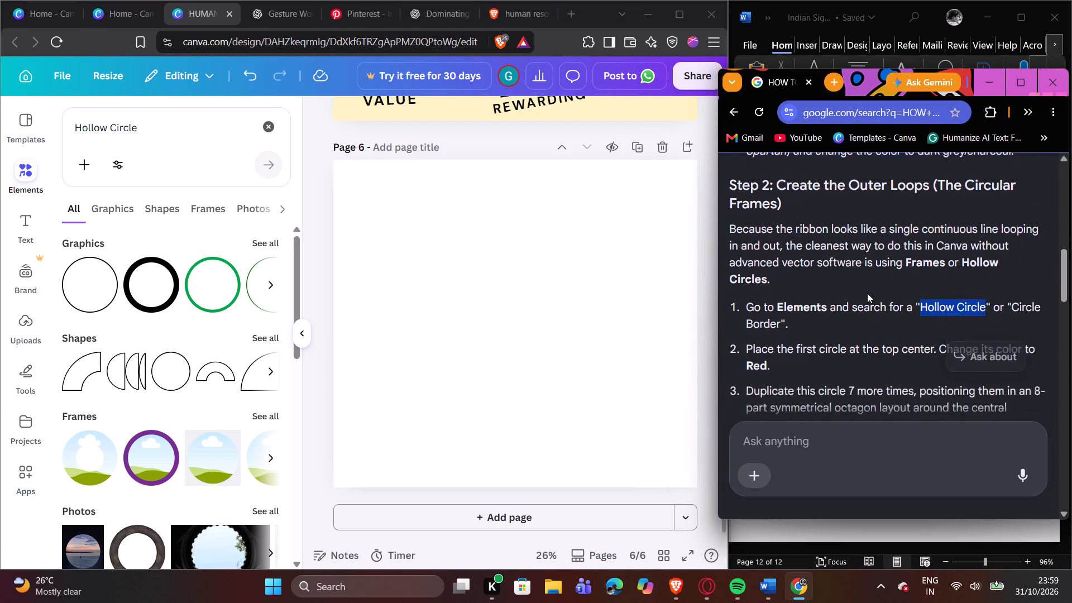
click(855, 300)
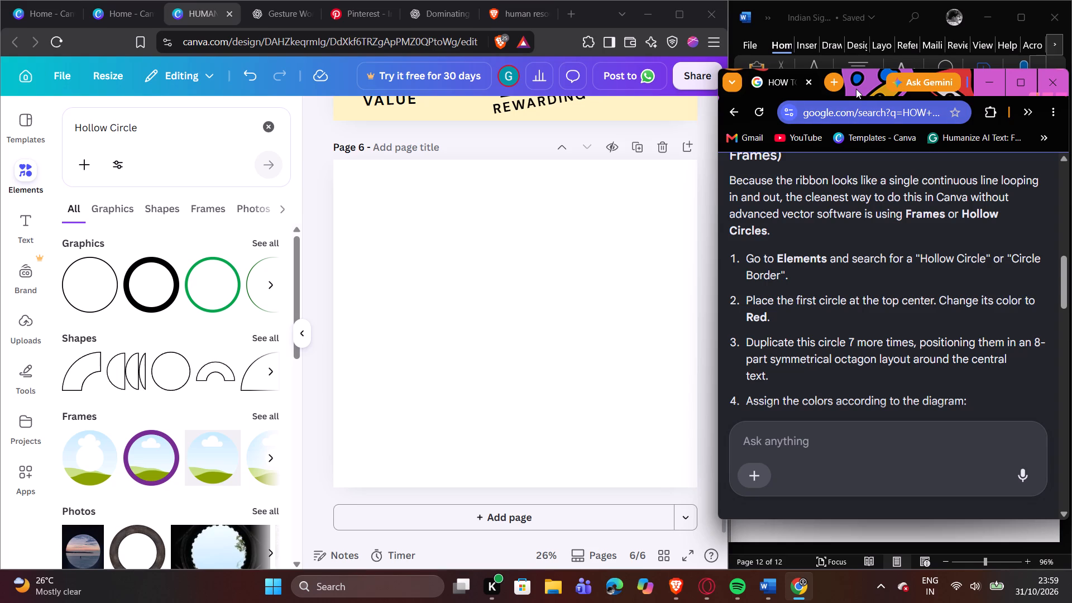
drag(856, 88, 722, 132)
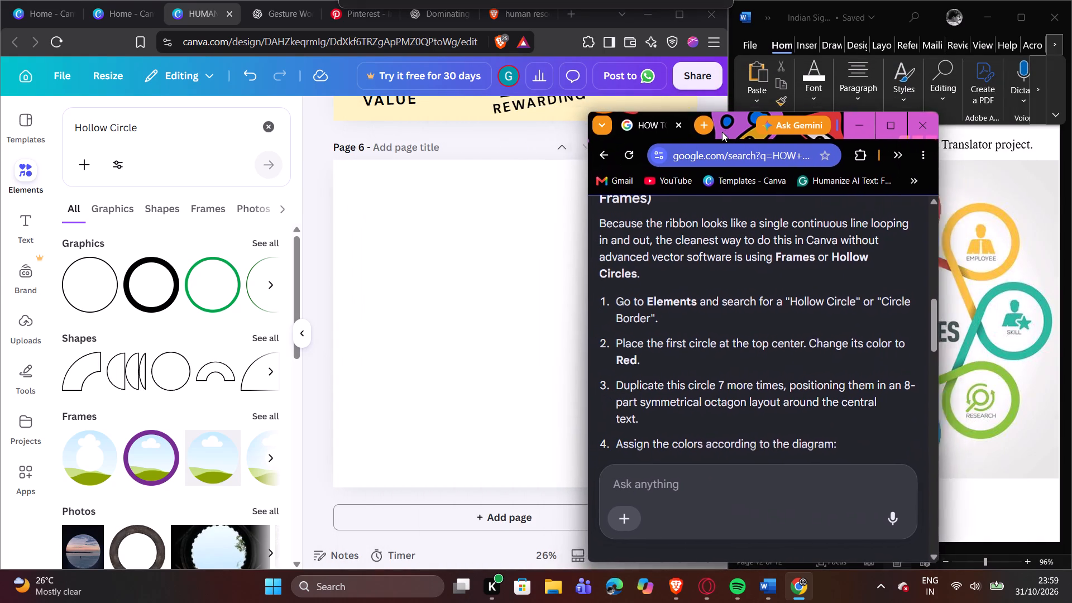
drag(722, 132, 845, 102)
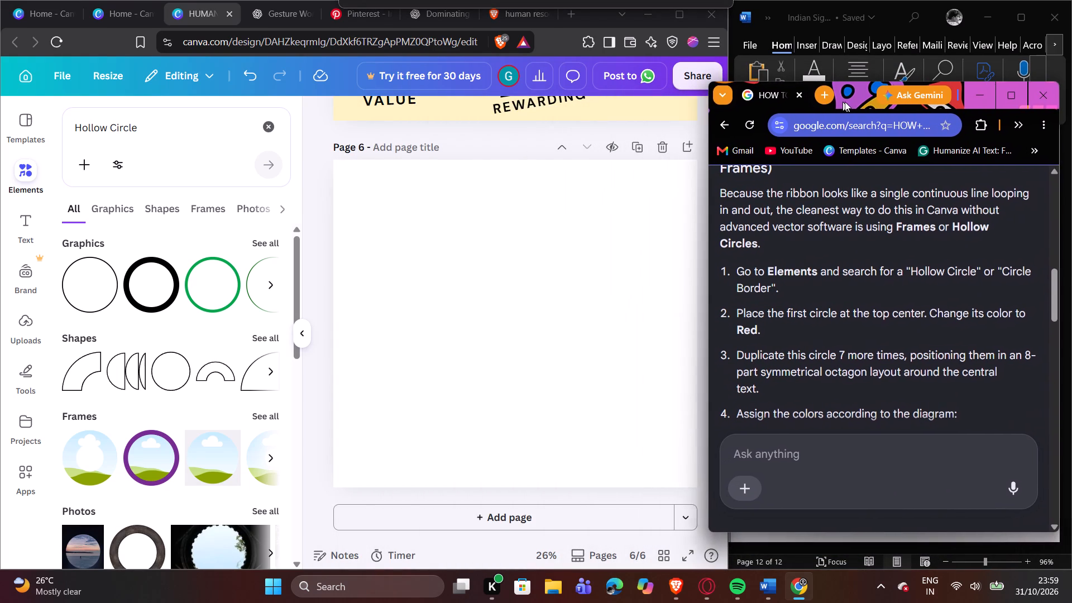
drag(845, 102, 846, 101)
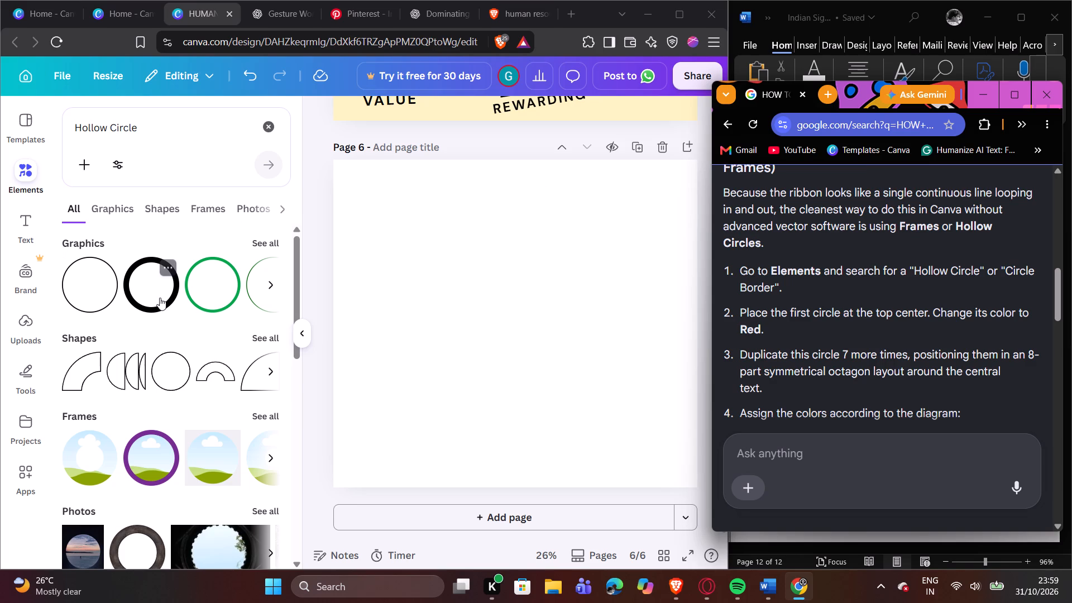
Search for "white hollow circle", add the thick black ring graphic to page 6, and shrink it near the page's top.
click(160, 298)
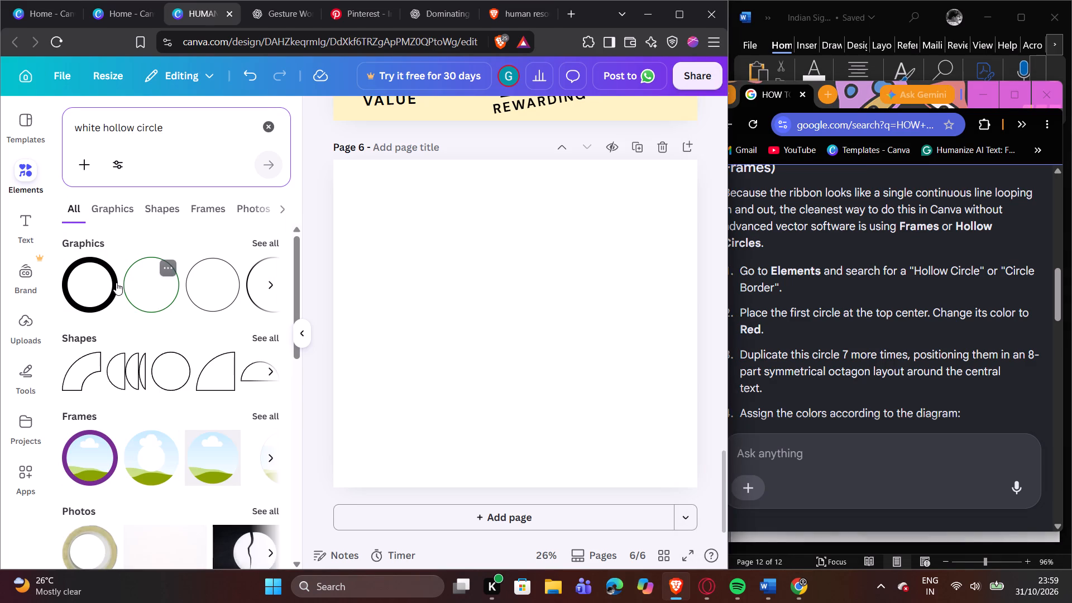
click(101, 282)
drag(504, 317, 512, 233)
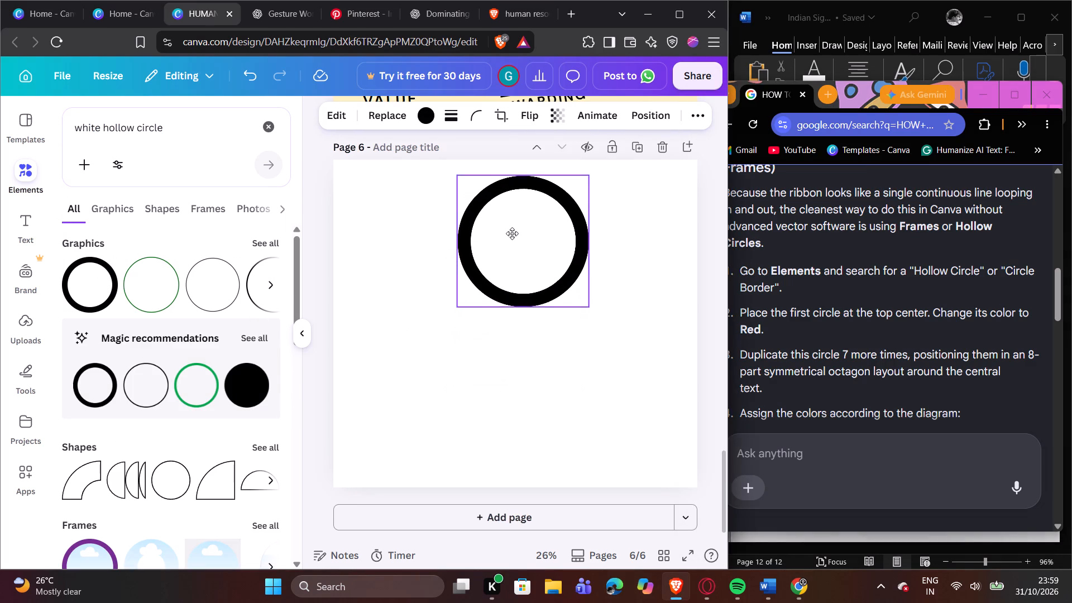
drag(512, 233, 510, 227)
drag(452, 299, 524, 248)
Skim the guide's colour list and Step 3, minimise Chrome, and move the ring to the upper middle of page 6.
scroll(876, 267, down, 2)
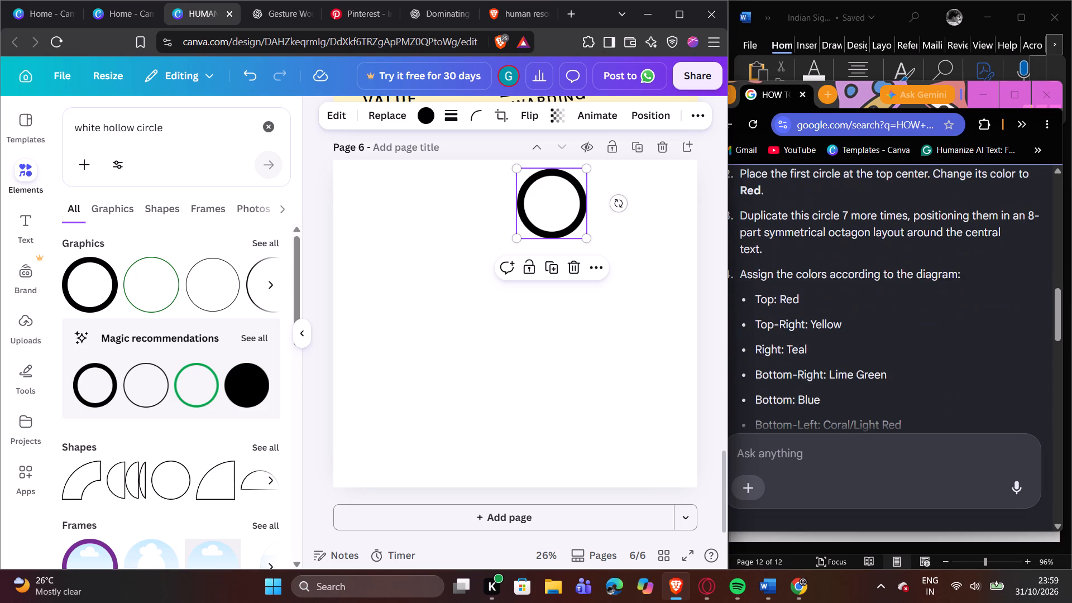
scroll(877, 267, down, 3)
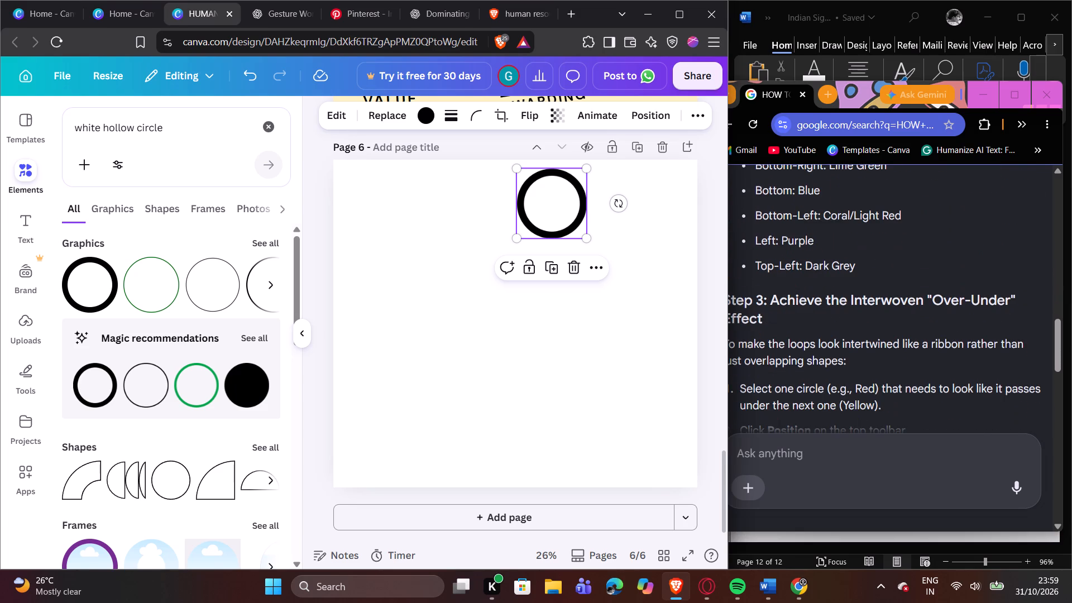
scroll(877, 267, down, 1)
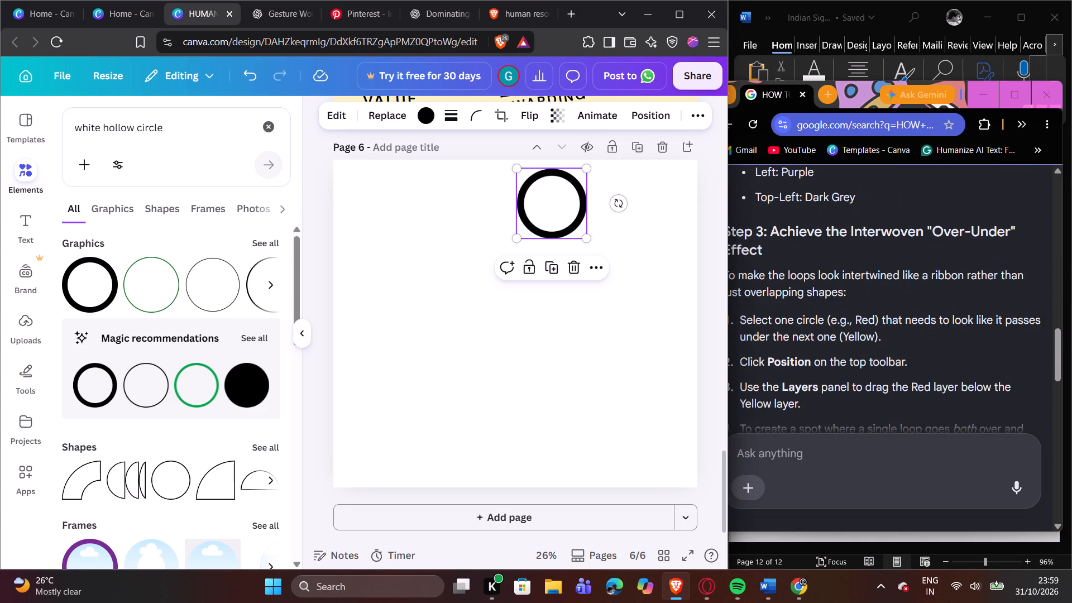
click(980, 96)
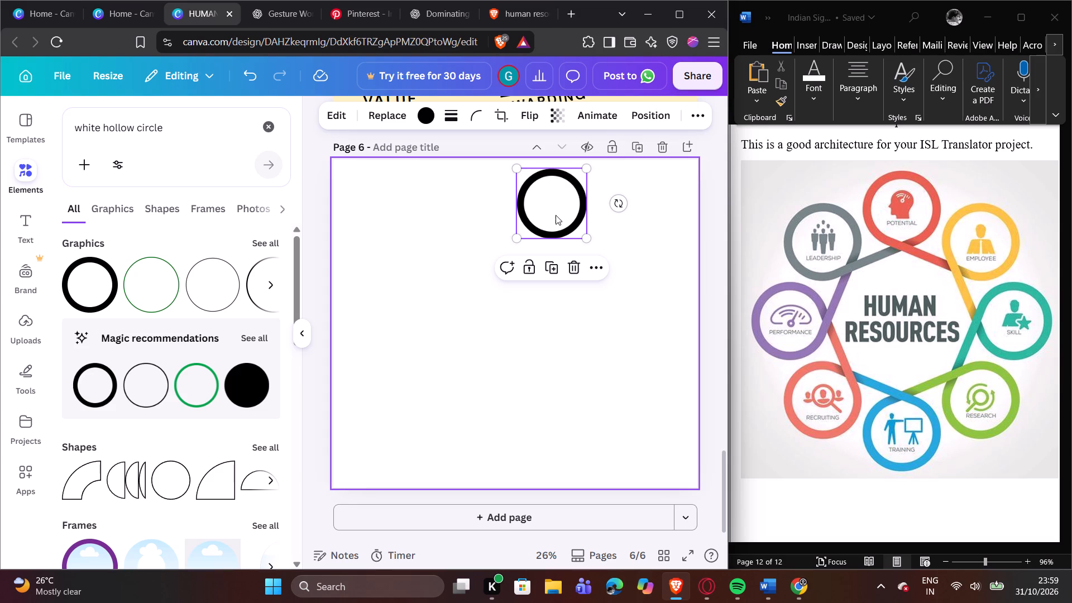
drag(556, 215, 501, 247)
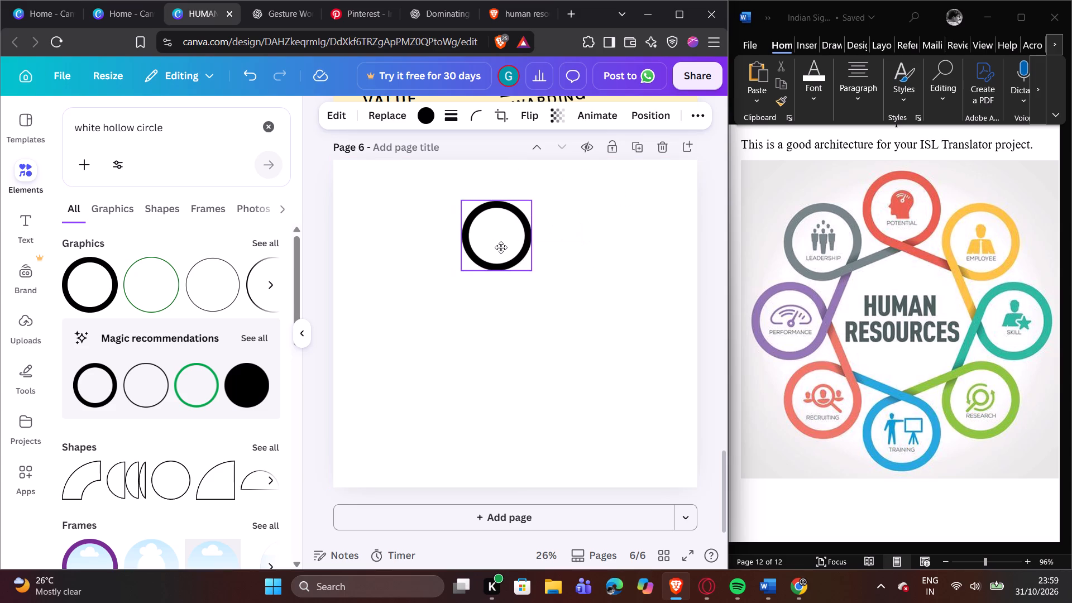
drag(501, 247, 500, 238)
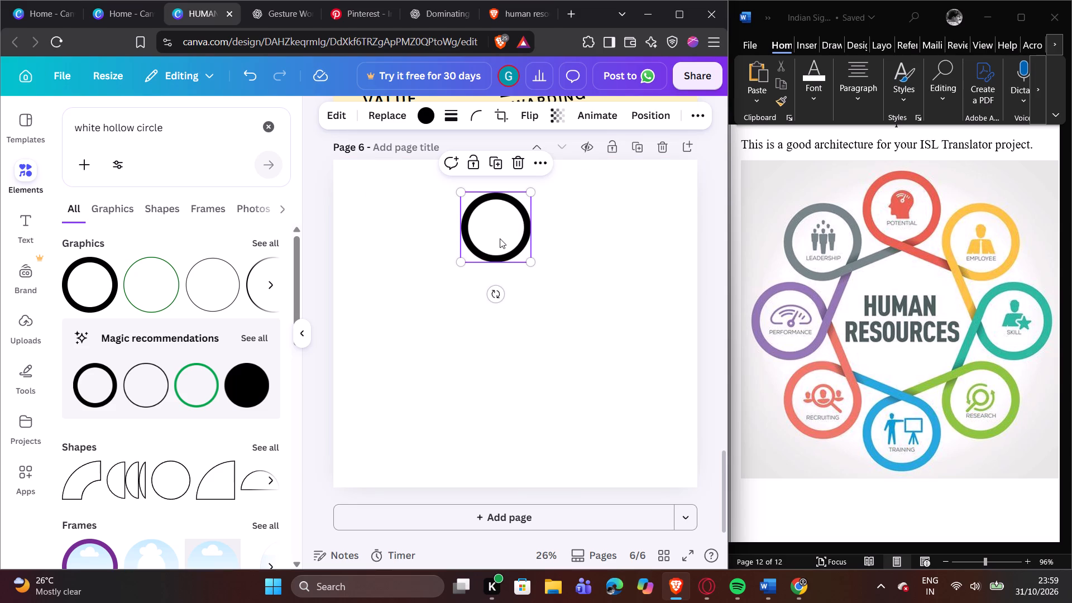
Duplicate the ring, place the copy to its lower right like the Employee loop, and nudge the first ring up and left.
click(501, 160)
drag(506, 219, 524, 236)
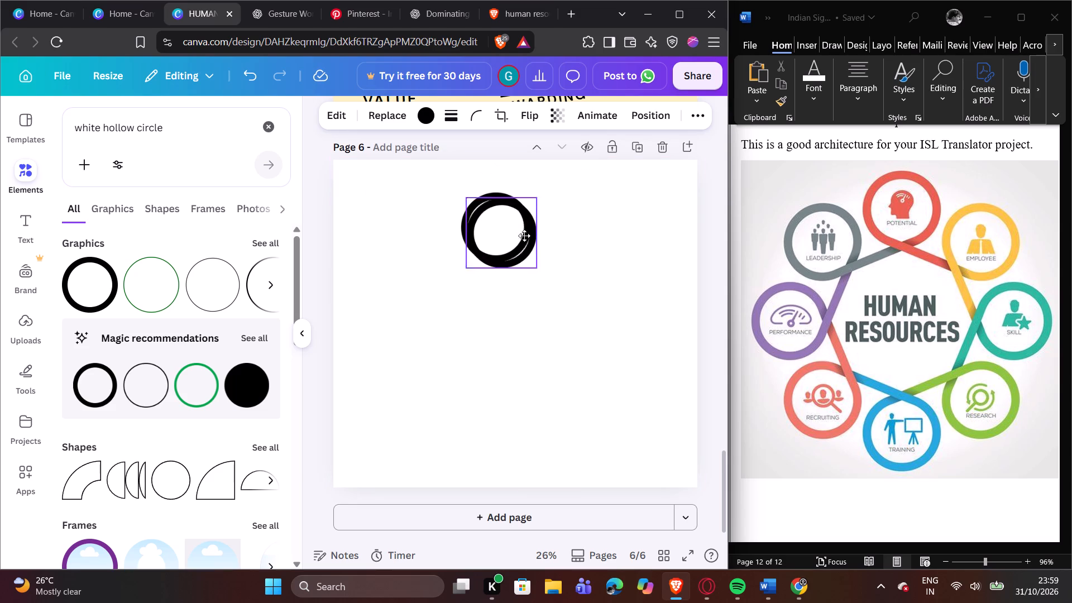
drag(524, 236, 583, 254)
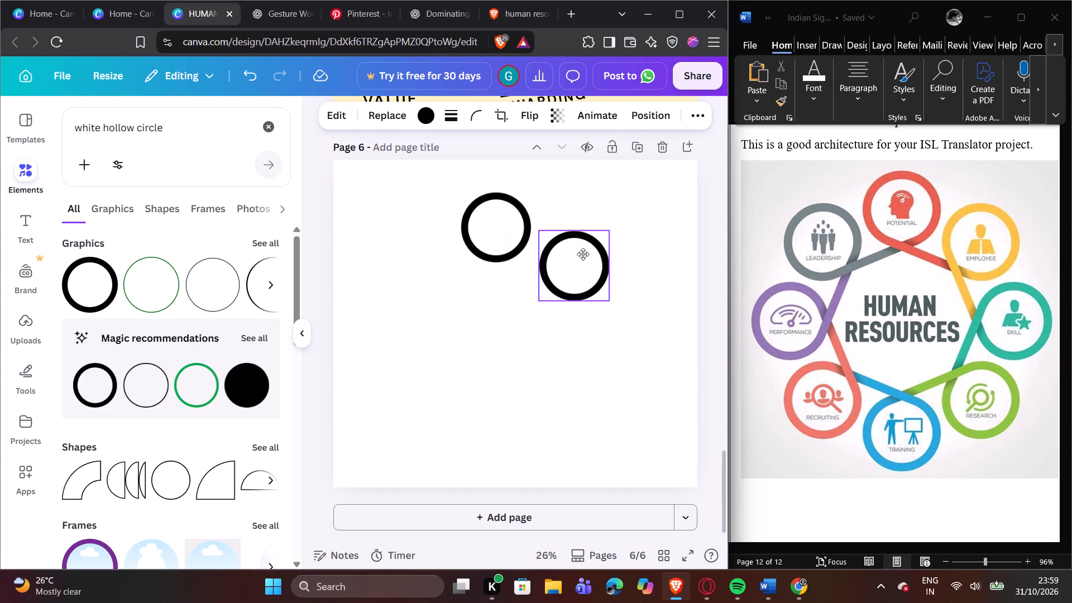
drag(583, 254, 575, 243)
drag(498, 231, 487, 214)
click(560, 258)
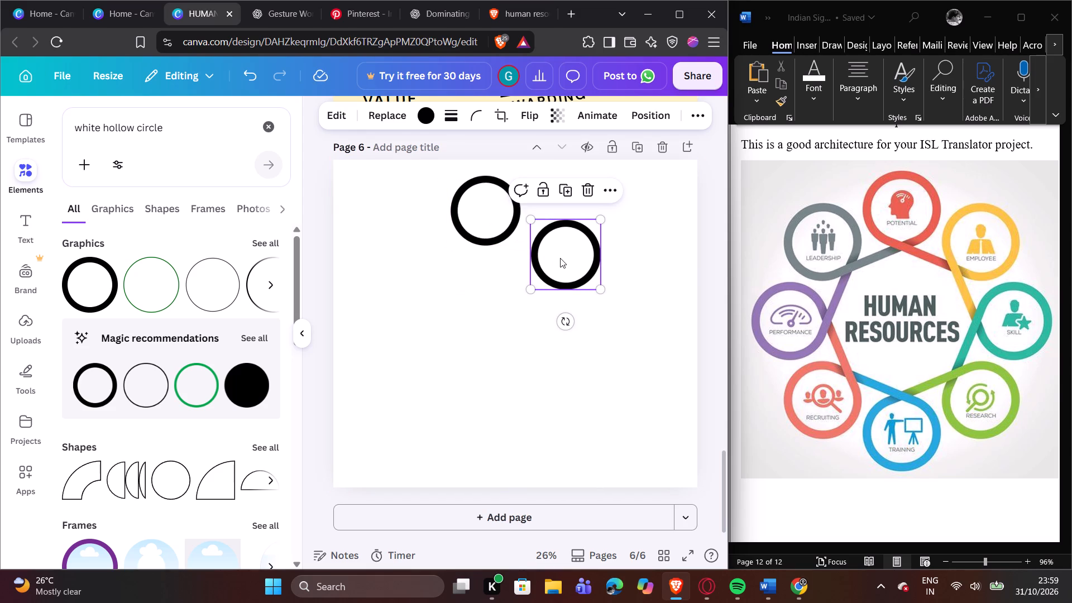
drag(561, 258, 564, 241)
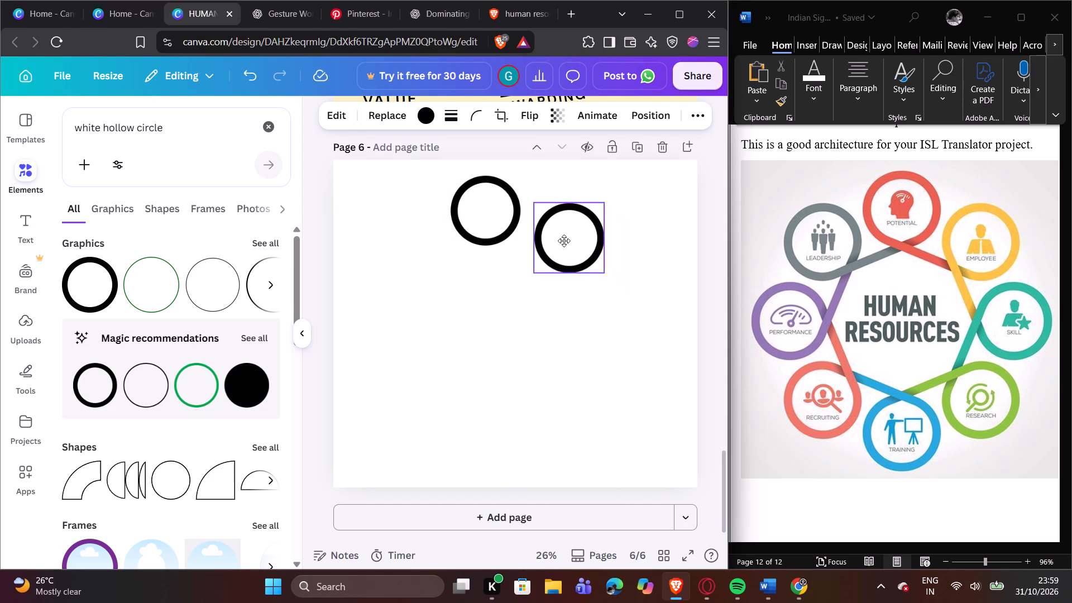
drag(564, 241, 562, 251)
Duplicate the second ring and place the copy below and slightly outward from it, matching the Skill loop.
click(566, 181)
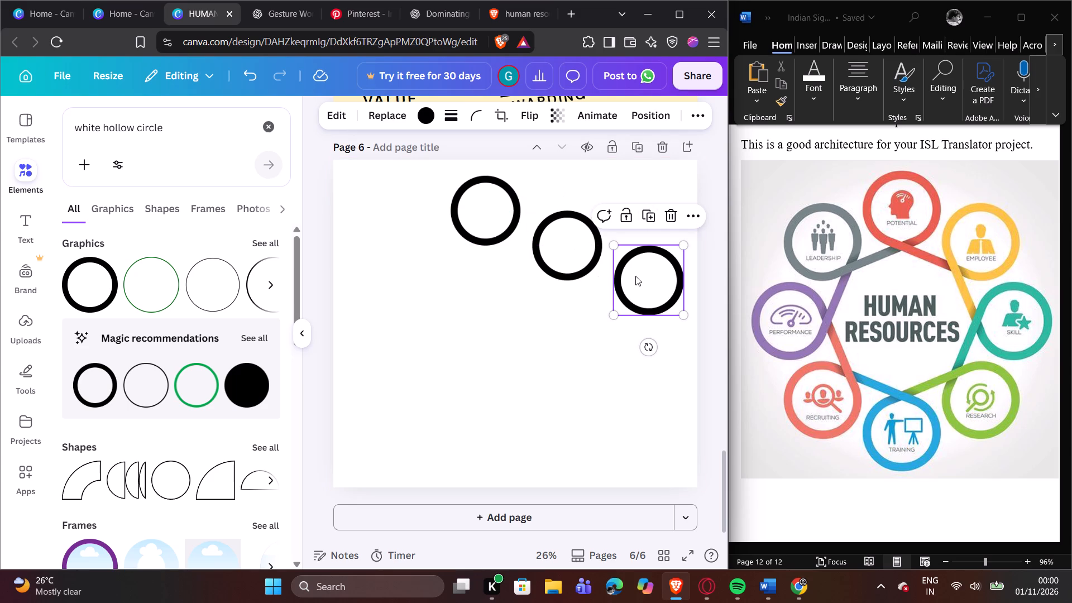
drag(636, 275, 596, 304)
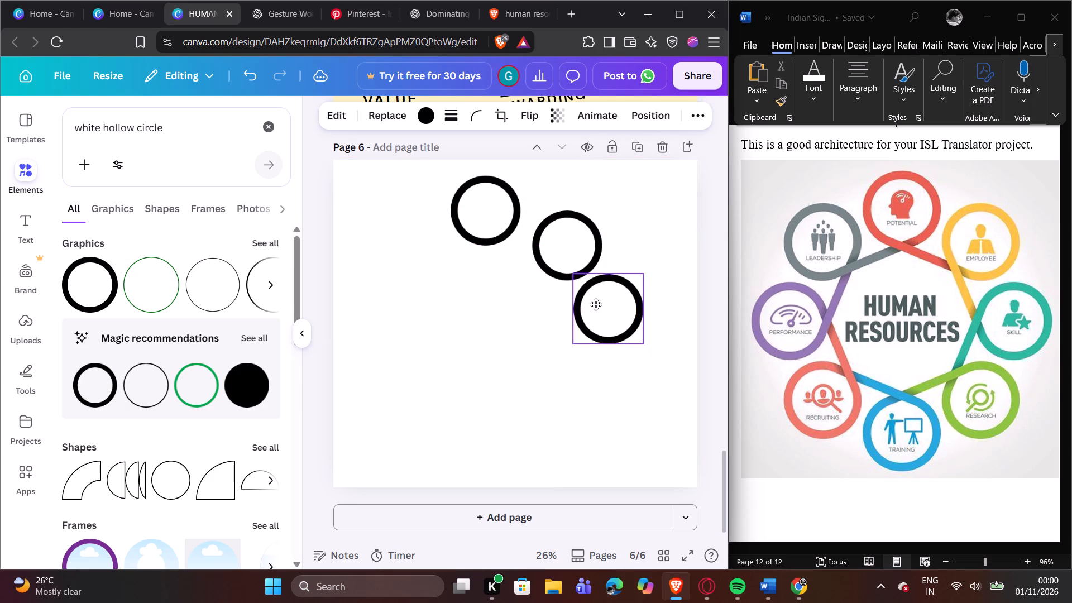
drag(596, 304, 593, 305)
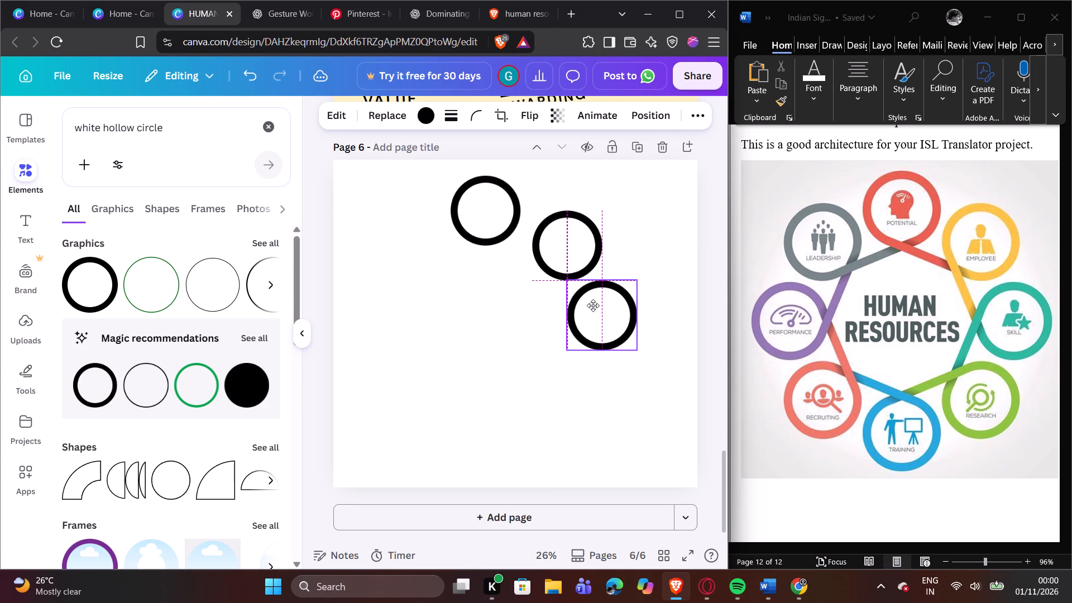
drag(593, 305, 596, 306)
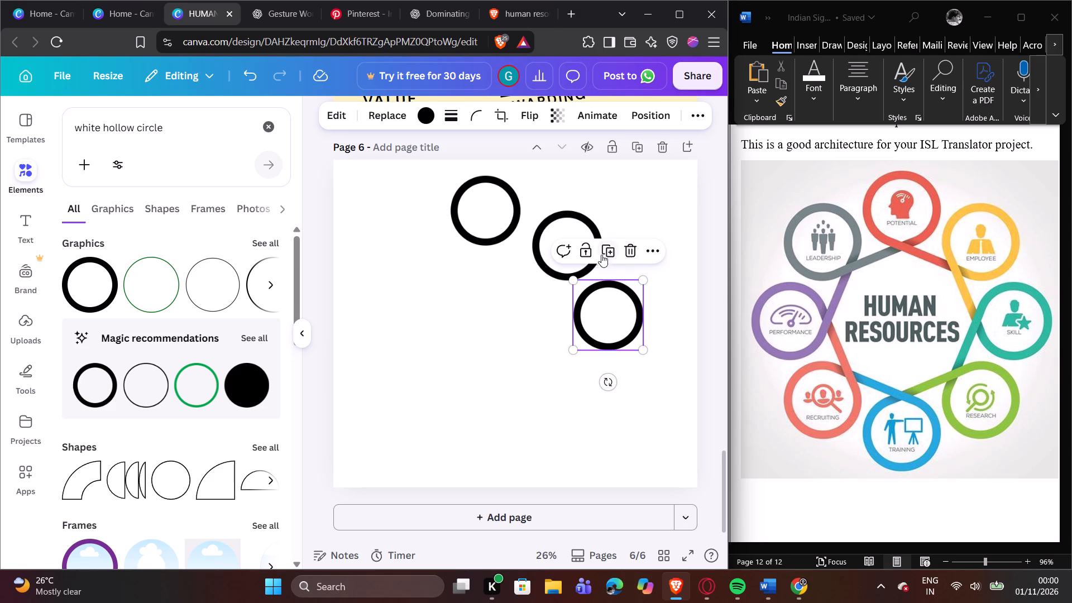
Duplicate the Skill ring and place the copy below it, vertically aligned with the Employee ring, as the Research loop.
click(608, 251)
drag(646, 380, 585, 391)
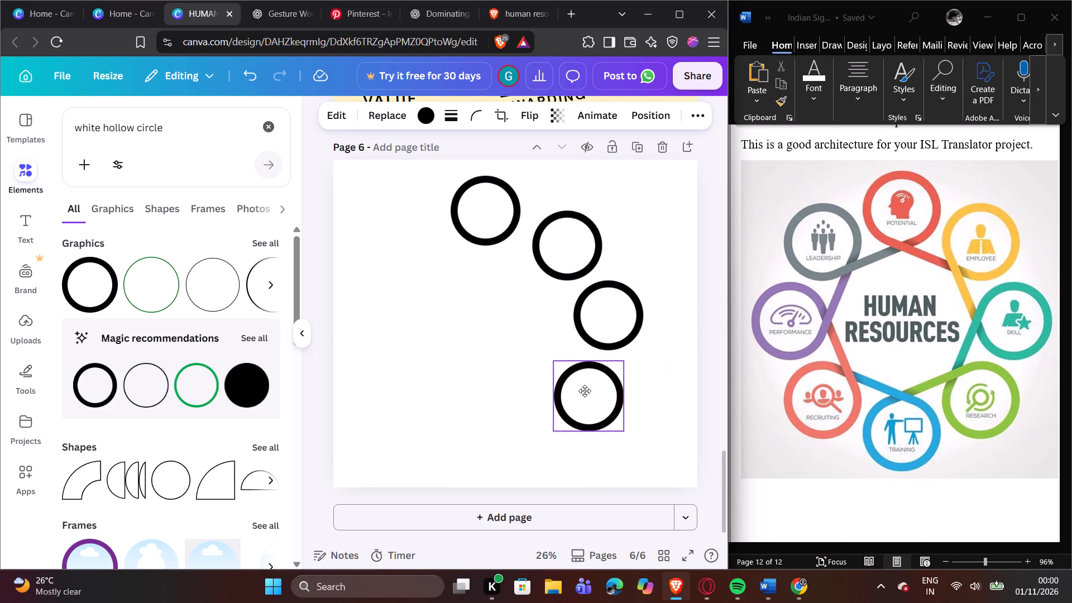
drag(585, 391, 557, 394)
drag(557, 394, 571, 387)
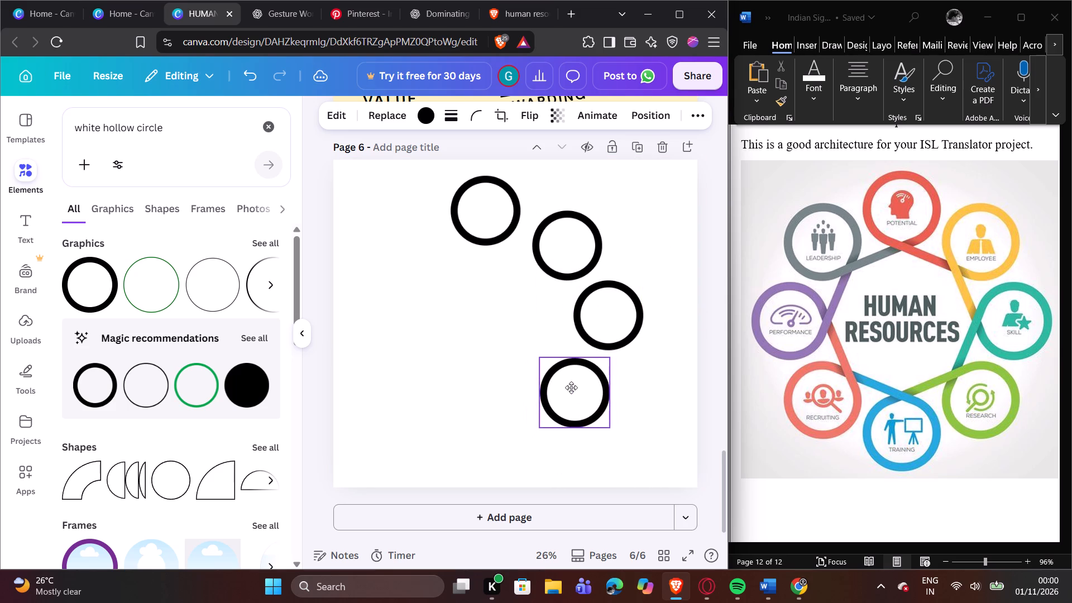
drag(571, 387, 568, 391)
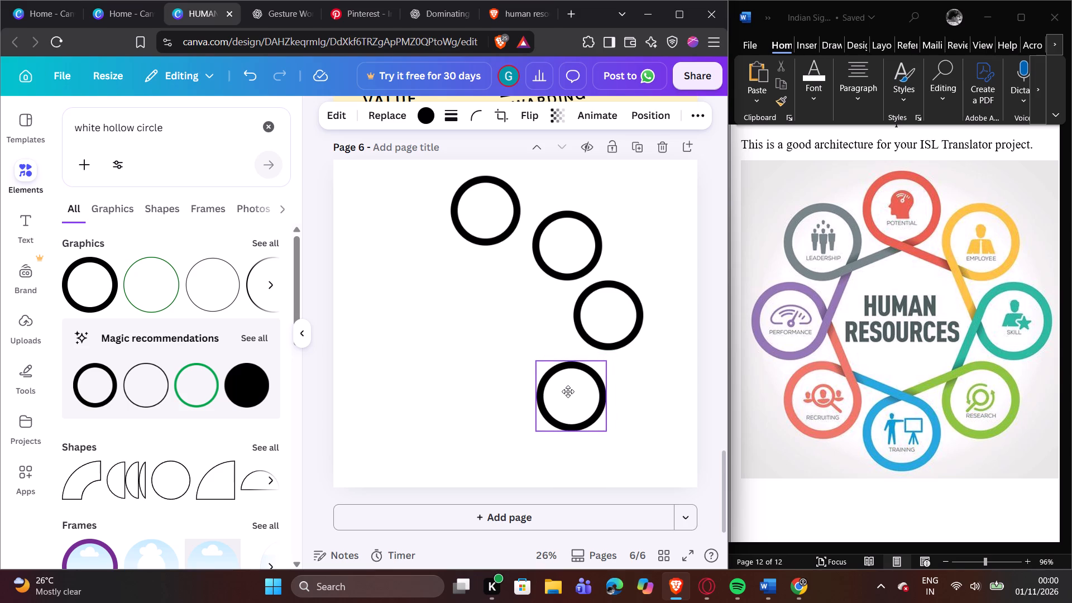
drag(568, 391, 565, 382)
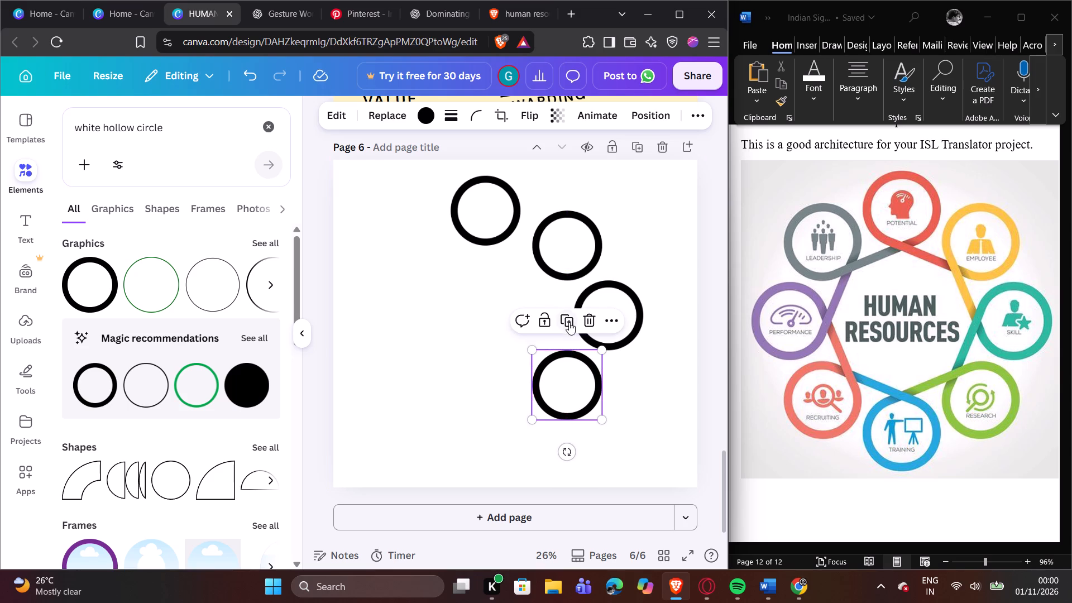
Duplicate the Research ring and place the copy at the page's bottom, aligned under the top ring, as the Training loop.
click(569, 322)
drag(530, 443, 499, 408)
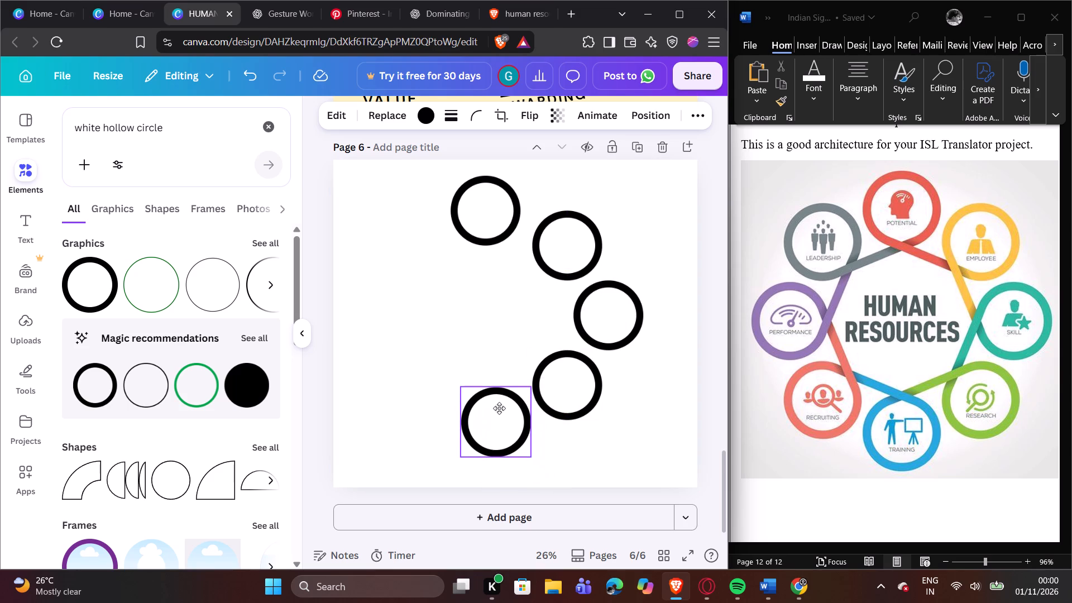
drag(499, 408, 485, 387)
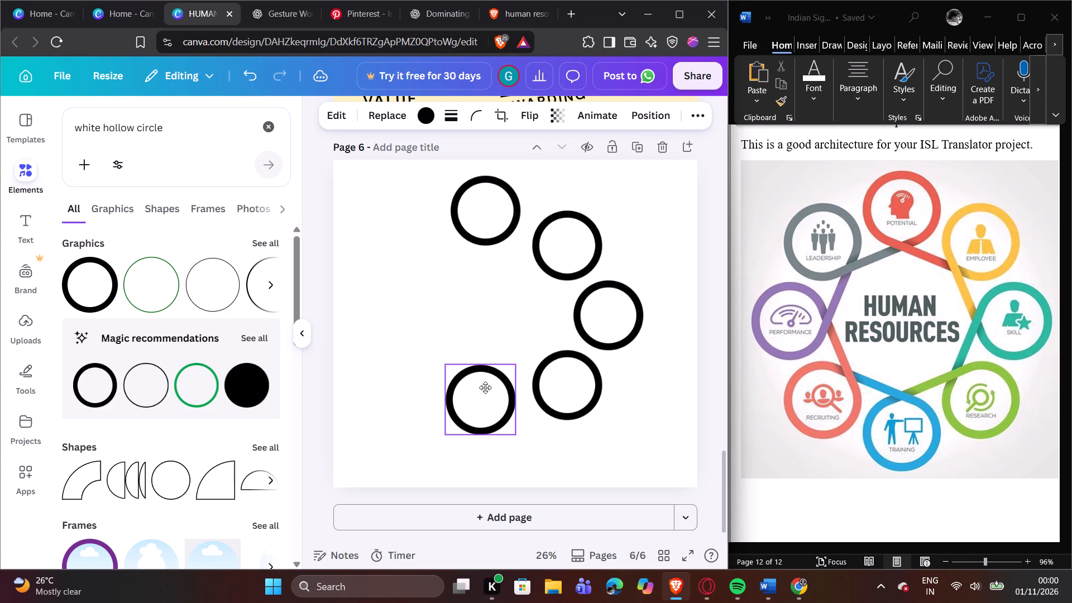
drag(485, 387, 494, 422)
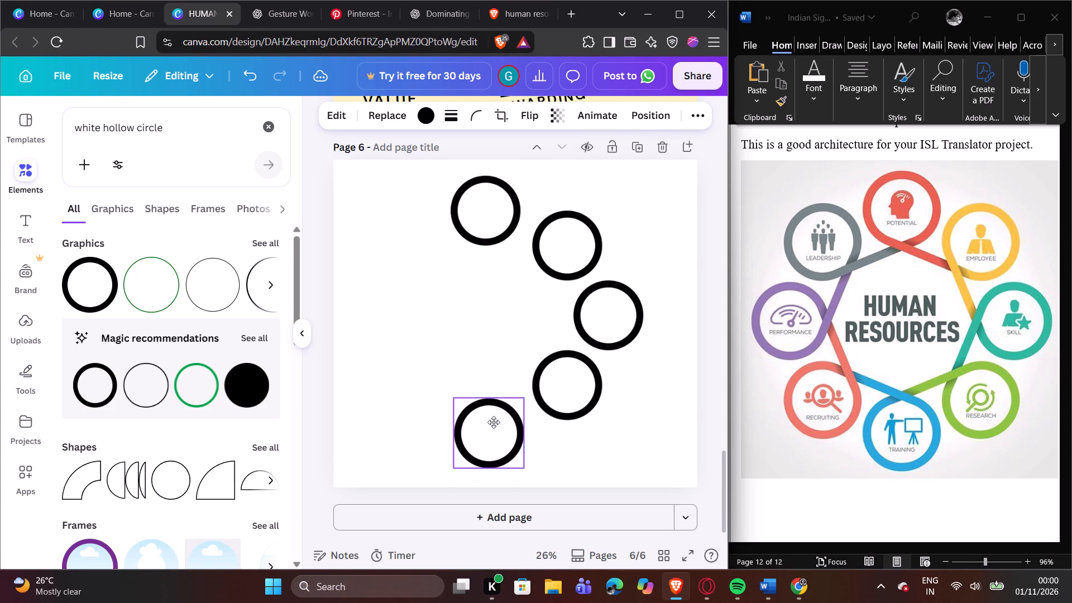
drag(494, 422, 491, 427)
click(409, 351)
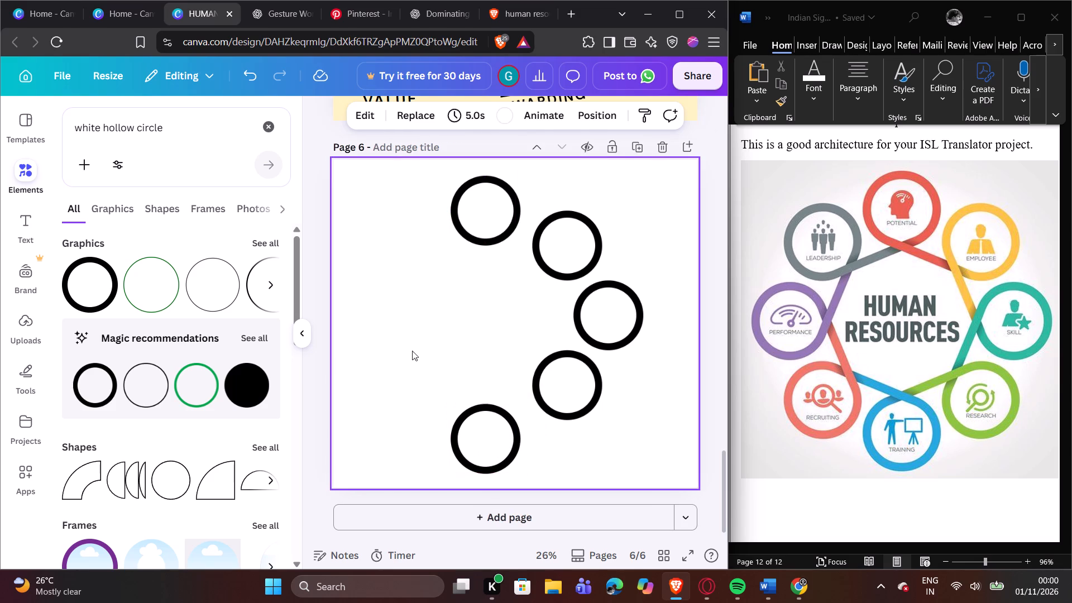
Spread out the three right-hand rings, moving Research down and right, Skill outward and down, and Employee slightly right.
drag(551, 368, 551, 386)
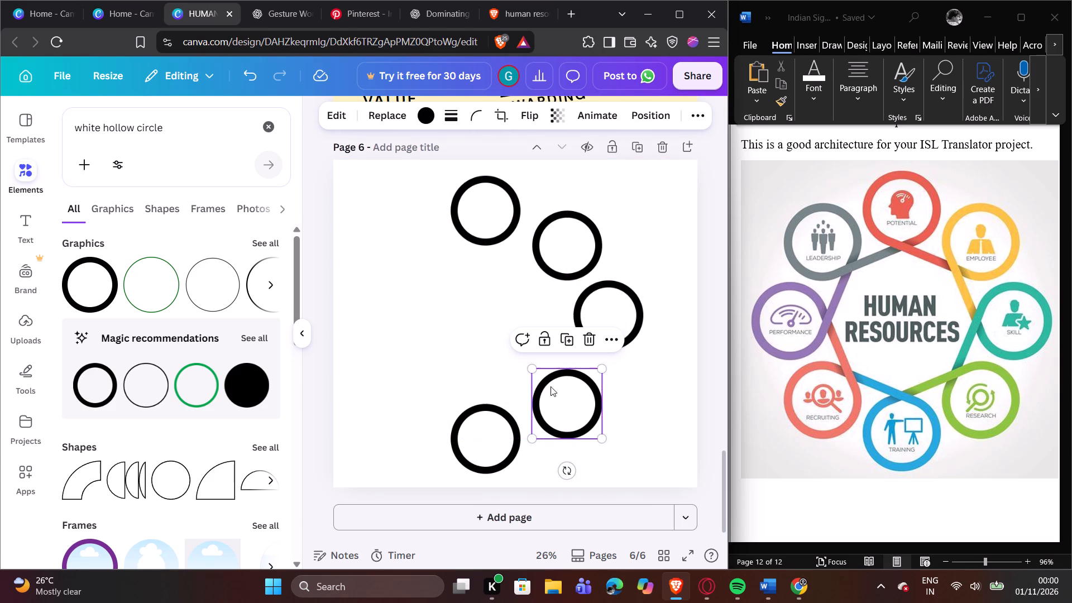
drag(610, 325, 617, 338)
drag(617, 338, 640, 338)
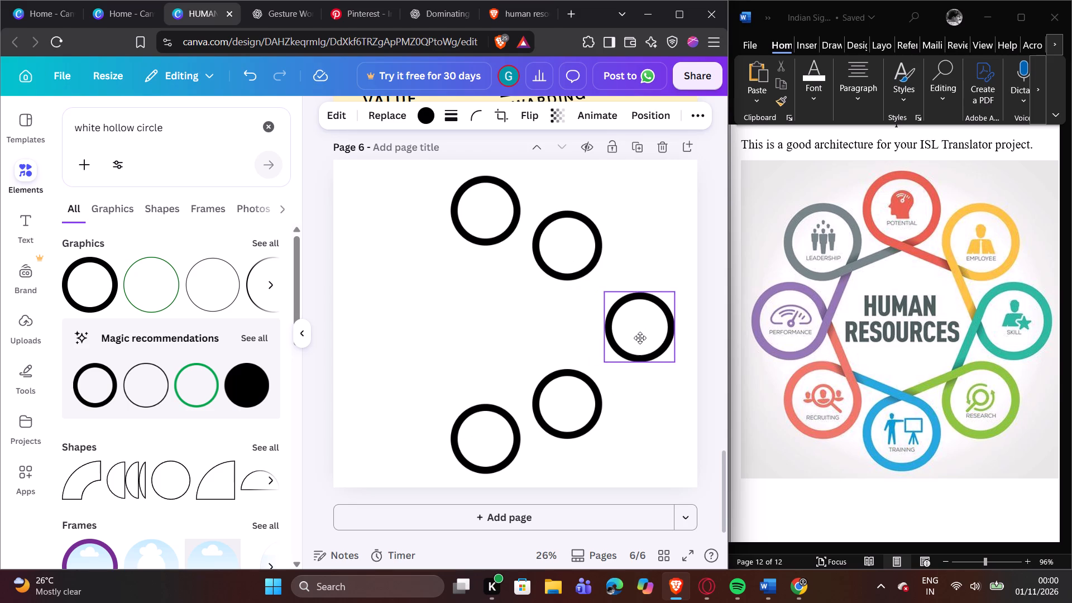
drag(640, 338, 637, 338)
drag(575, 396, 583, 389)
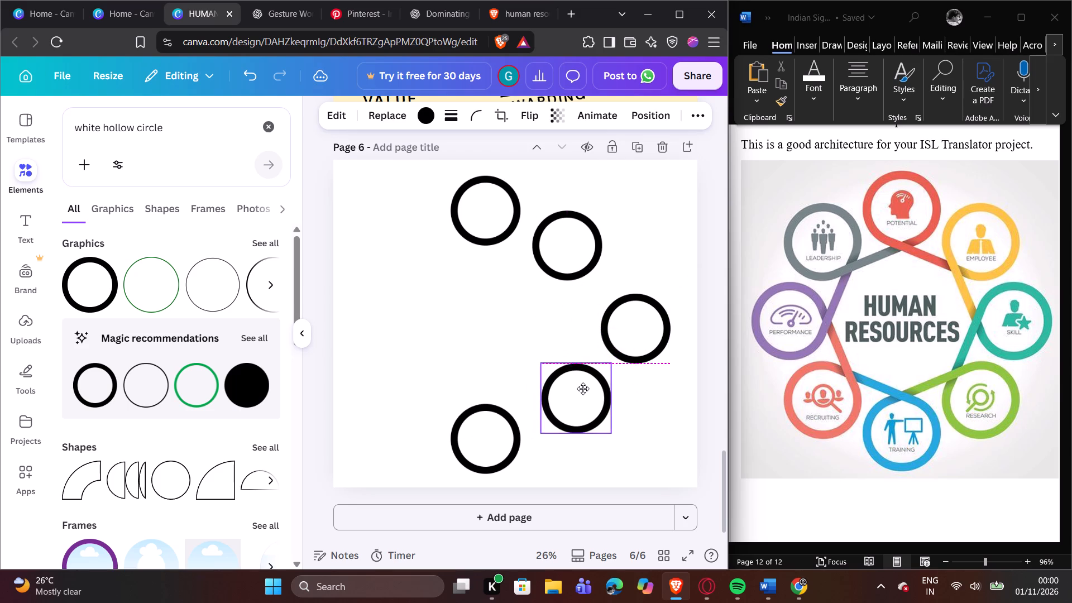
drag(583, 389, 594, 408)
drag(559, 264, 575, 264)
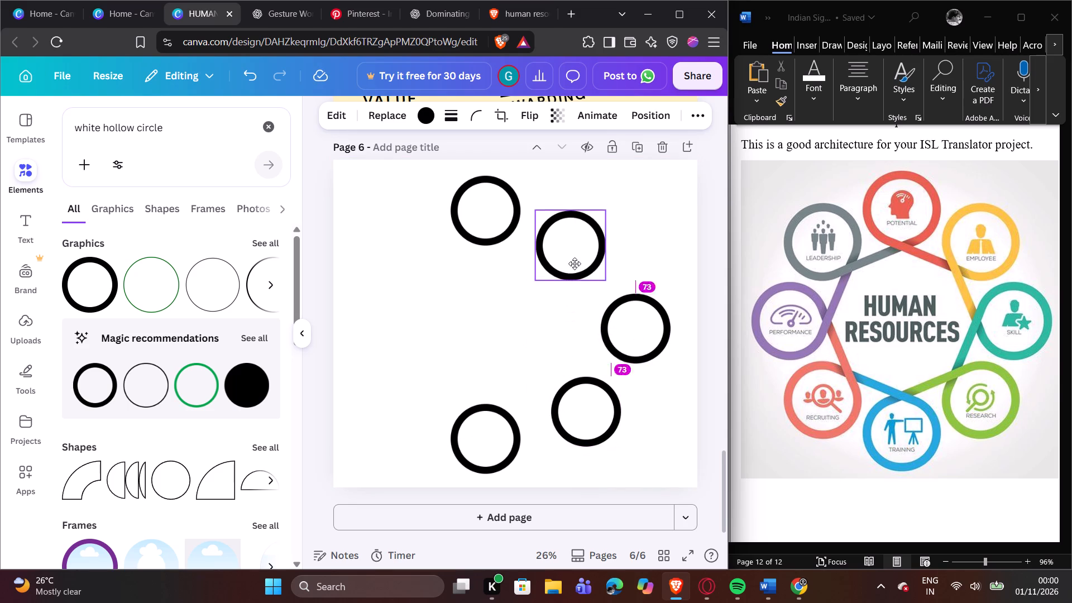
drag(575, 264, 580, 264)
Shift the top and bottom rings right to the page's horizontal middle, in line with each other.
drag(468, 210, 489, 209)
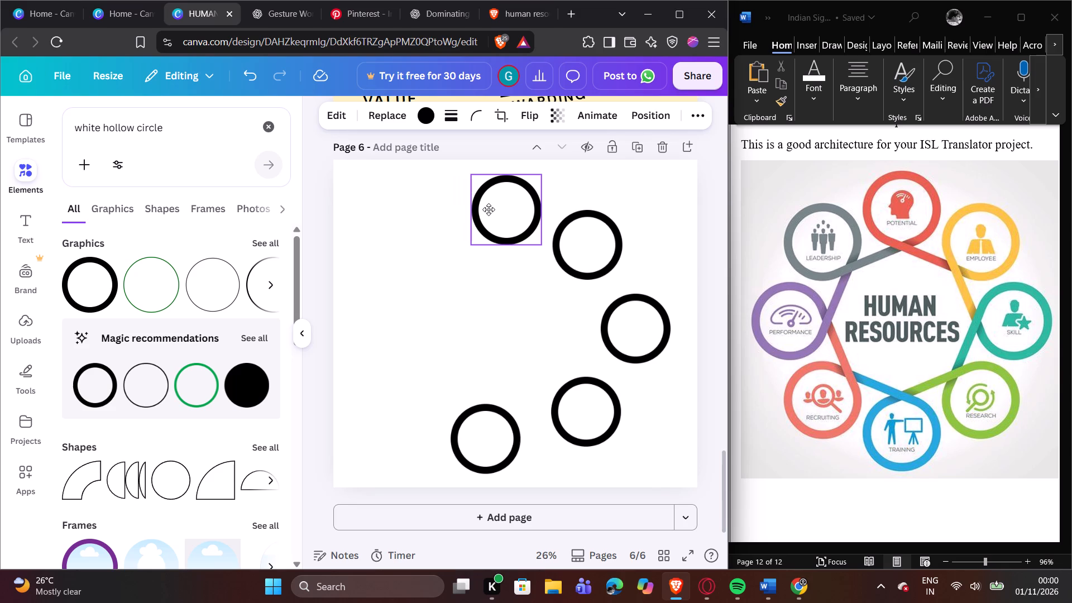
drag(489, 209, 488, 207)
drag(471, 442, 496, 438)
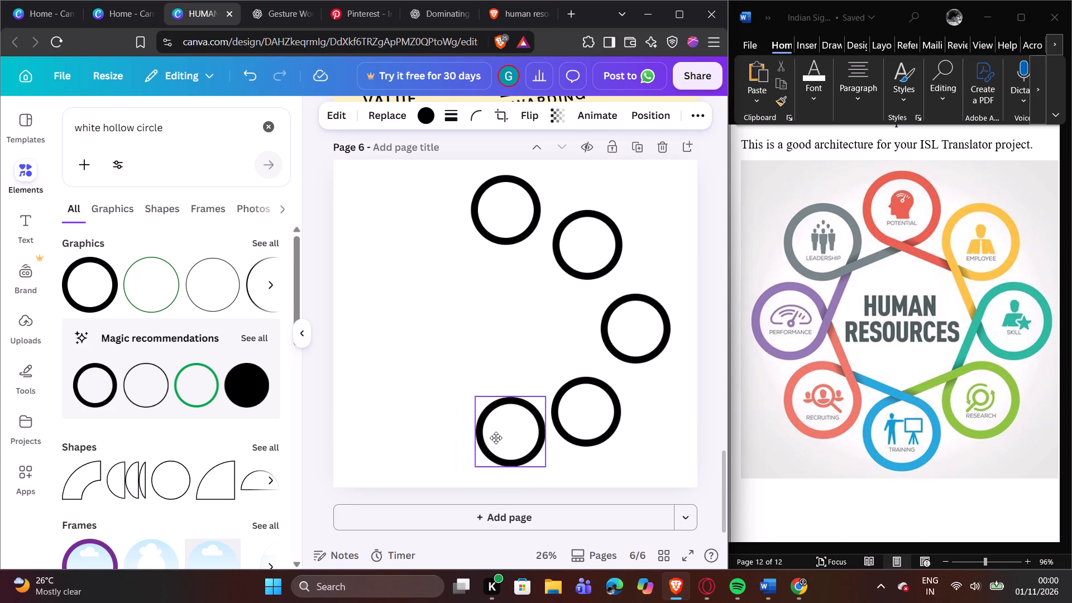
drag(496, 438, 492, 446)
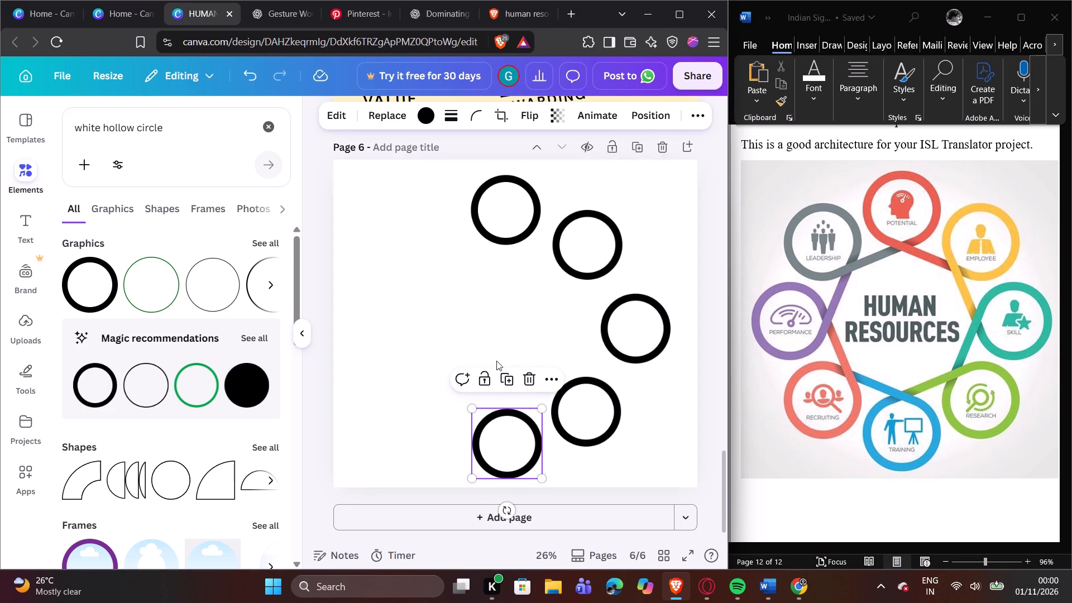
click(495, 355)
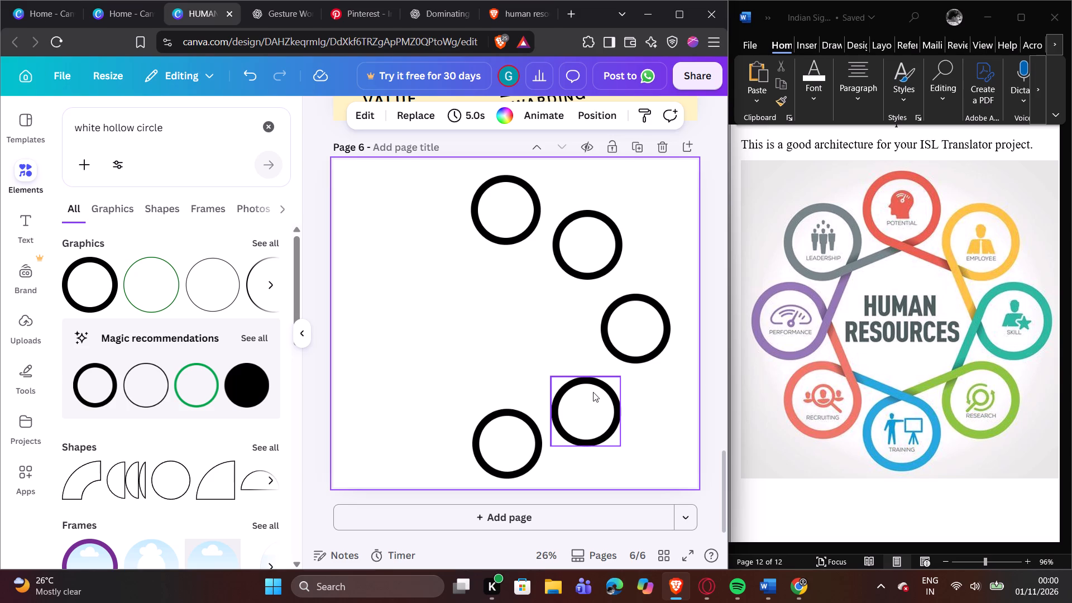
Duplicate the bottom ring and place the copy to its upper left, matching the Recruiting loop.
click(502, 440)
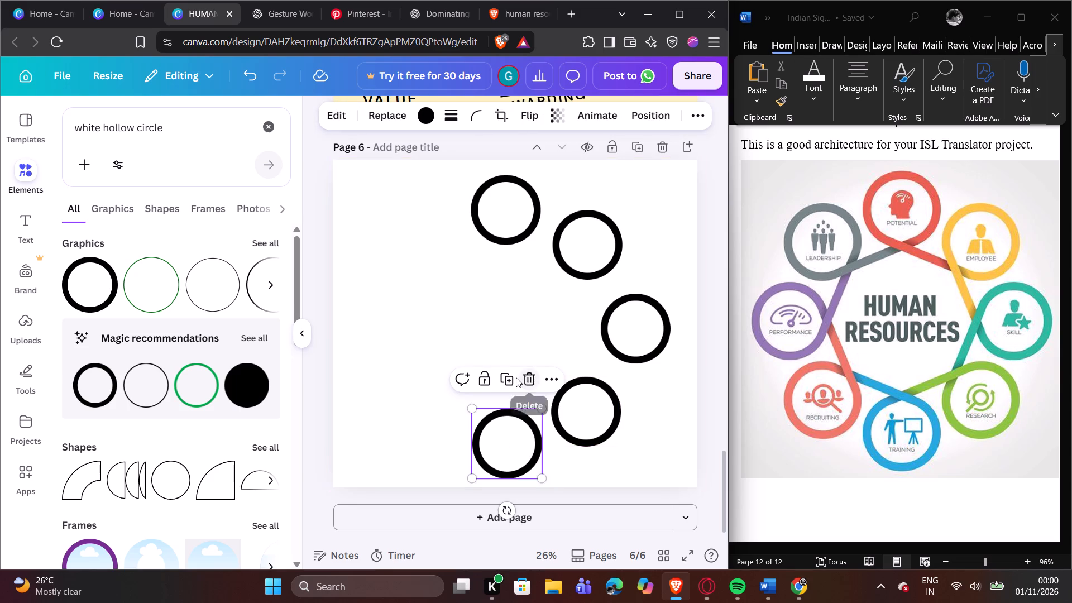
click(511, 378)
drag(421, 463, 418, 382)
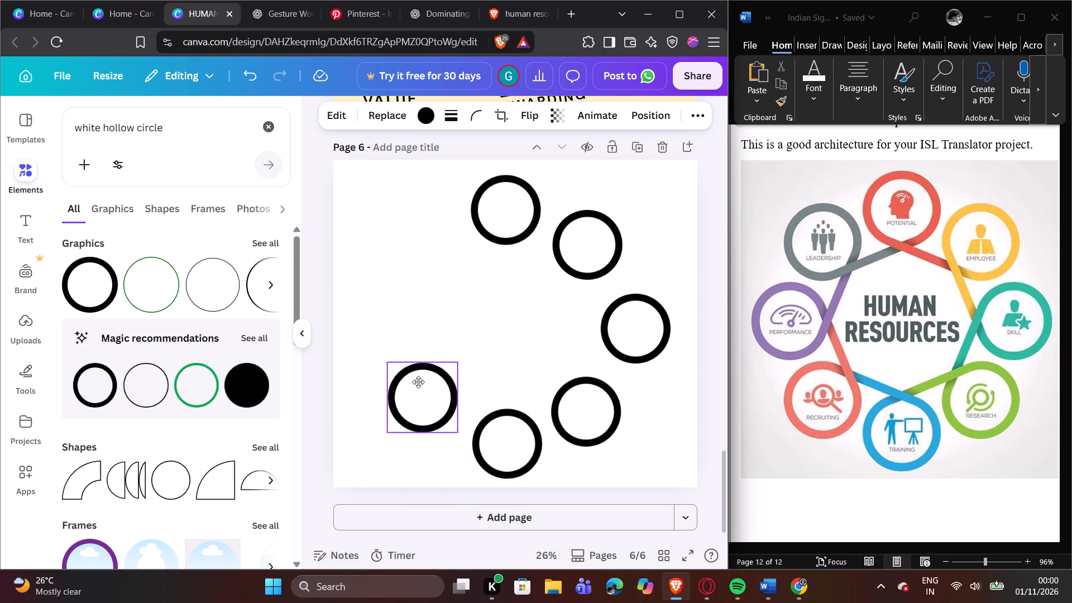
drag(418, 382, 420, 387)
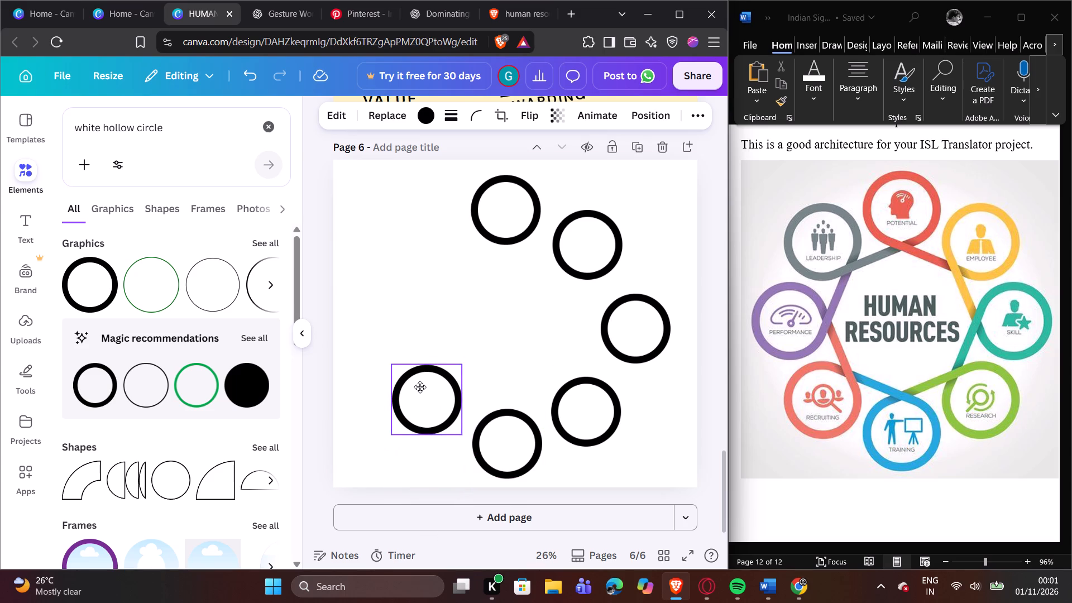
drag(420, 387, 420, 387)
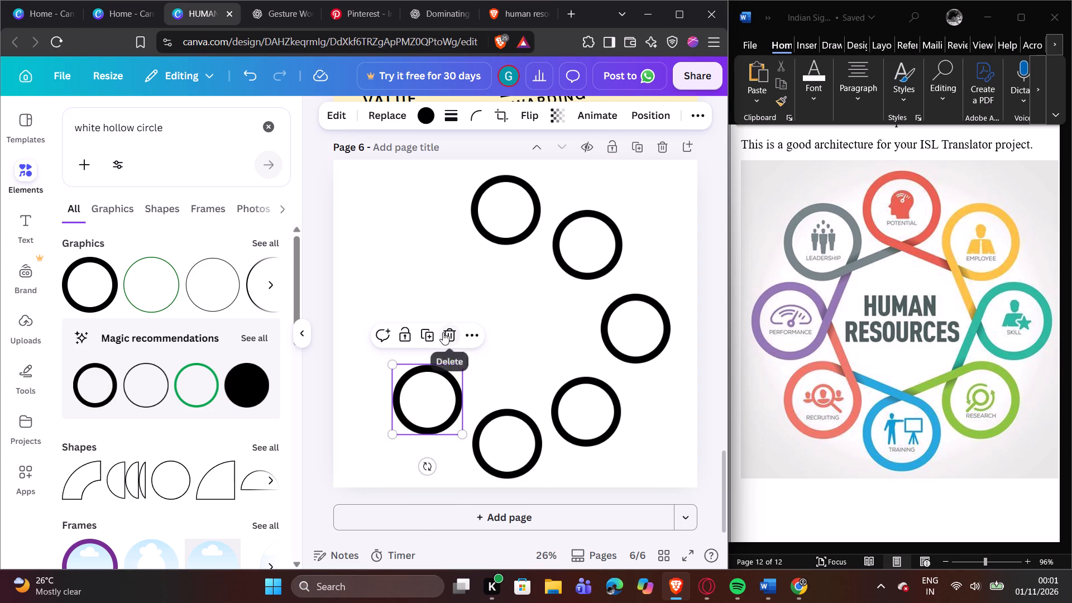
Duplicate the Recruiting ring, place the copy above it as the Performance loop, and nudge both rings down and outward.
click(430, 332)
drag(353, 355, 413, 304)
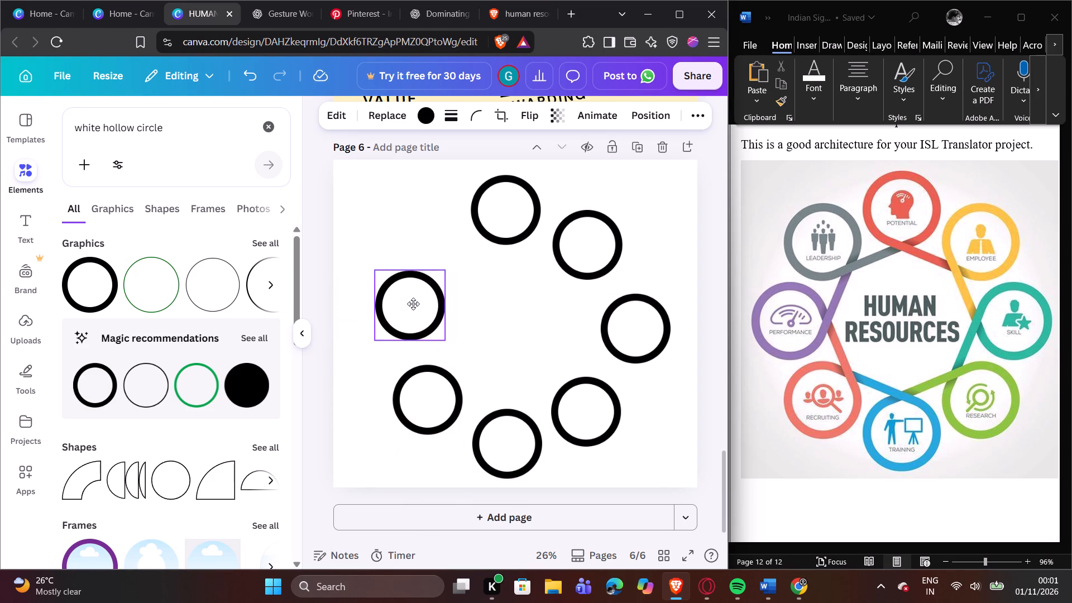
drag(413, 304, 402, 314)
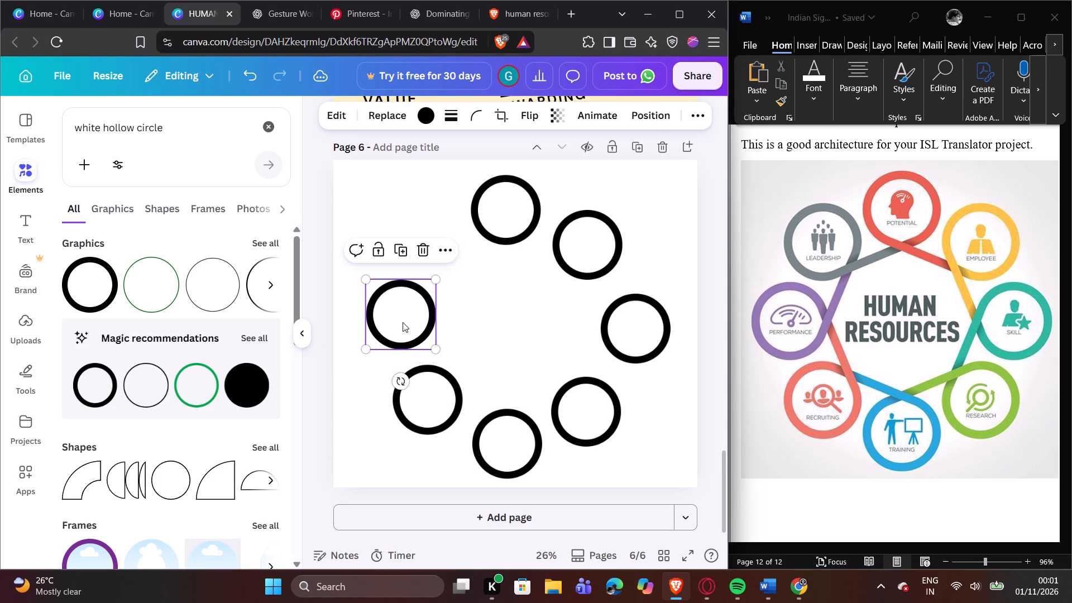
drag(421, 386, 410, 396)
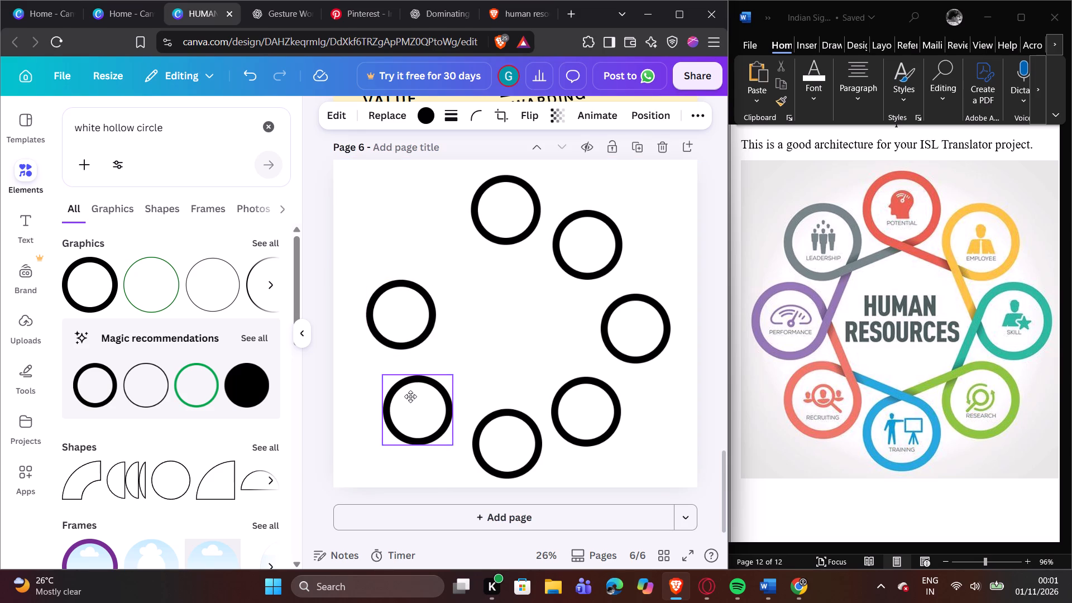
drag(410, 396, 417, 393)
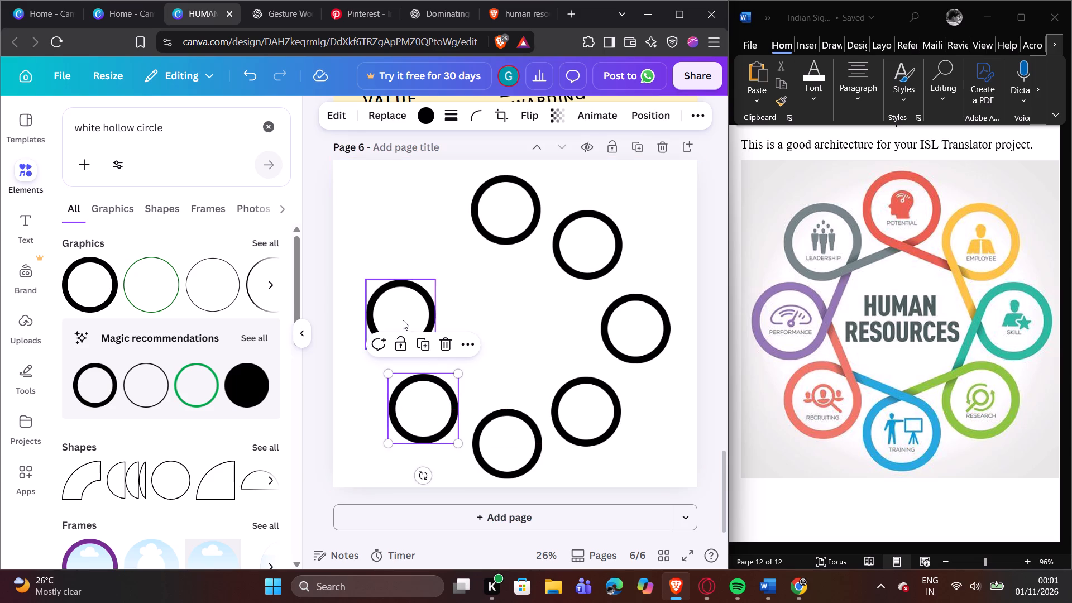
drag(402, 319, 395, 328)
Duplicate the Performance ring and place the copy between it and the top ring, level with Employee, as the Leadership loop.
click(392, 258)
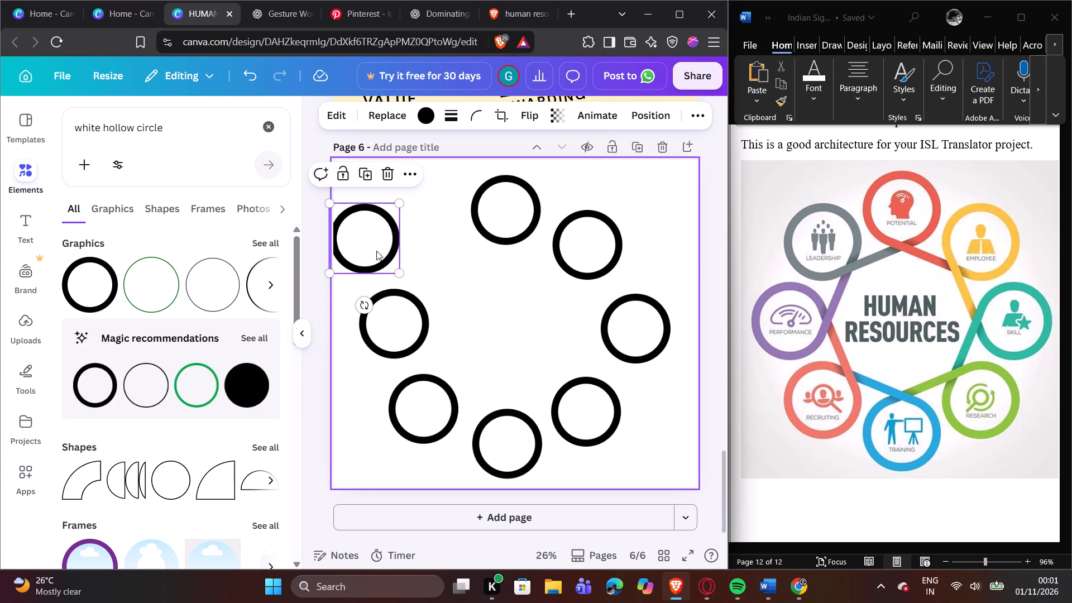
drag(371, 243, 428, 252)
click(658, 245)
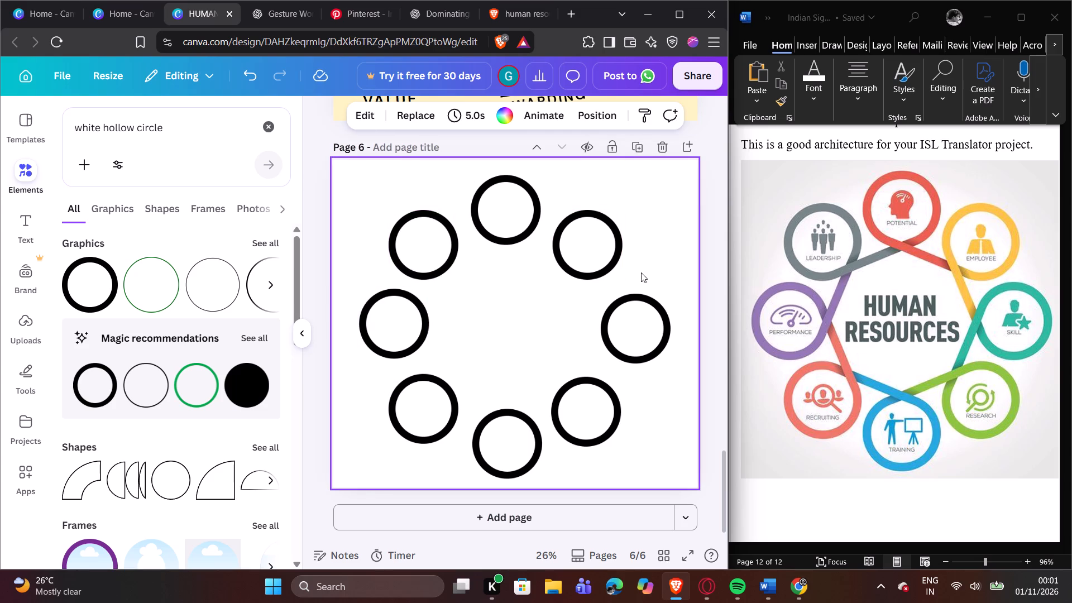
Nudge the Skill ring slightly left and the Research ring slightly up and right to even out the circle.
drag(627, 322, 621, 322)
click(663, 219)
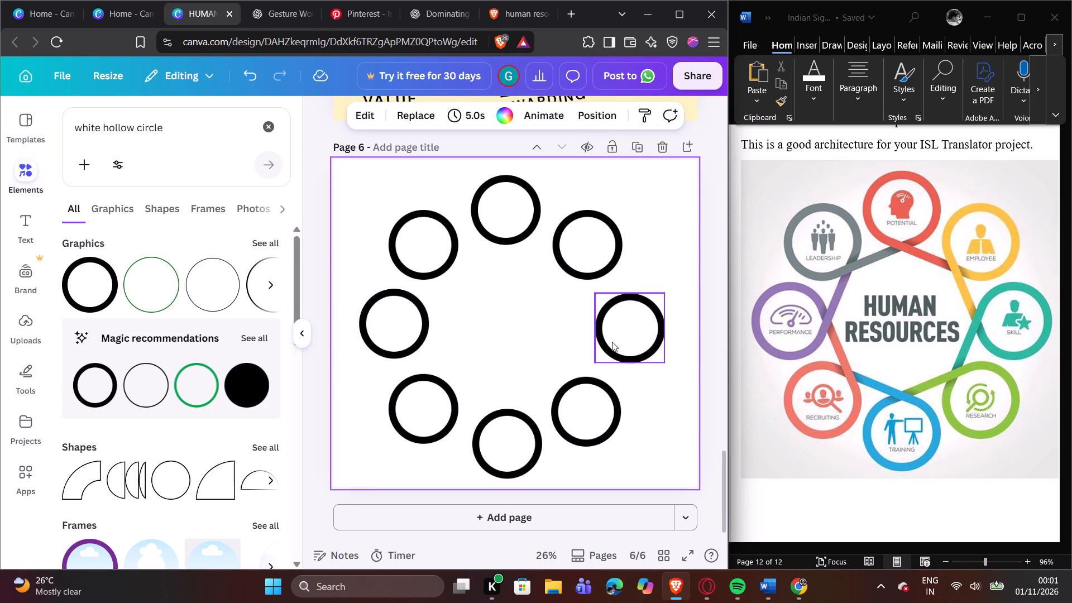
drag(588, 406, 587, 406)
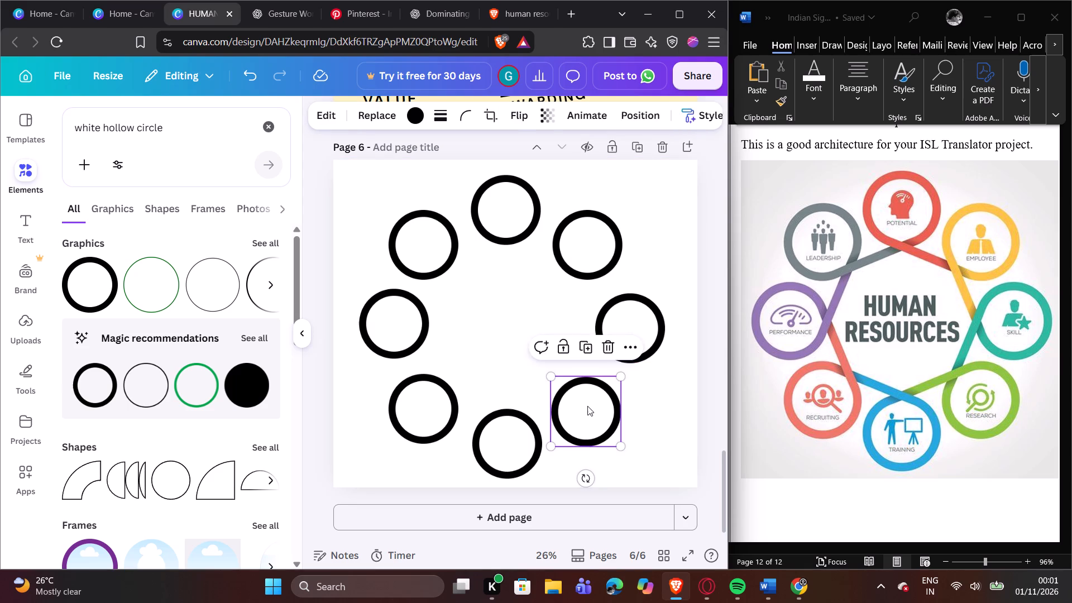
drag(587, 406, 594, 402)
click(674, 402)
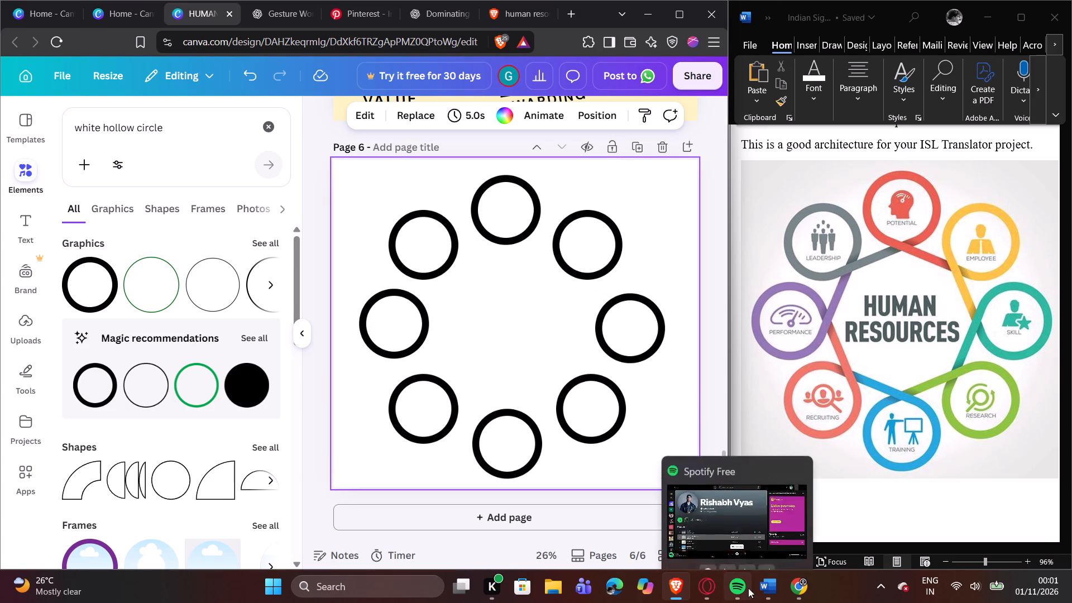
Switch to Chrome to read the guide's step on achieving the interwoven over-under effect, and return to the design.
click(810, 594)
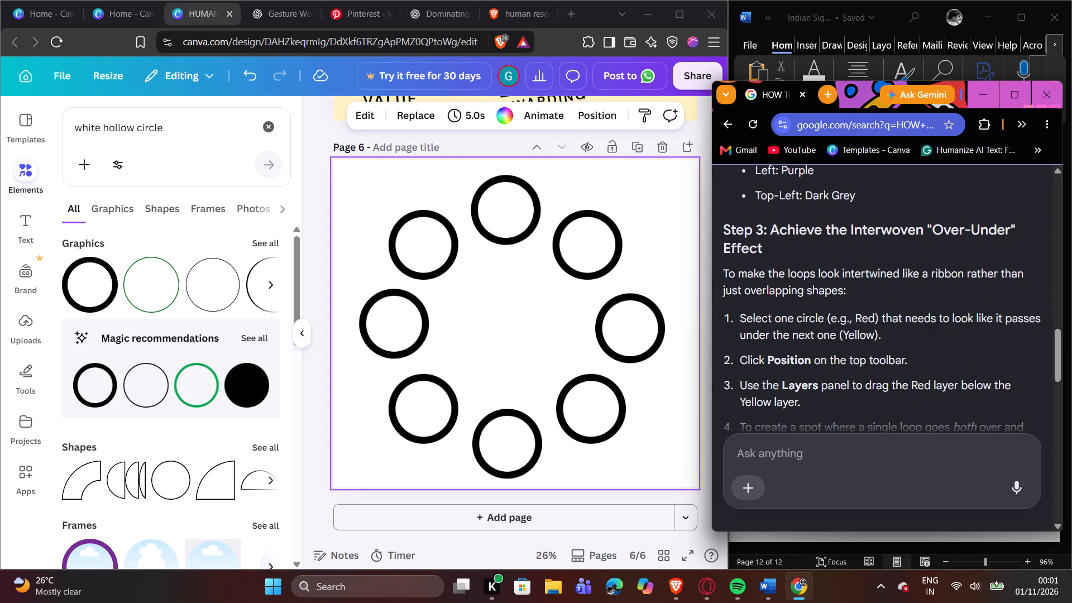
scroll(851, 318, down, 1)
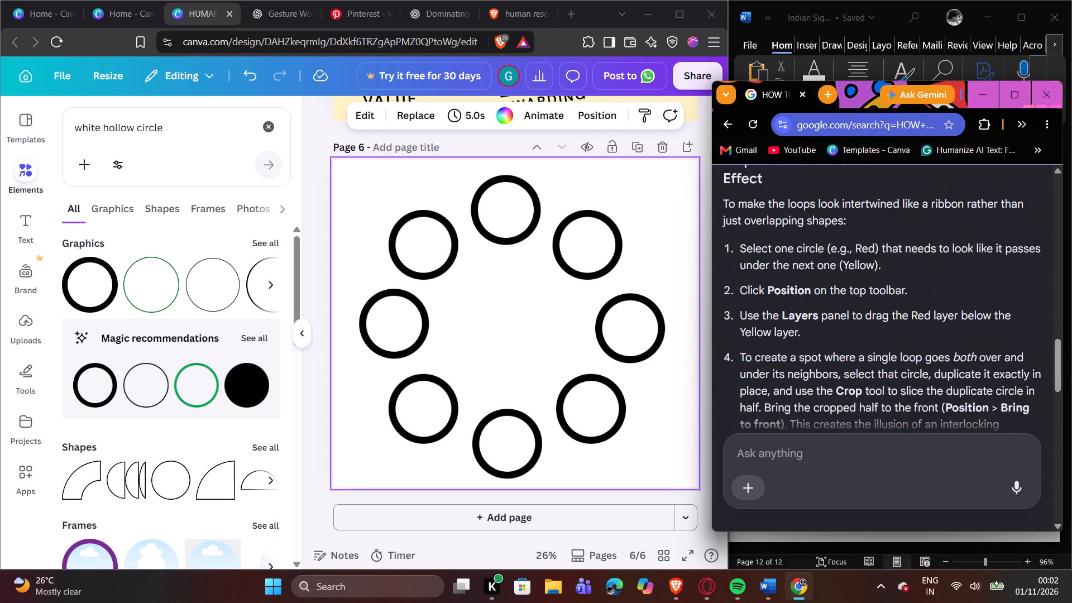
scroll(851, 318, up, 1)
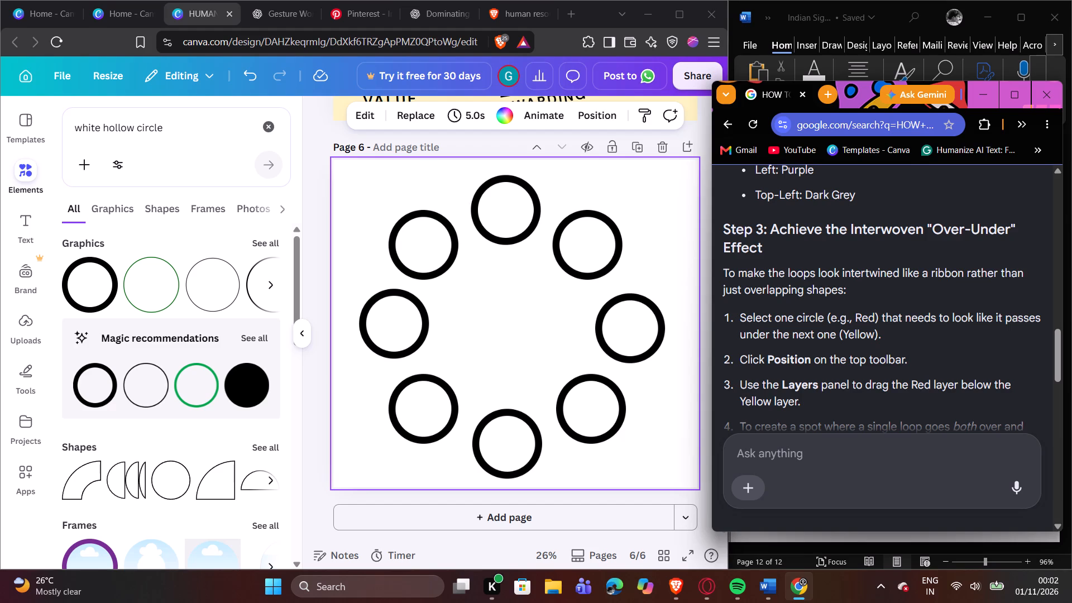
click(979, 100)
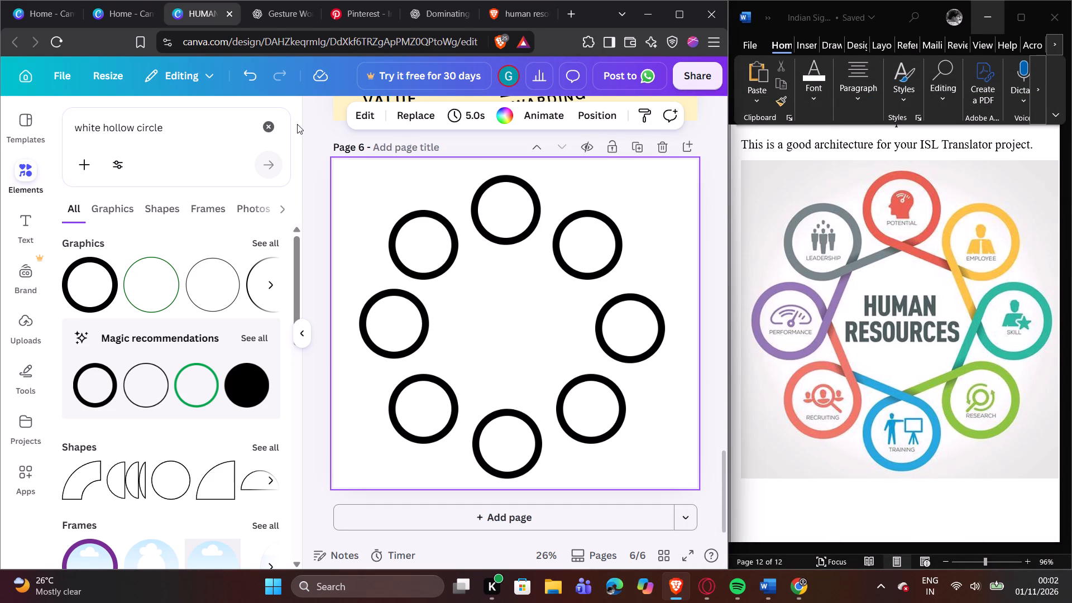
Search the elements for LINE and add the plain straight line shape to the centre of page 6.
click(265, 127)
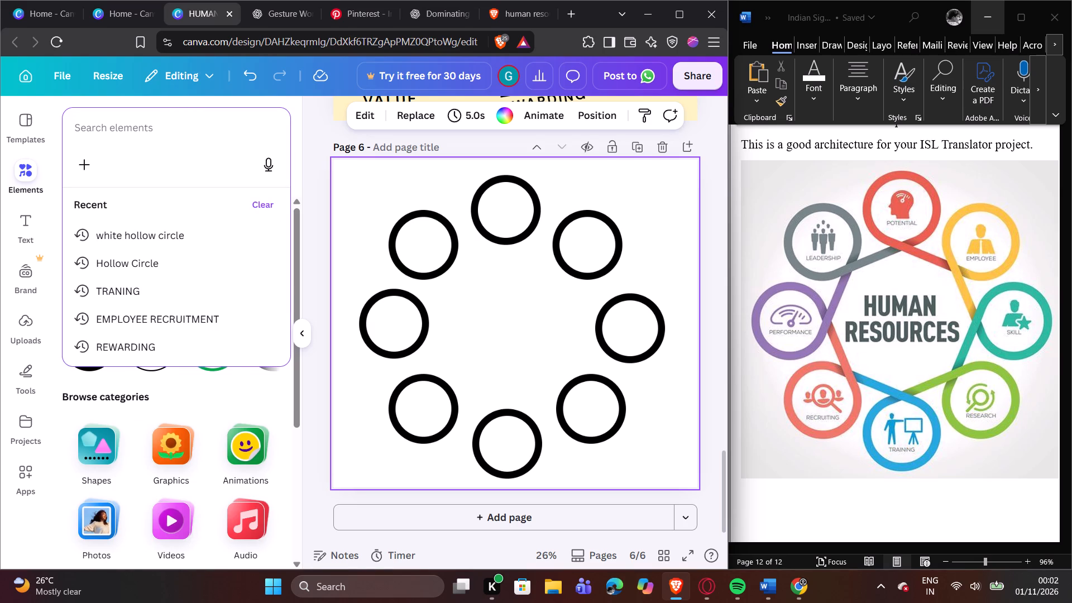
key(l)
key(i)
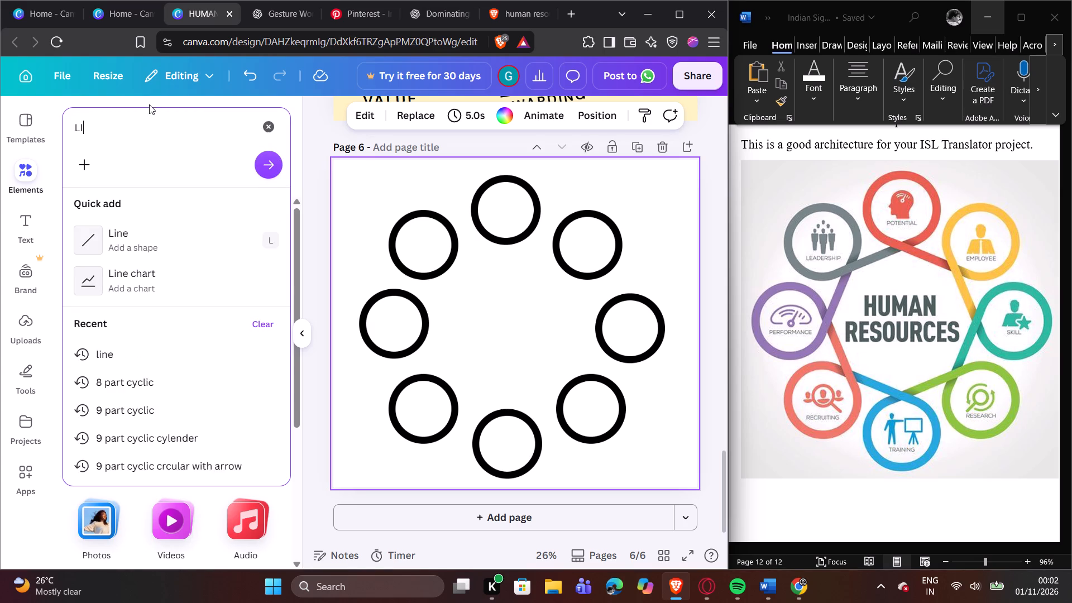
text(NE)
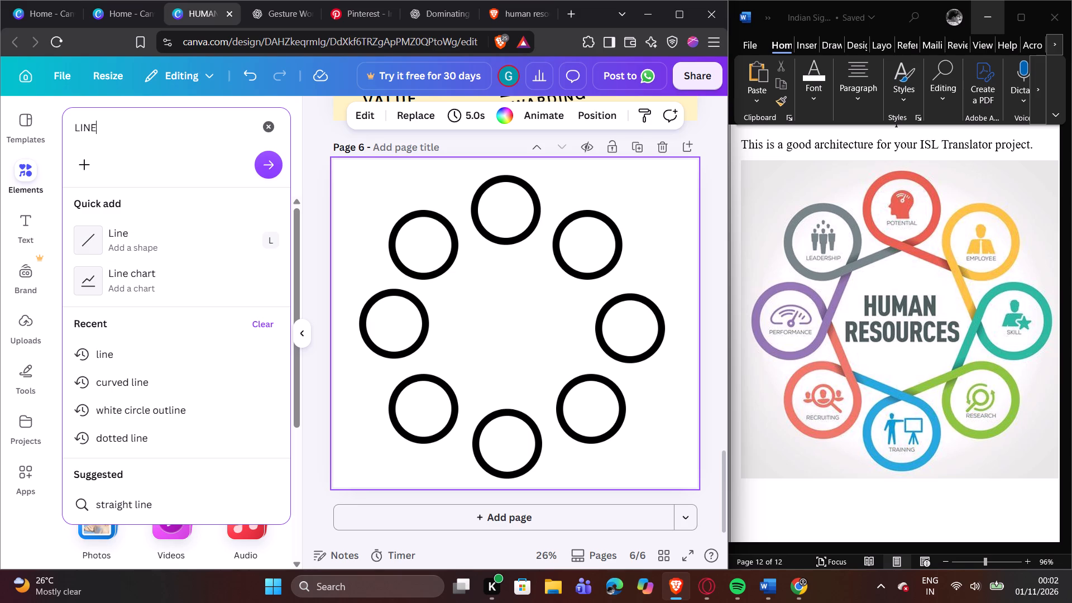
key(Return)
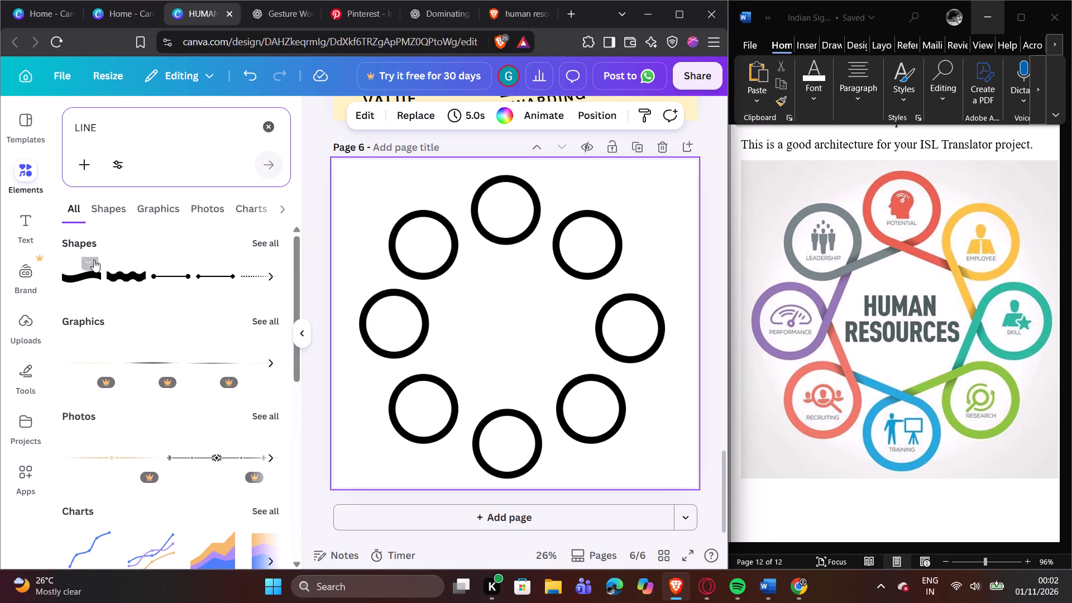
click(126, 207)
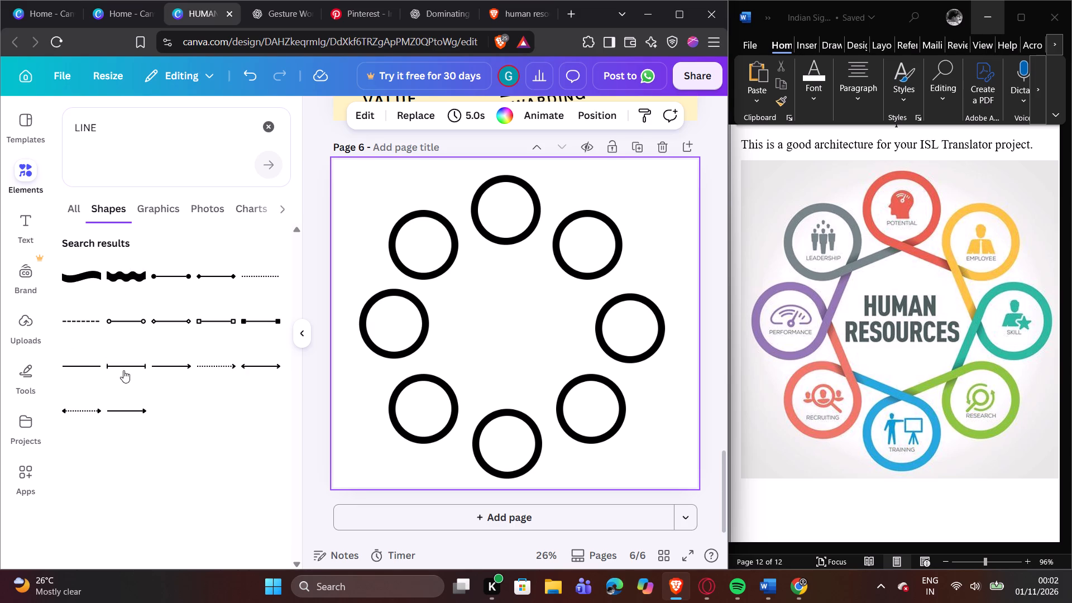
click(76, 365)
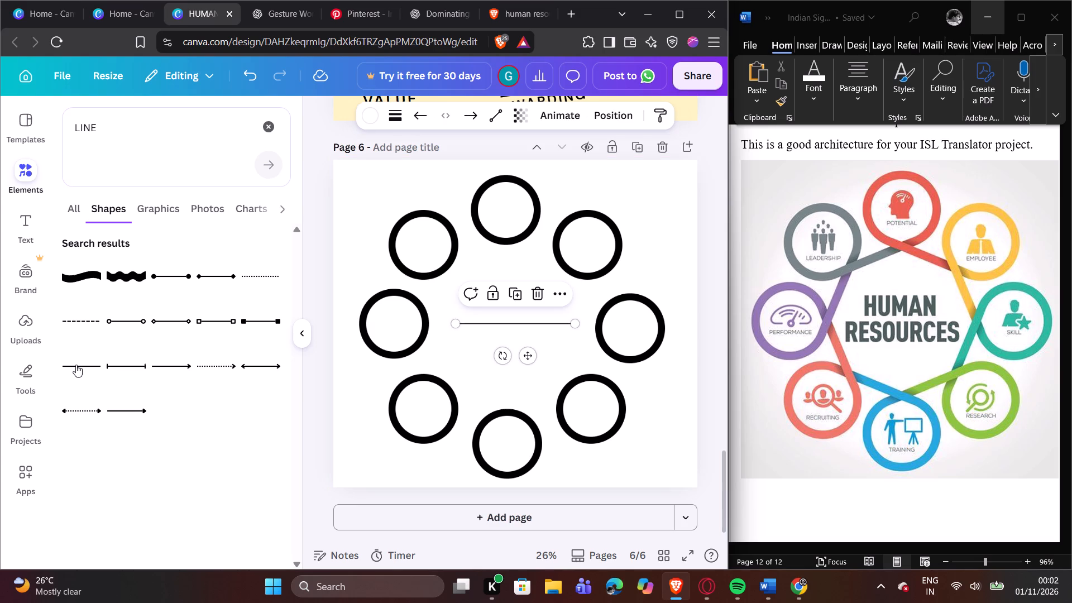
click(301, 332)
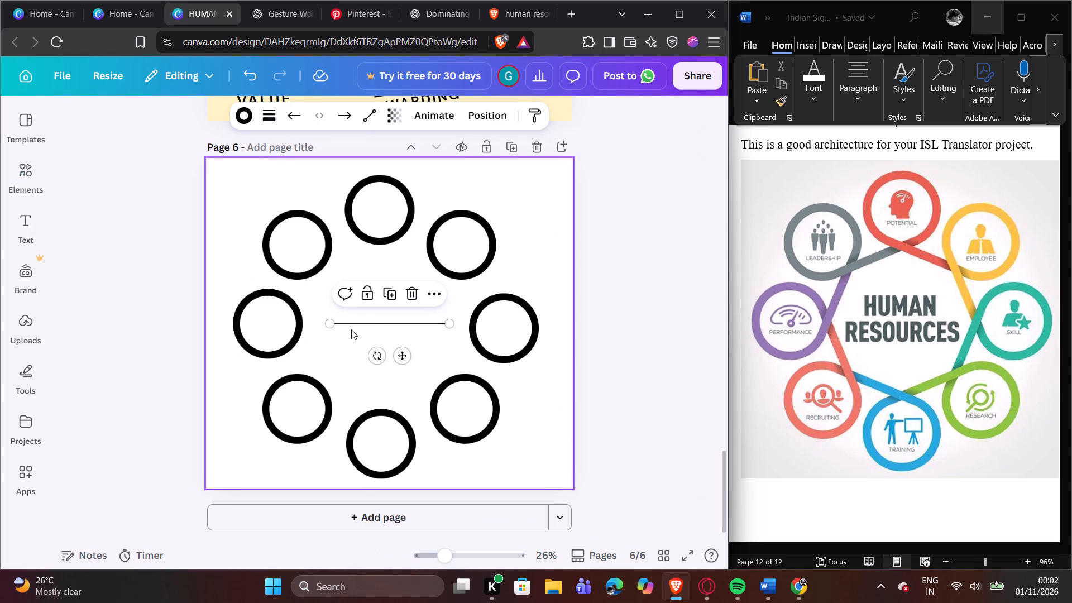
Set the line's stroke weight to 50 and place it horizontally with its start at the bottom of the top ring.
click(368, 321)
click(260, 116)
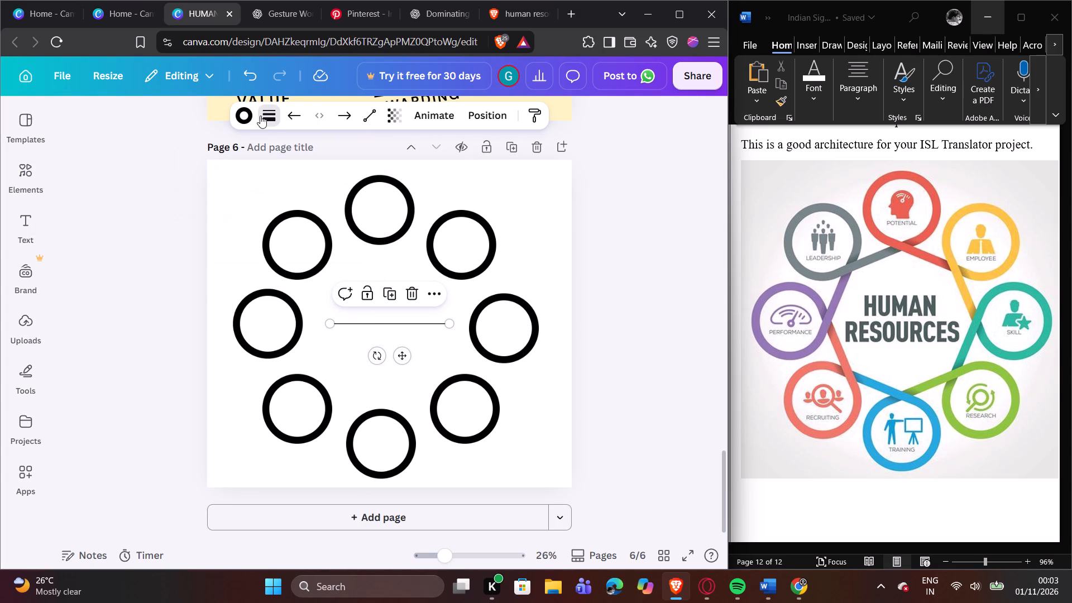
drag(183, 242, 276, 248)
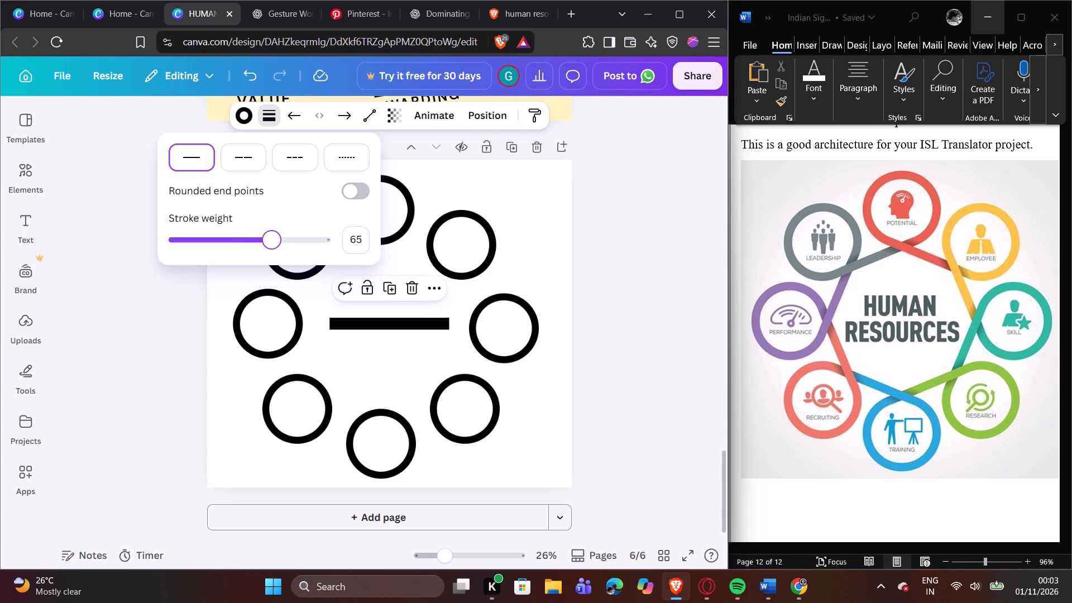
drag(276, 248, 248, 248)
click(346, 372)
drag(341, 324, 363, 246)
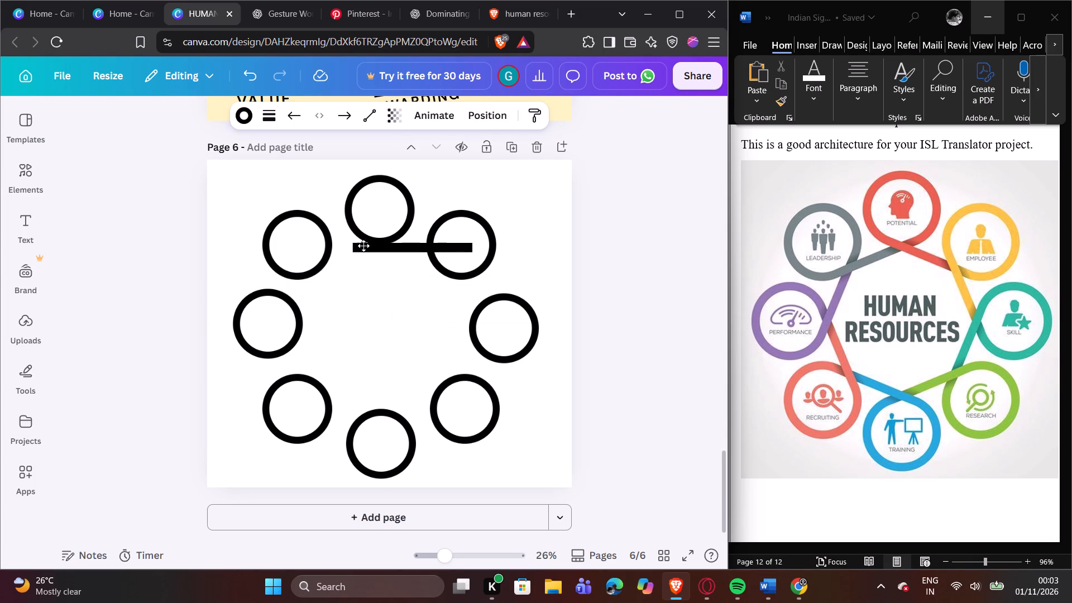
drag(363, 246, 382, 240)
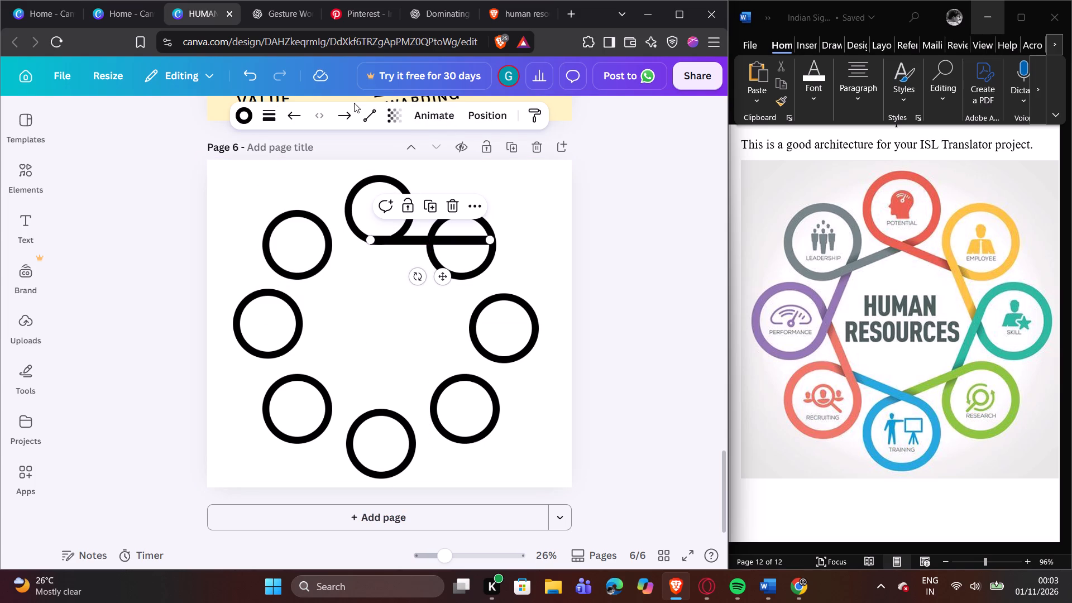
Reduce the line's stroke weight to slightly below 46, close to the thickness of the rings.
click(269, 114)
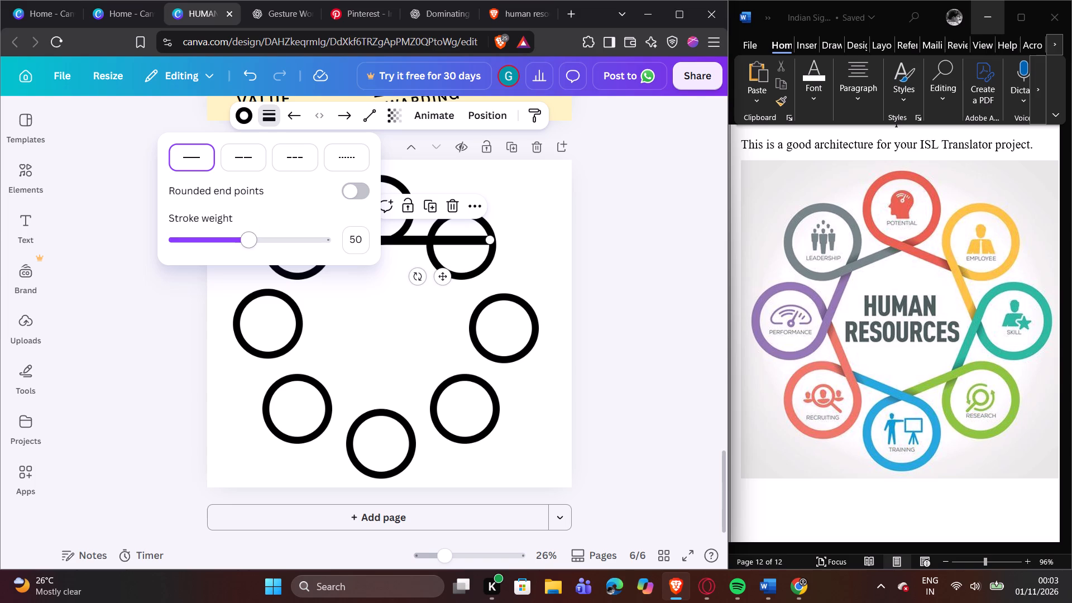
drag(251, 238, 242, 239)
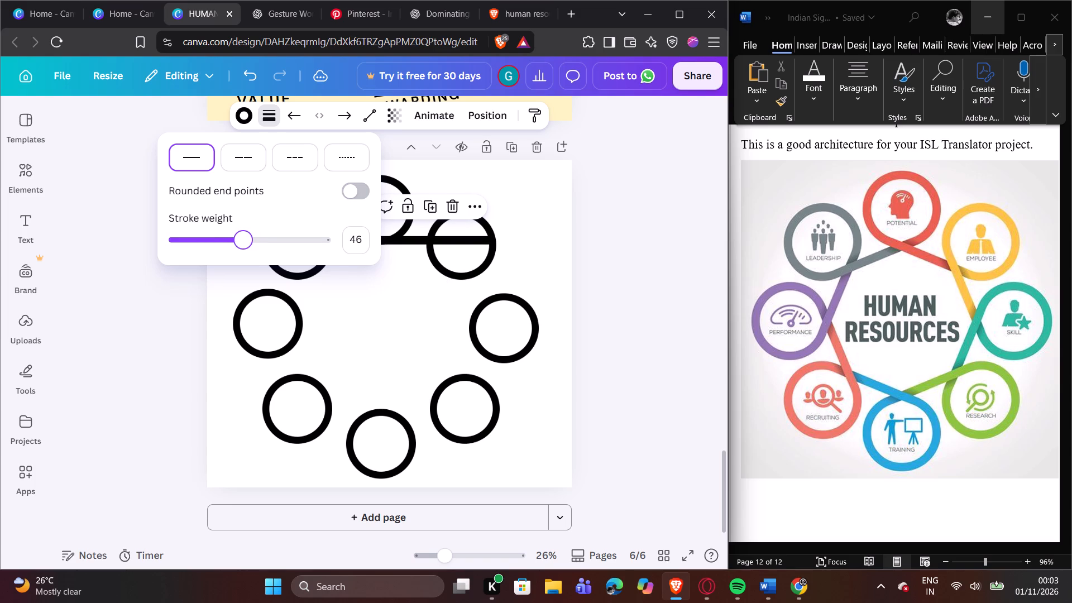
drag(242, 239, 240, 239)
click(368, 319)
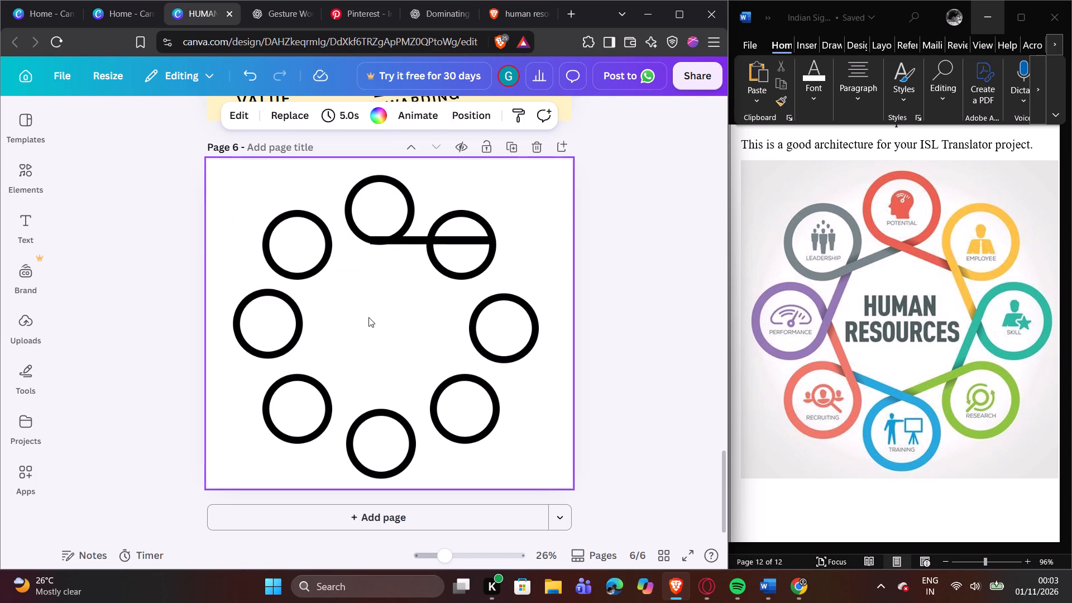
Select the thick line running from the bottom of the top ring across the Employee ring.
click(462, 245)
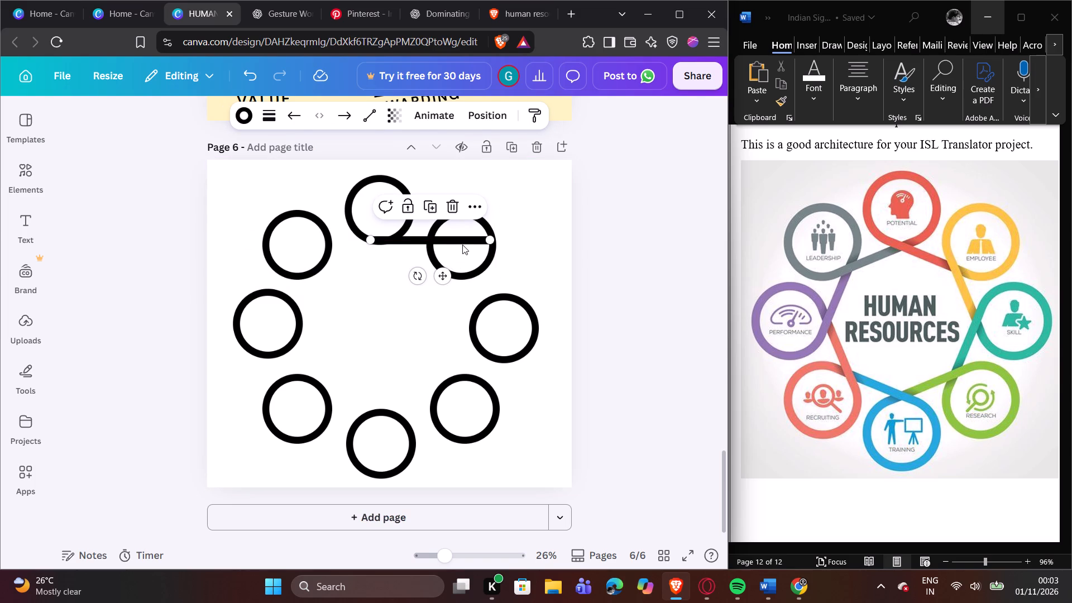
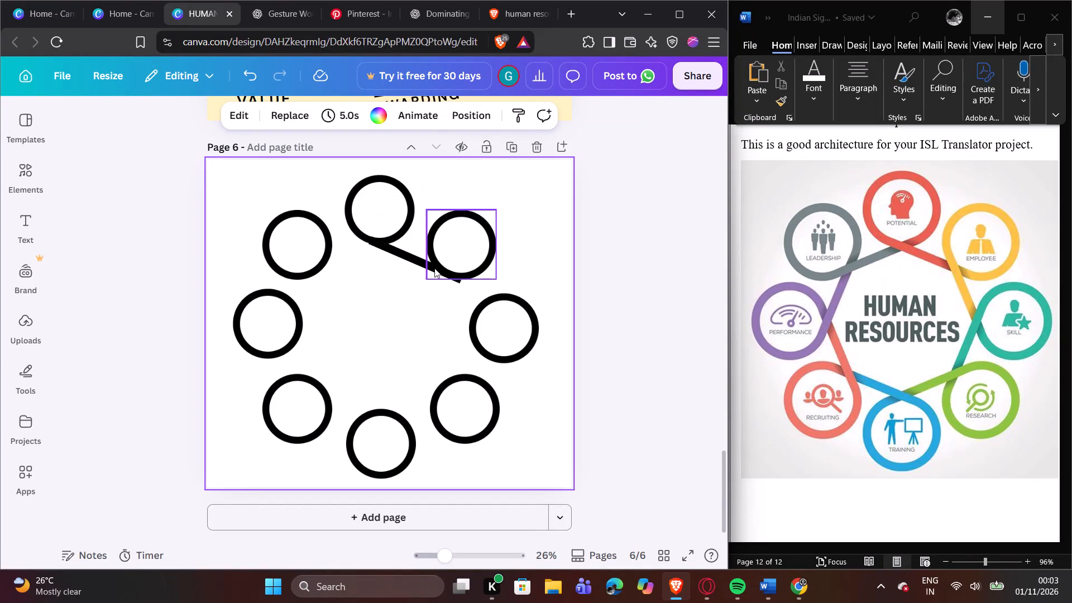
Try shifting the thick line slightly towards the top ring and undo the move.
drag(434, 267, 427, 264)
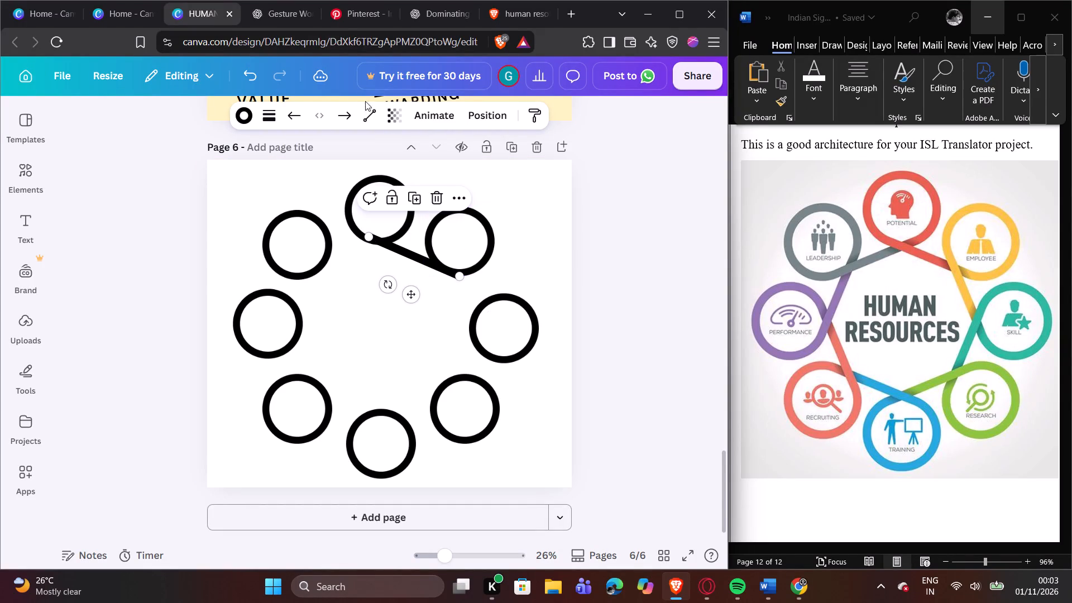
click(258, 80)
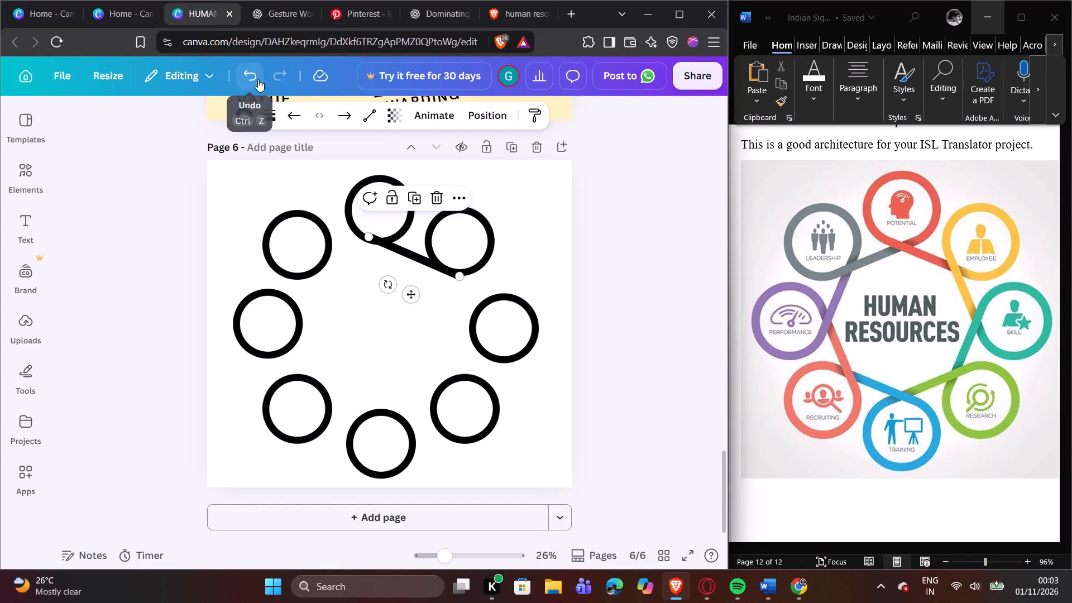
Adjust the thick line's ends to run from the top ring's bottom edge to the Employee ring's lower edge, about 478 long at 23°.
click(444, 279)
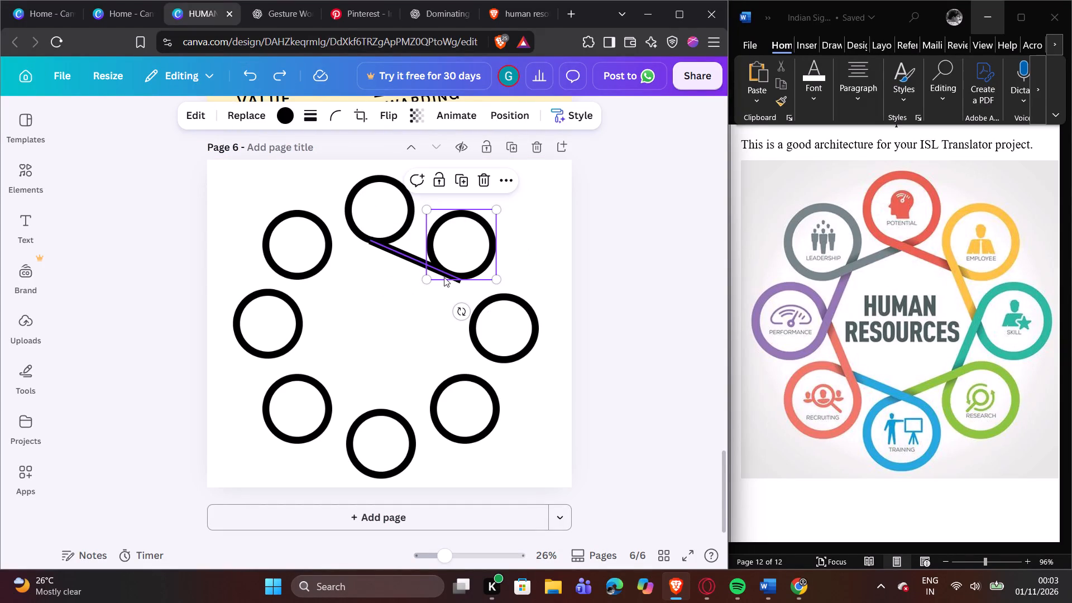
click(439, 271)
drag(463, 282, 460, 281)
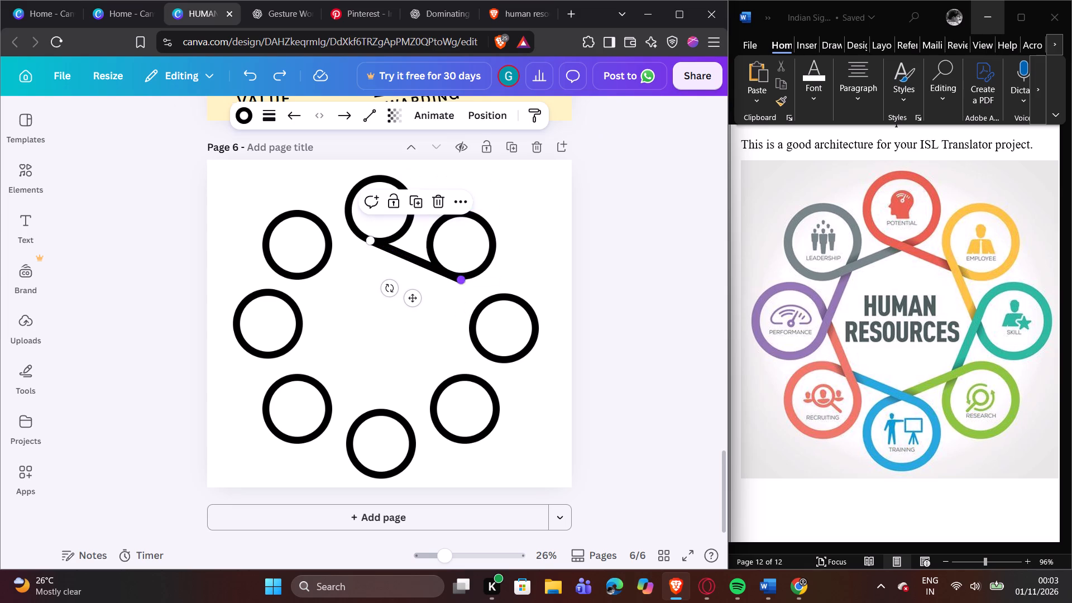
drag(460, 281, 449, 275)
click(423, 293)
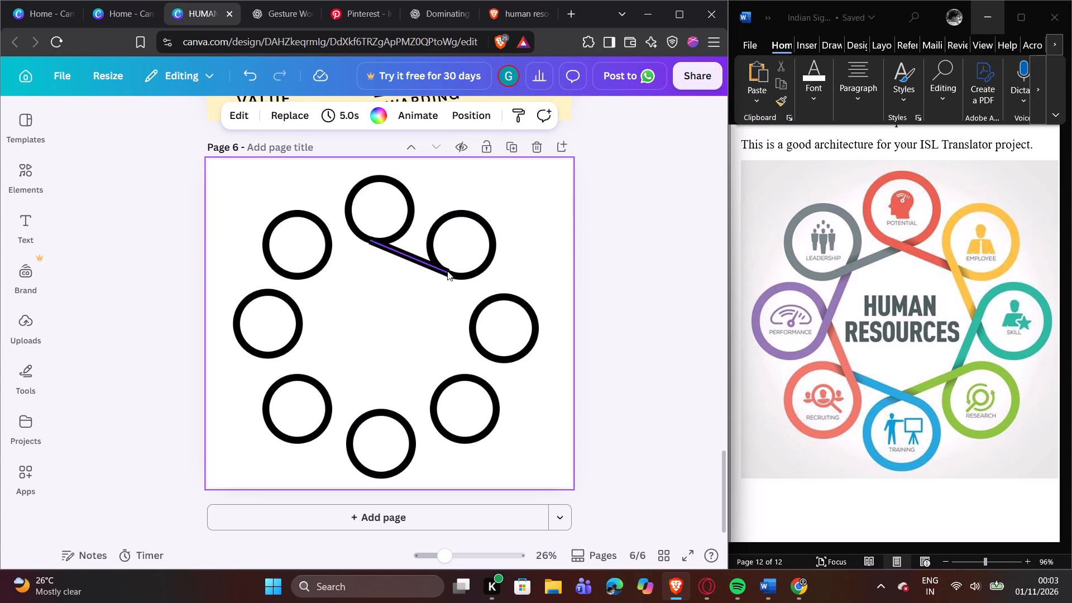
click(447, 271)
click(447, 271)
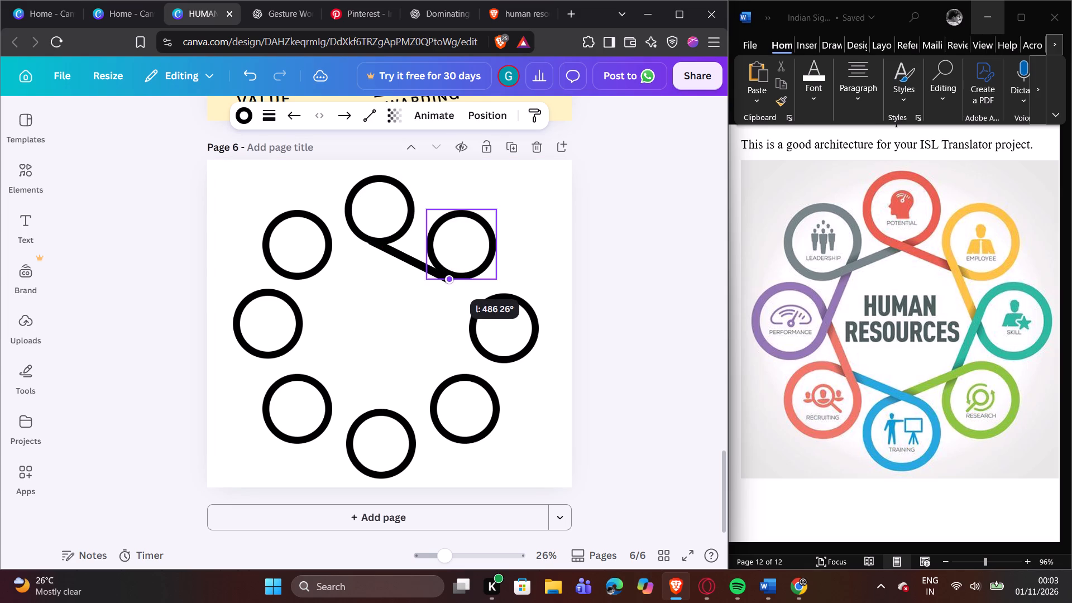
click(424, 276)
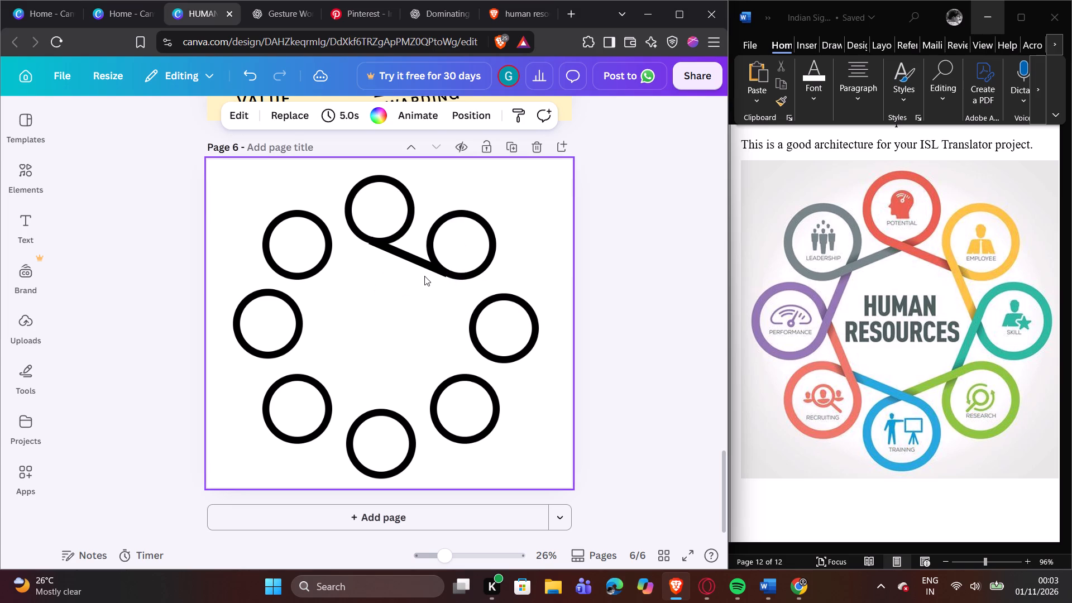
click(380, 243)
click(371, 242)
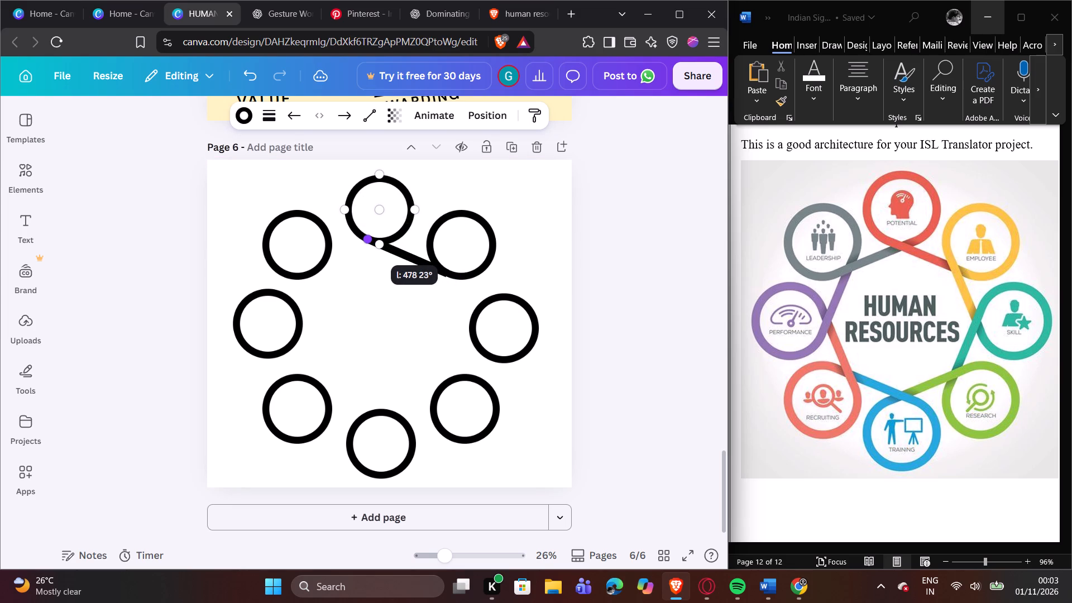
click(362, 259)
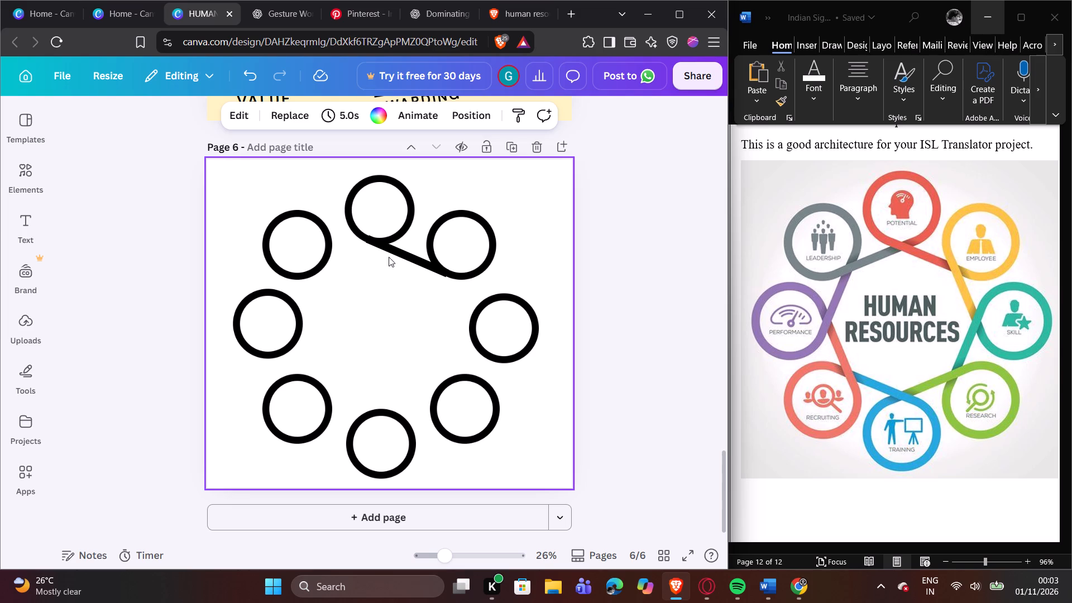
Colour the top ring and its connecting line red, using #cc0000 for the line.
click(390, 238)
click(286, 112)
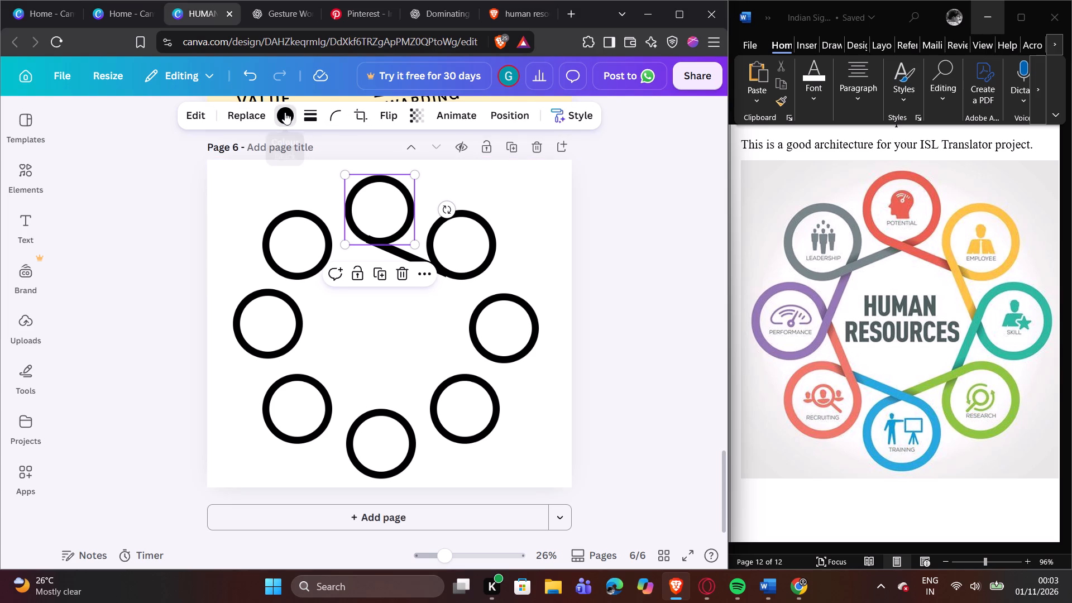
click(175, 254)
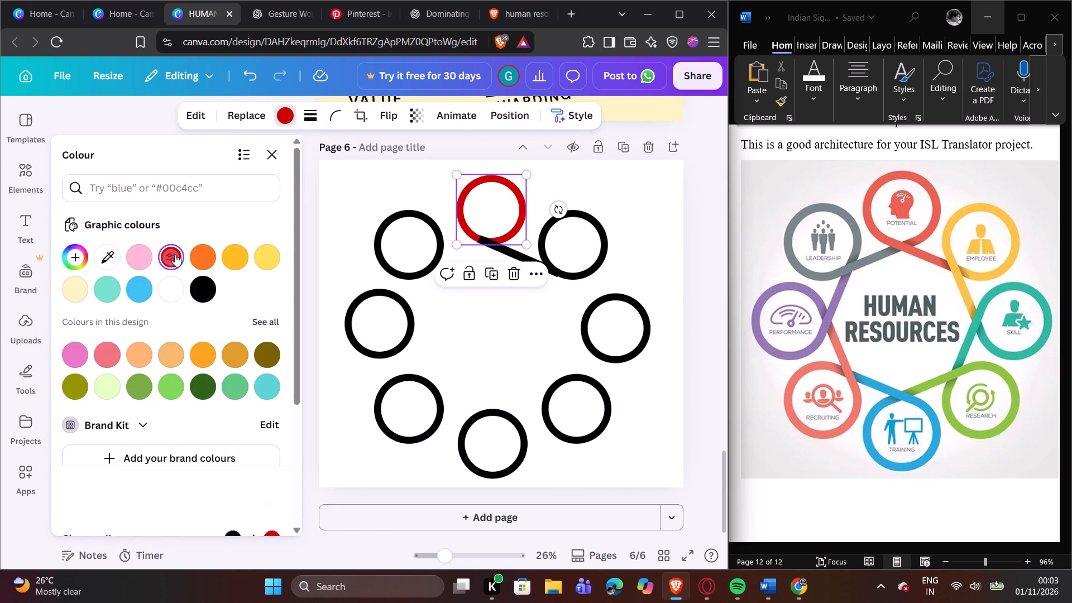
click(504, 318)
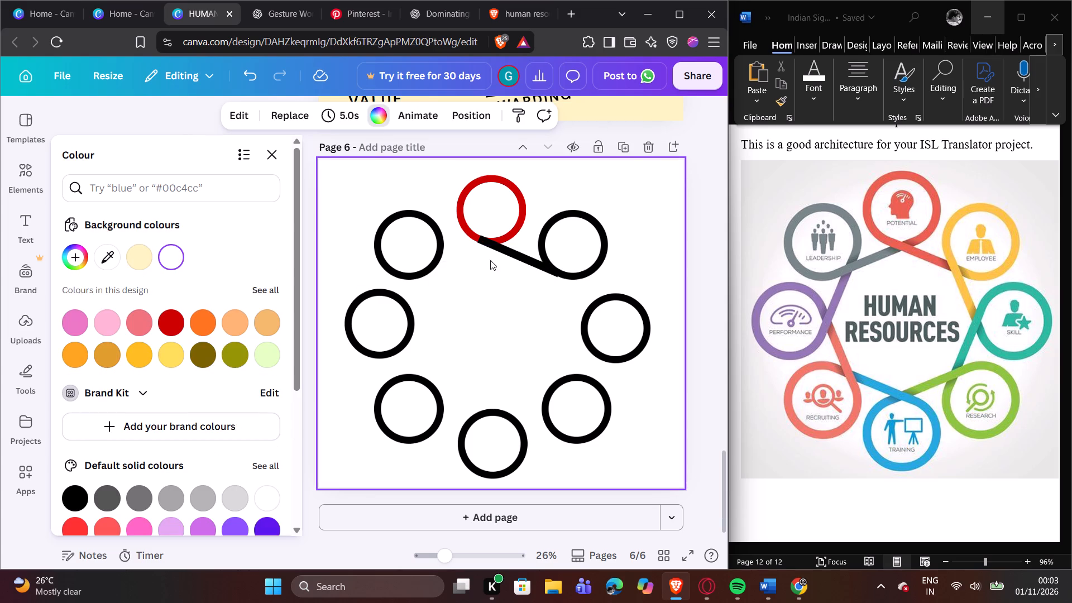
click(512, 252)
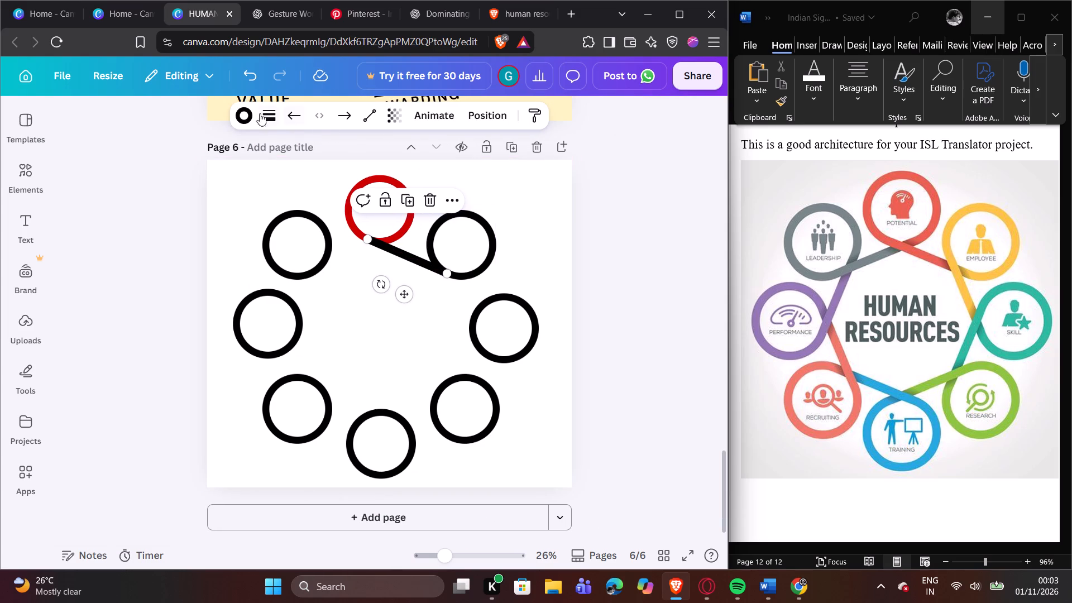
click(248, 116)
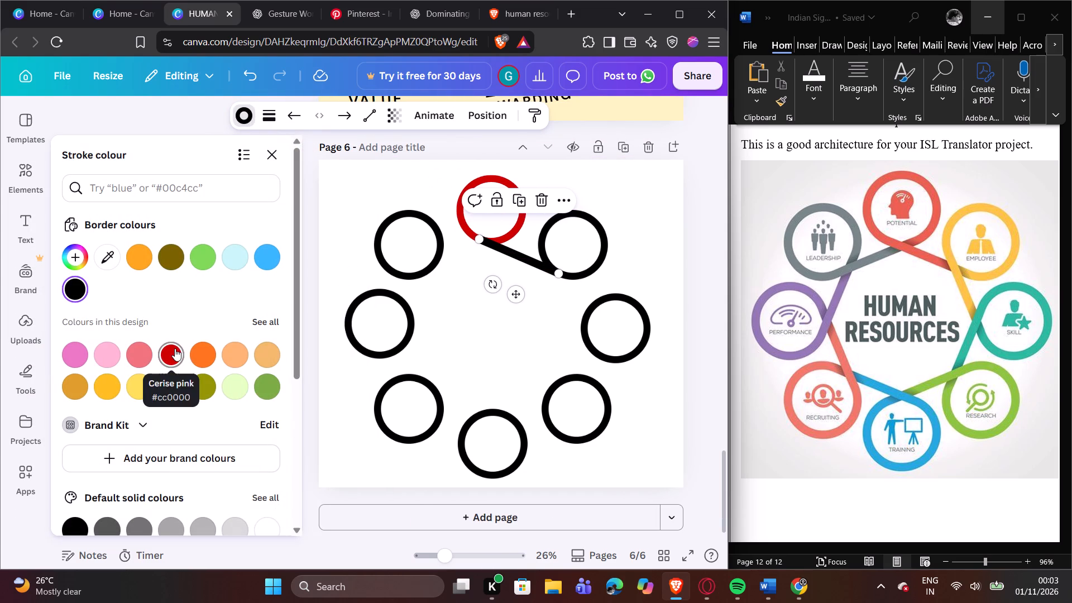
click(175, 348)
click(530, 346)
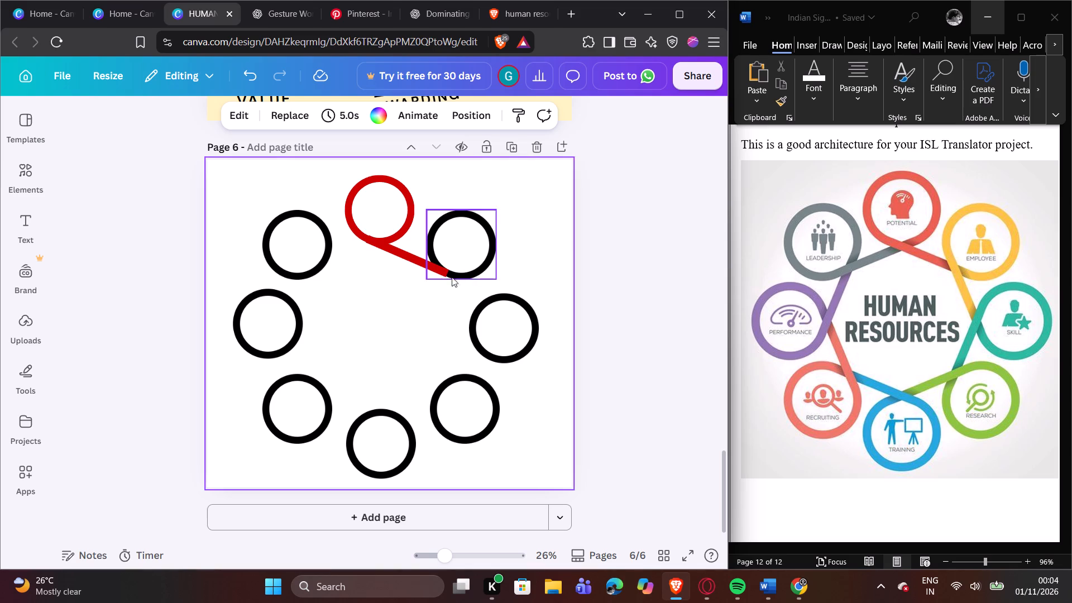
Colour the ring at the Employee position amber yellow.
click(481, 260)
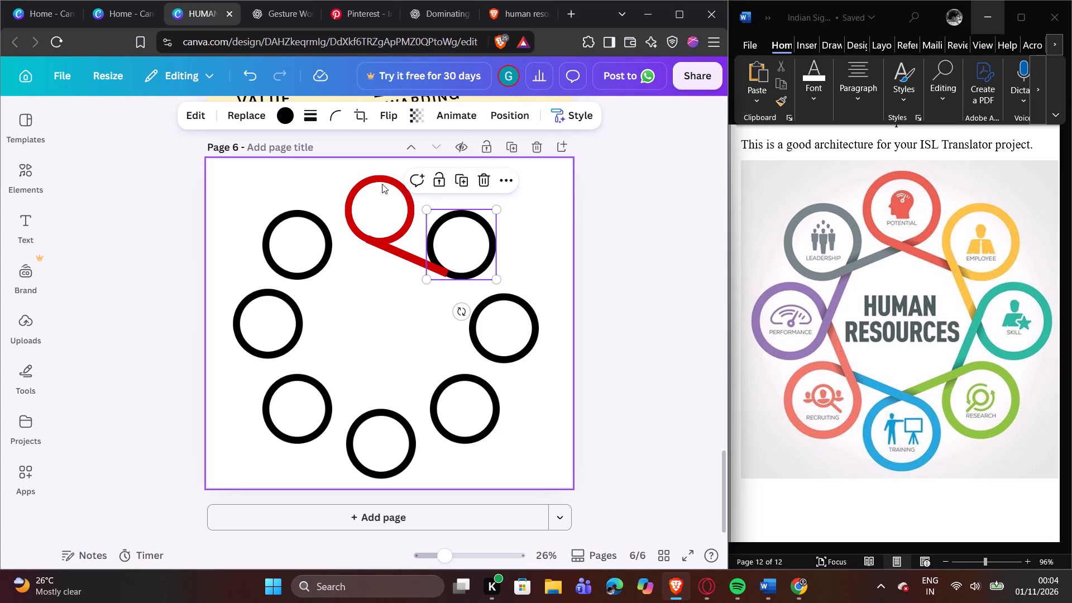
click(291, 111)
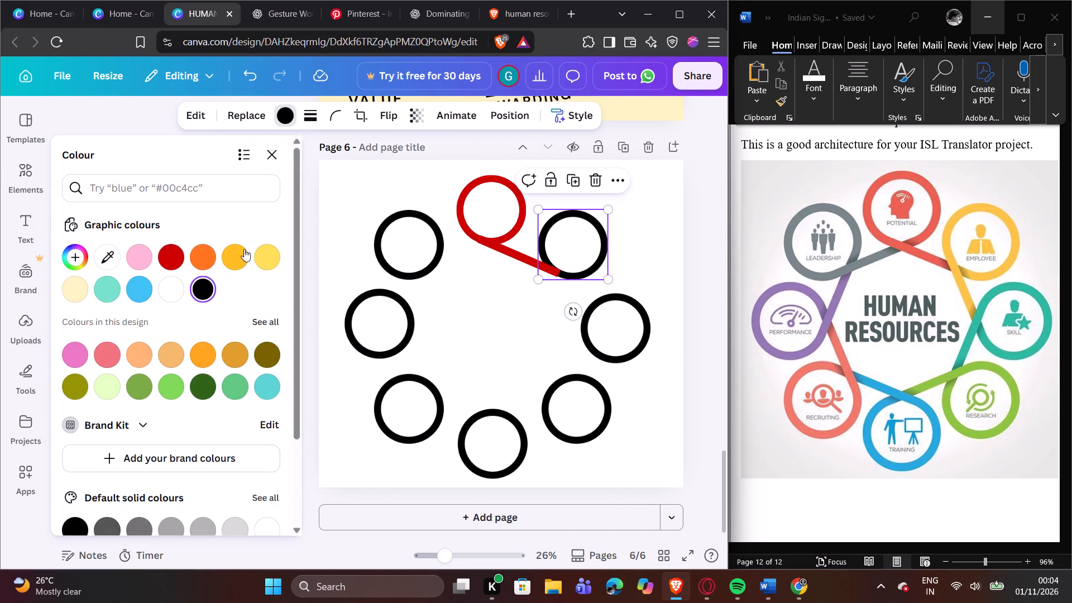
click(240, 253)
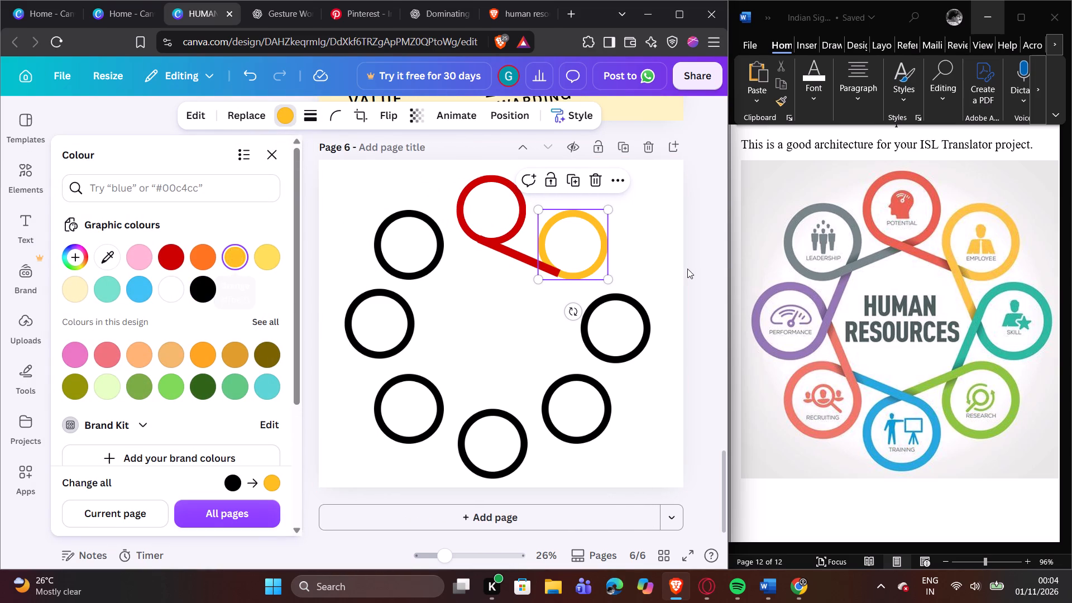
click(654, 247)
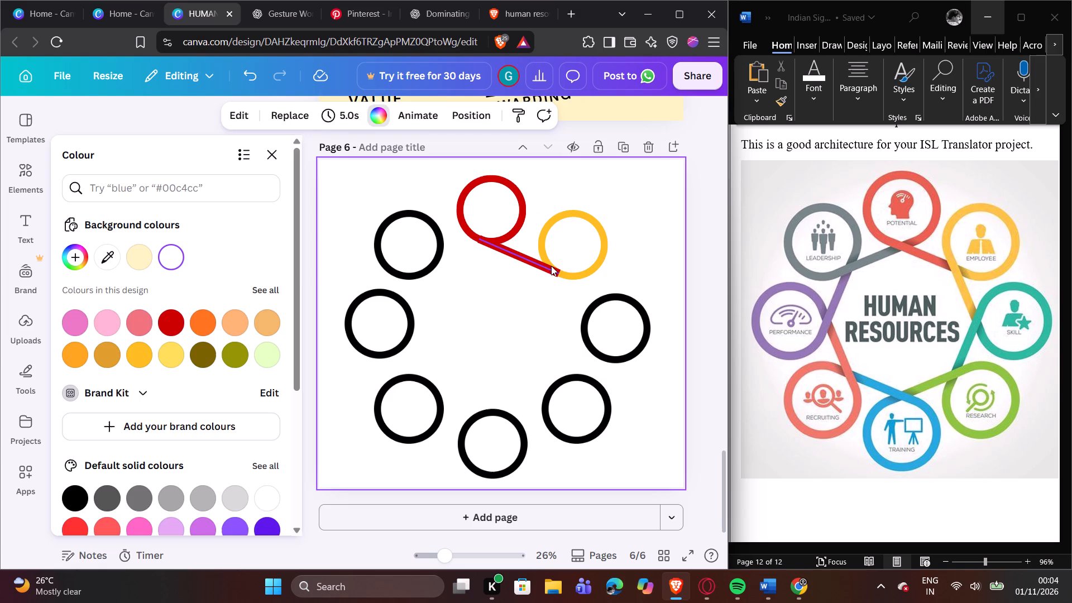
Duplicate the red line, place the copy between the yellow ring and the Skill ring, and colour it orange.
click(549, 268)
click(411, 197)
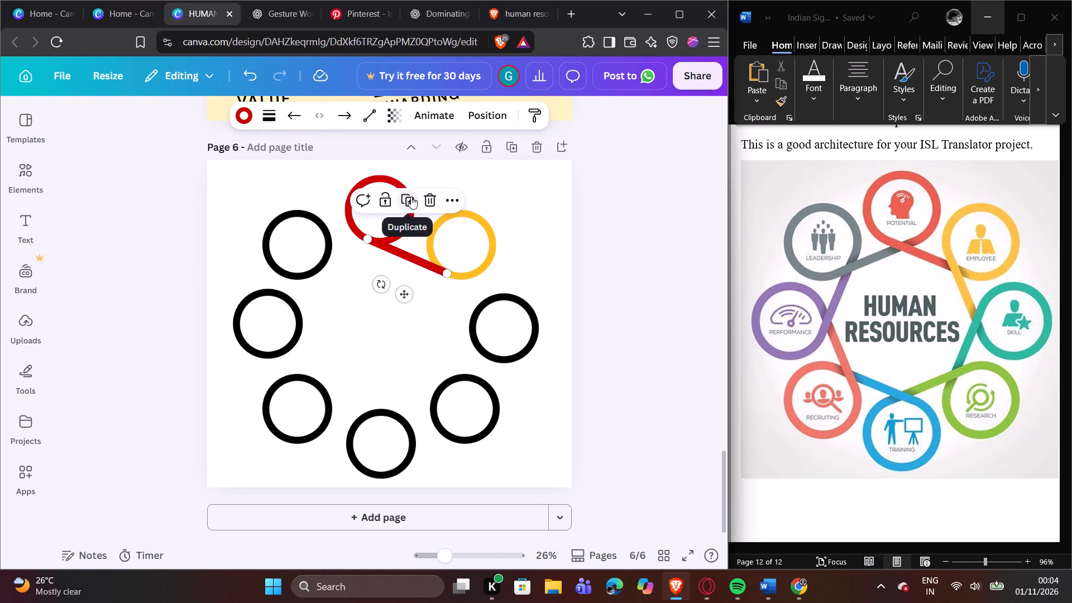
drag(415, 262, 463, 289)
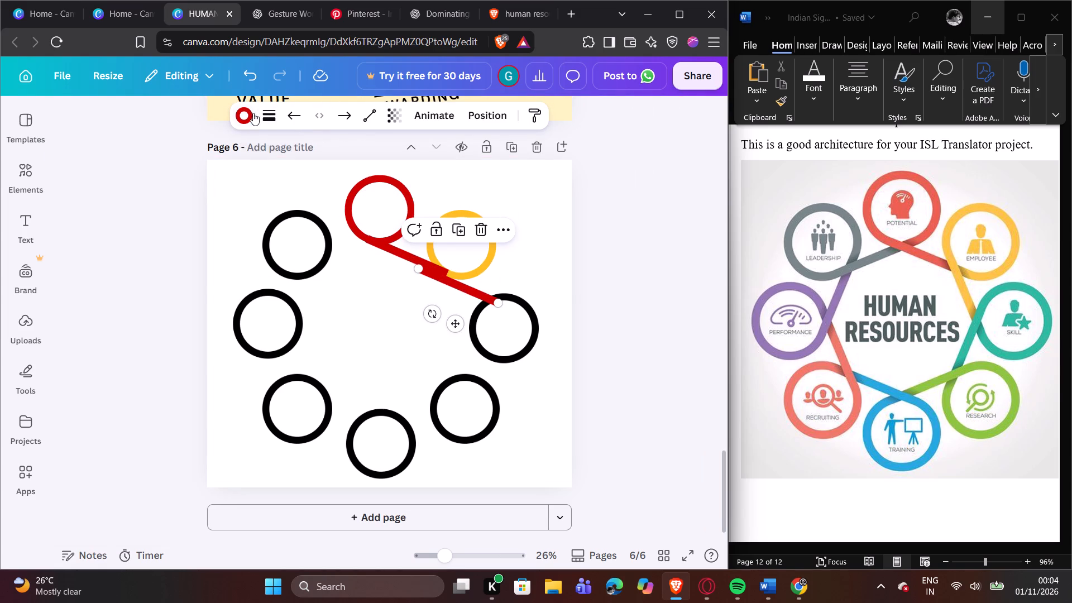
click(251, 113)
click(162, 255)
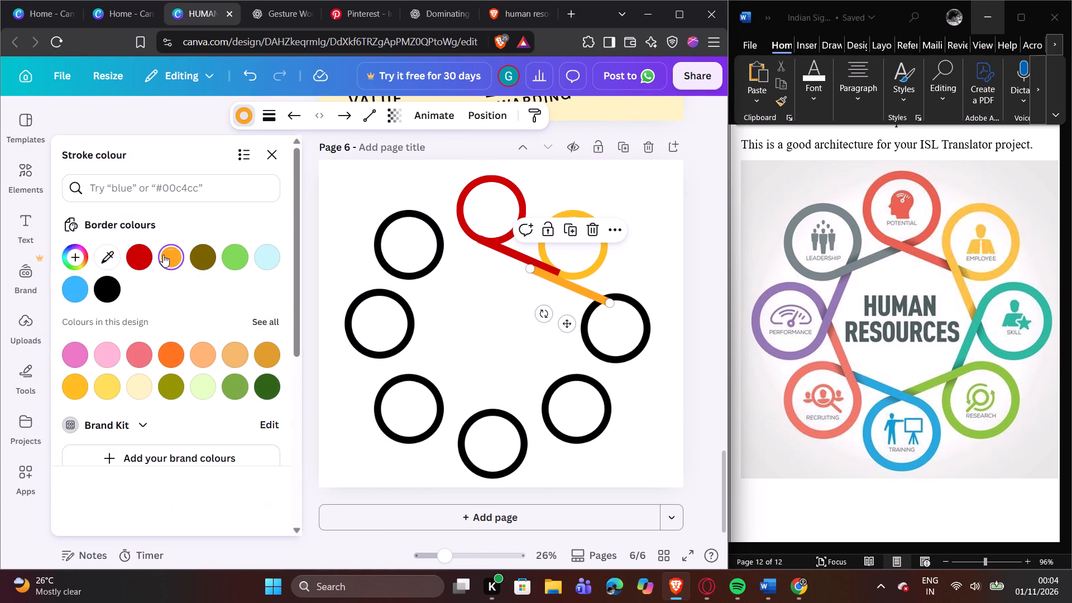
click(626, 275)
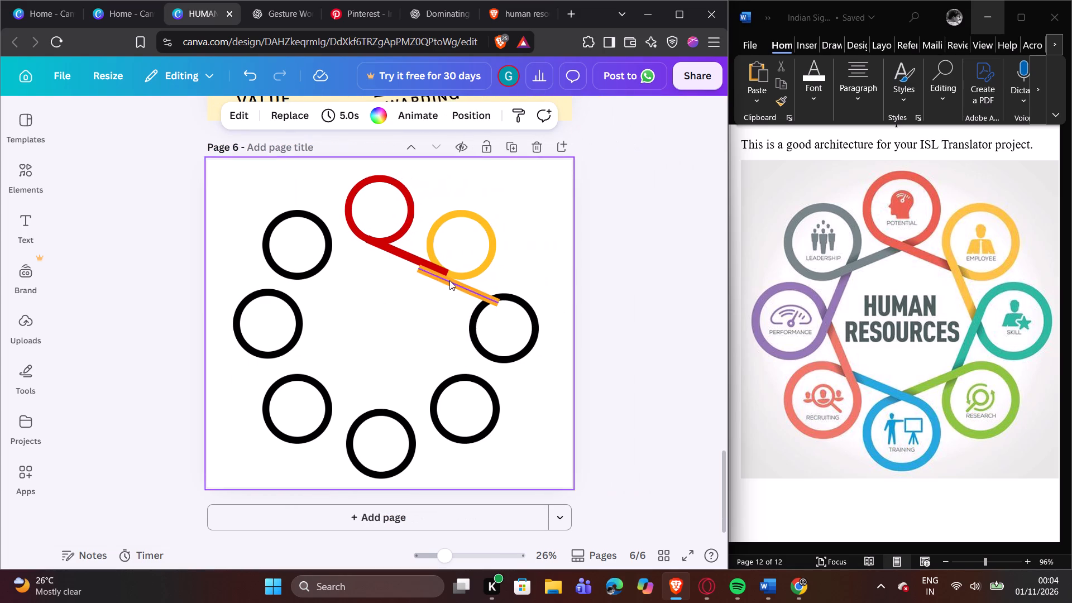
Reposition the orange line's ends to run from the yellow ring's lower-left edge down to the Skill ring's left edge.
click(450, 280)
drag(416, 270, 432, 267)
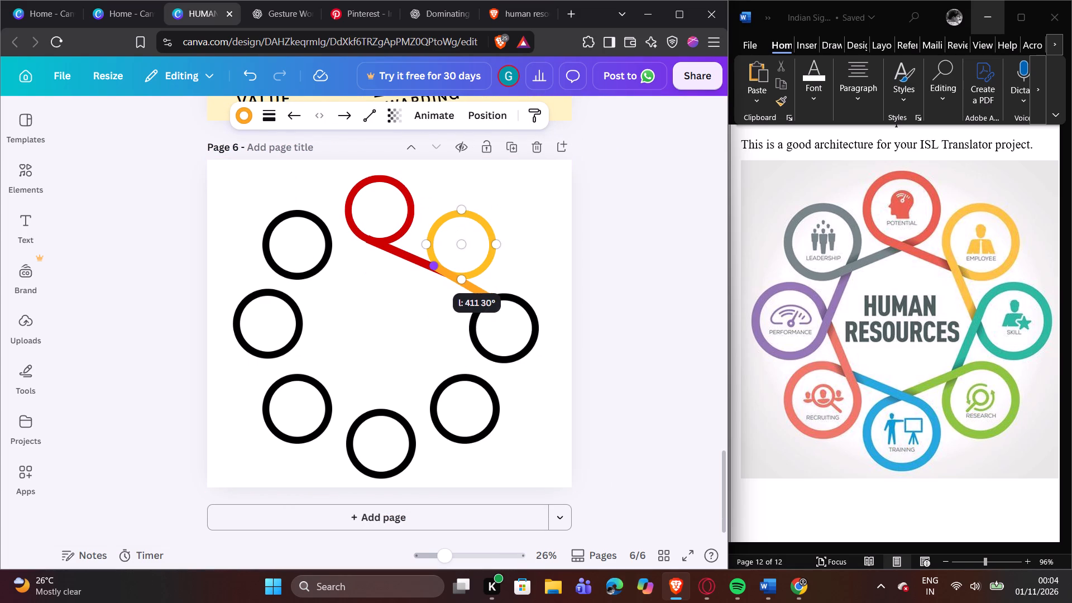
drag(432, 267, 433, 267)
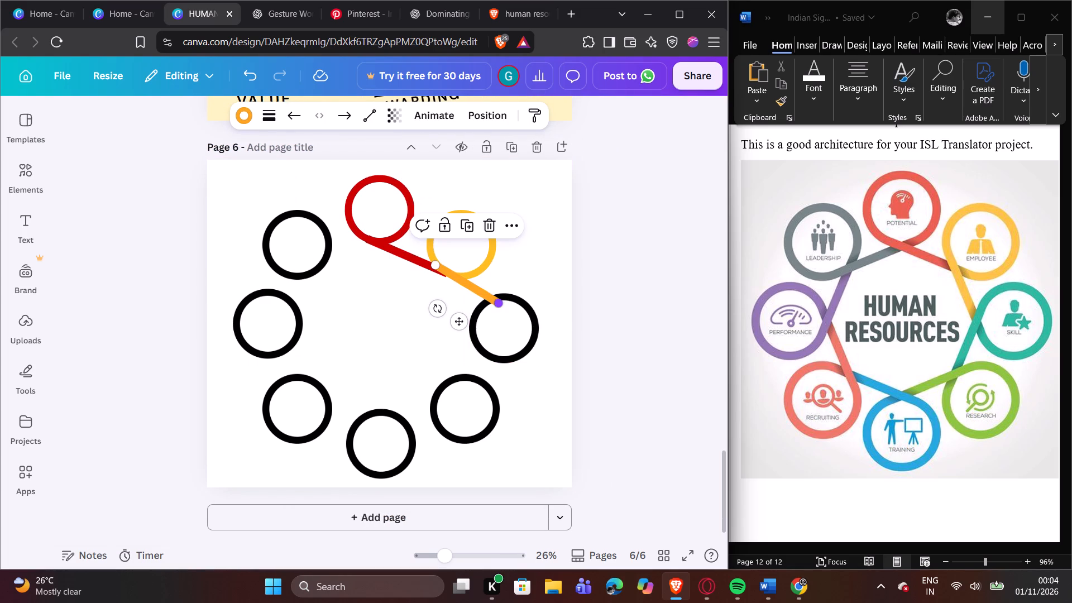
drag(497, 302, 474, 333)
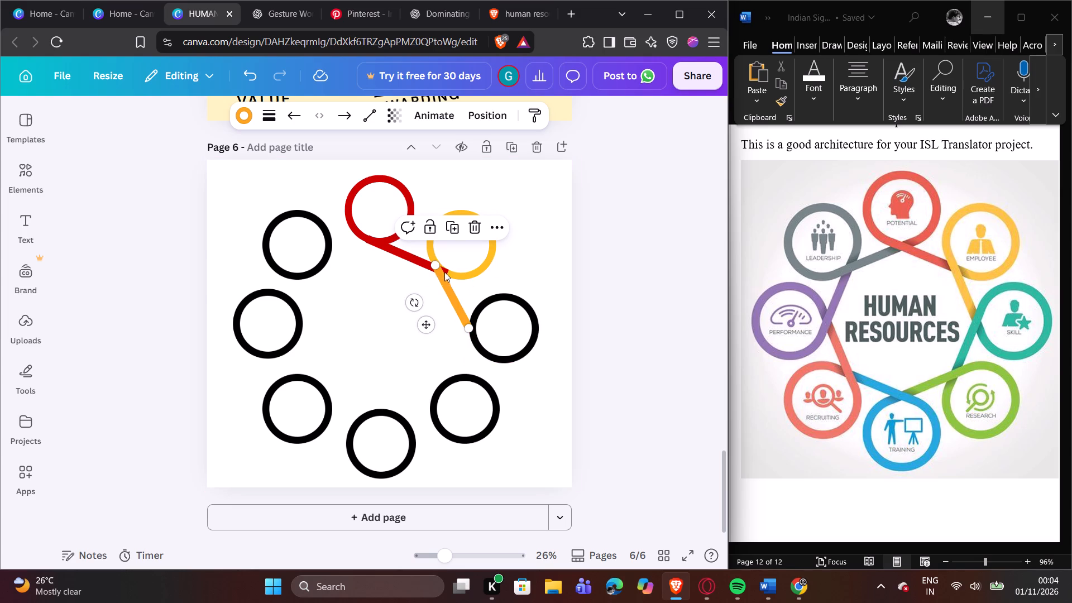
Shorten the red line so its lower end meets the start of the orange line at the yellow ring's edge.
click(446, 271)
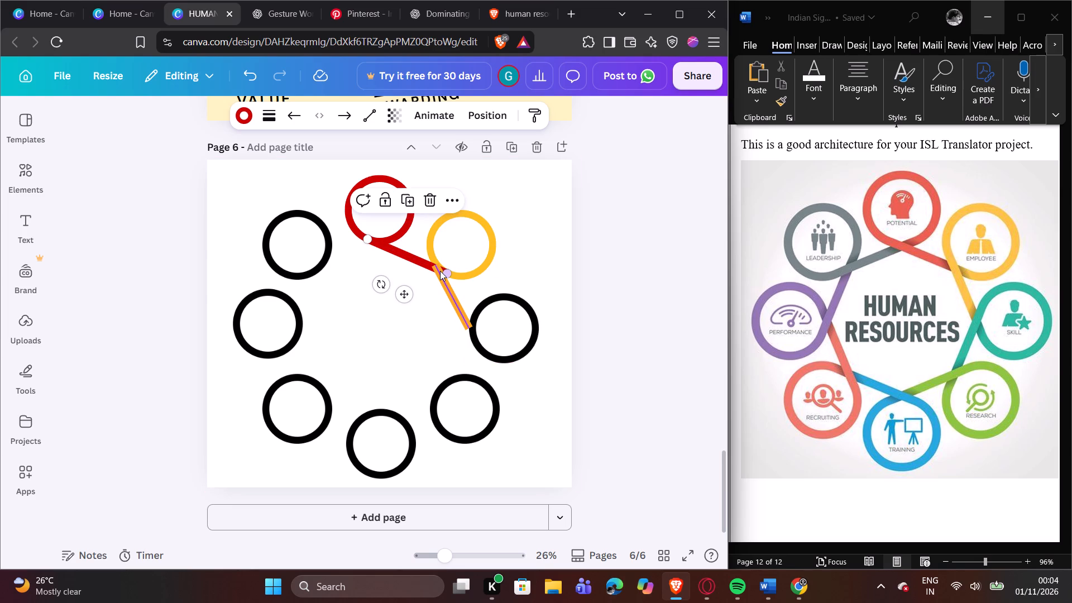
click(409, 282)
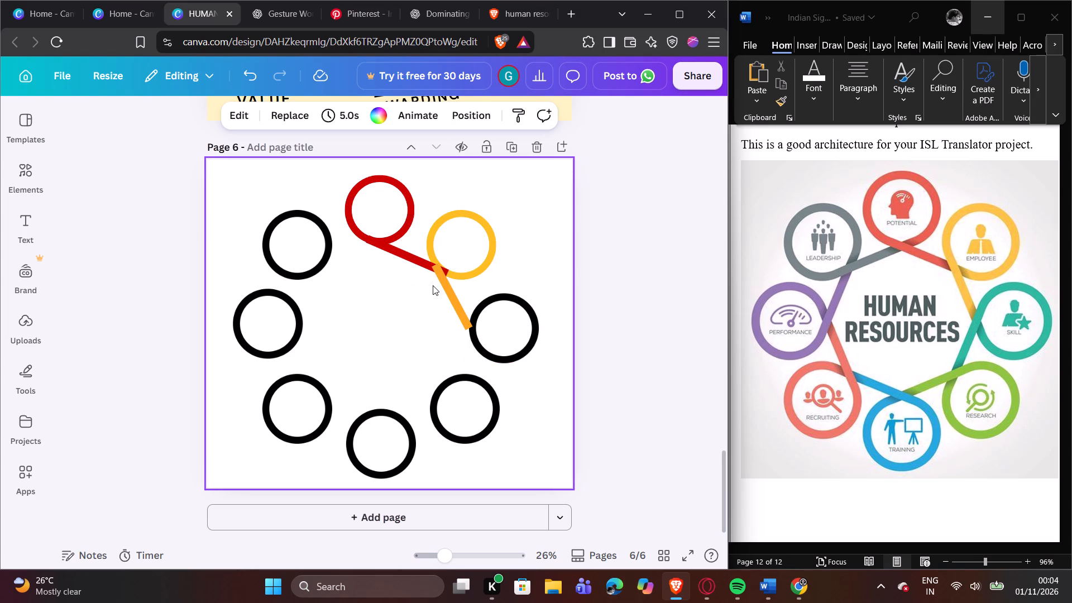
click(448, 269)
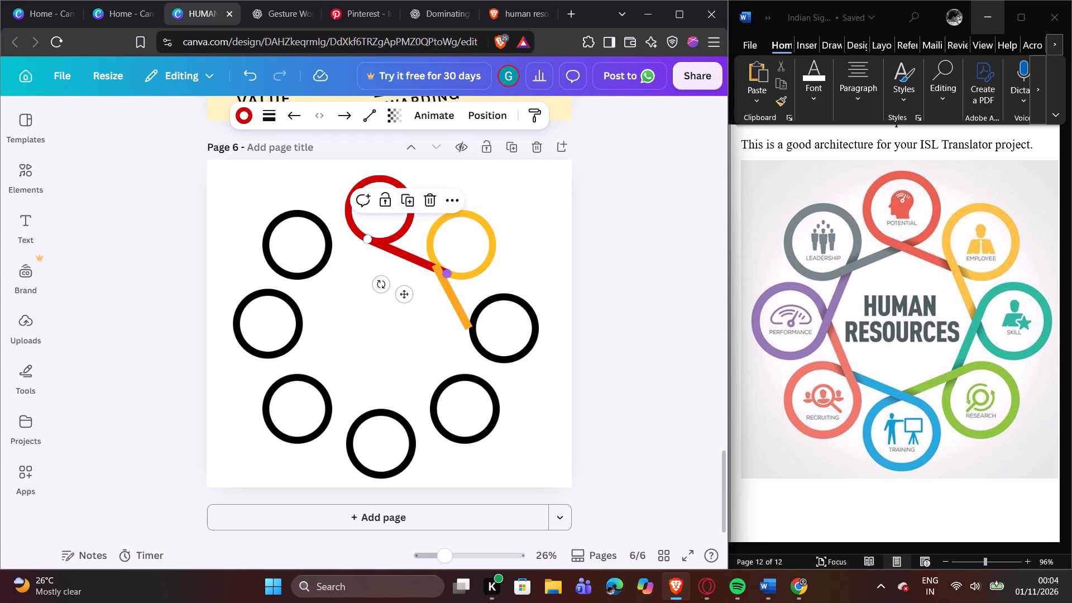
drag(446, 275, 437, 272)
click(423, 277)
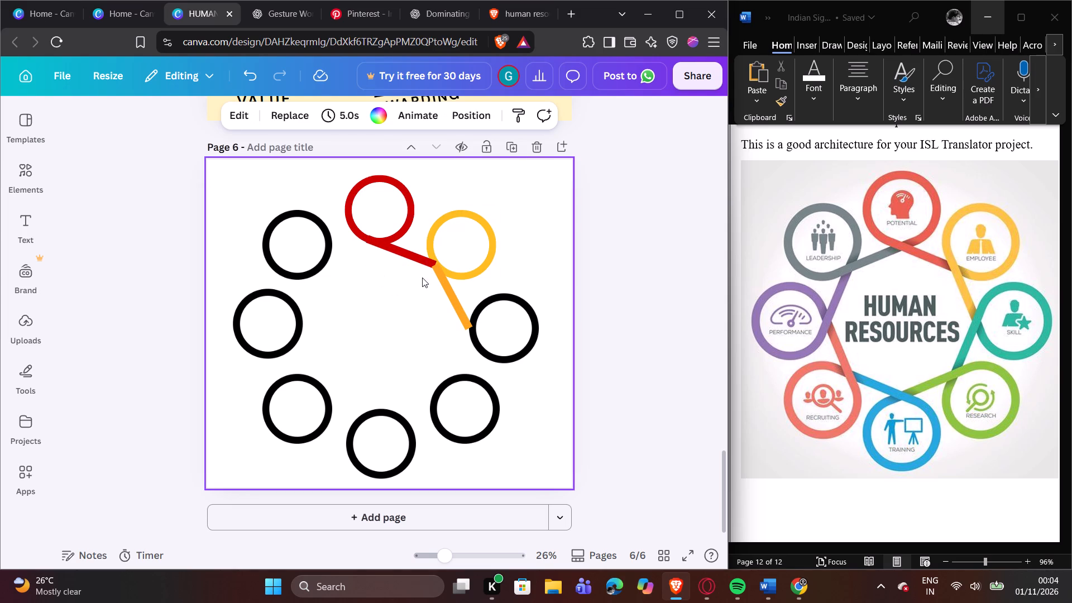
Move the orange line's upper end slightly up along the yellow ring's edge to overlap the red line's end.
click(436, 267)
drag(436, 267, 435, 263)
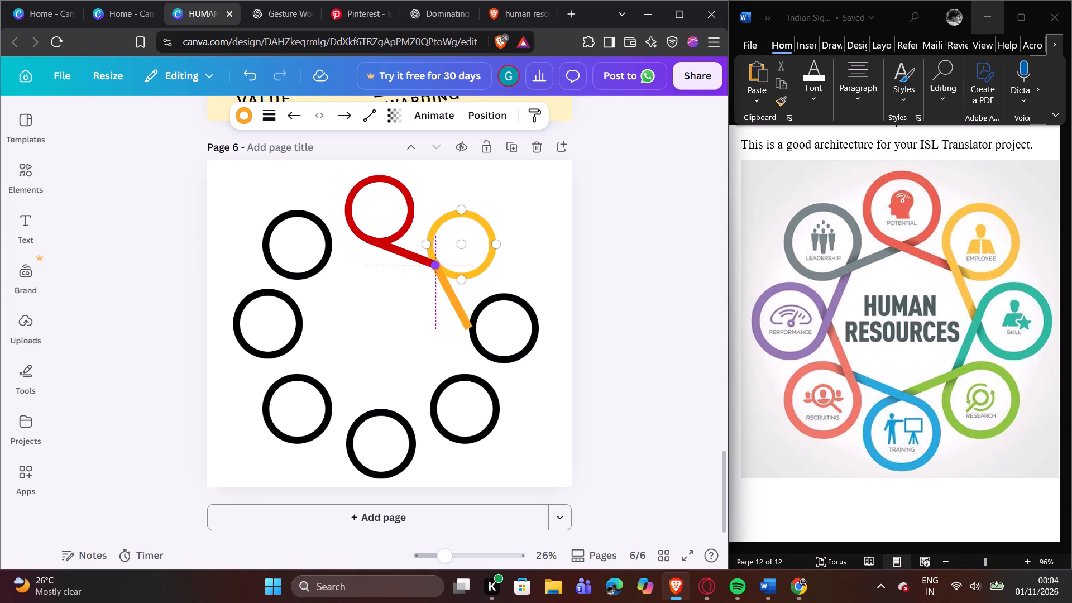
drag(435, 263, 434, 261)
click(406, 280)
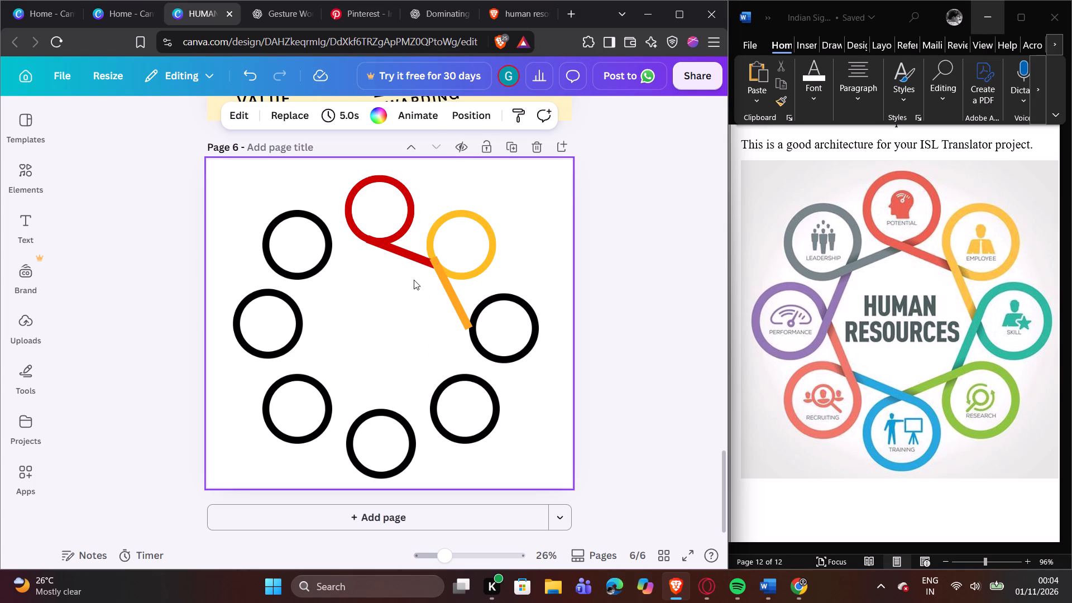
Adjust the orange line's lower end so that it meets the Skill ring's left edge.
click(465, 319)
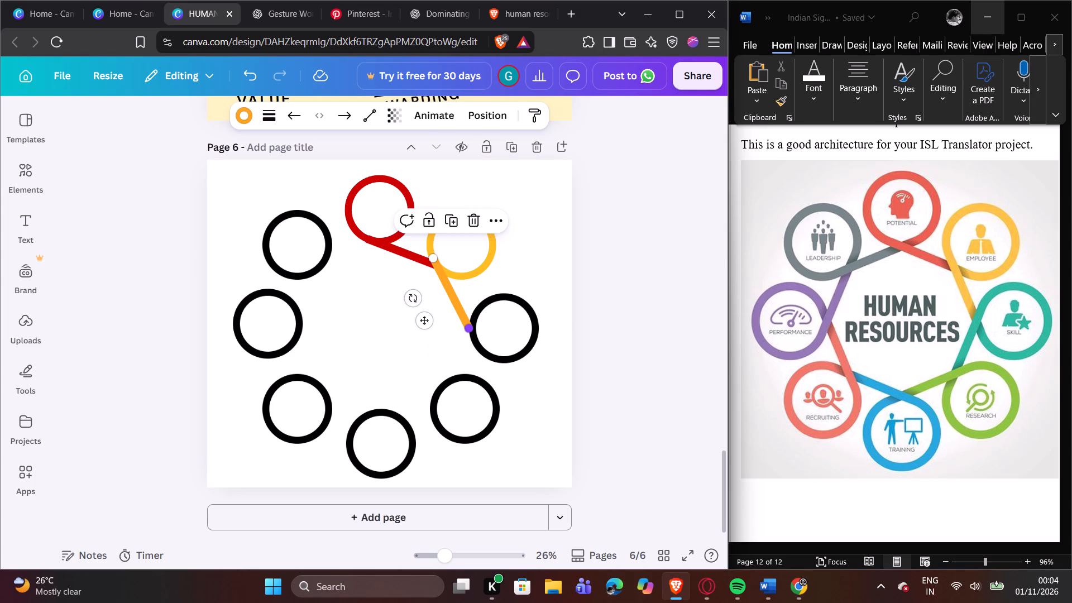
drag(468, 332, 475, 334)
click(452, 329)
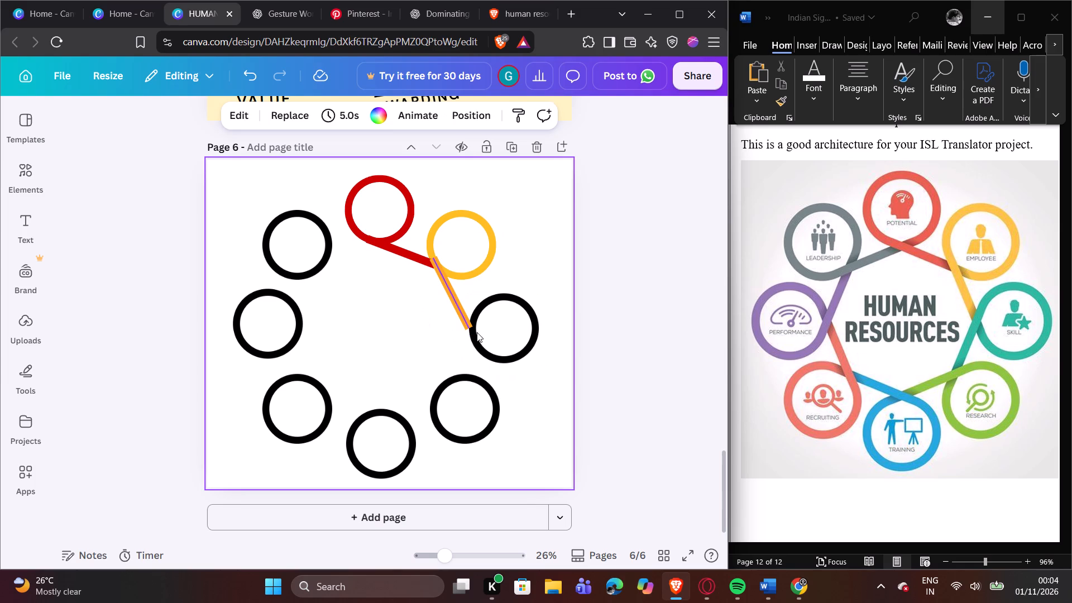
click(477, 332)
click(477, 332)
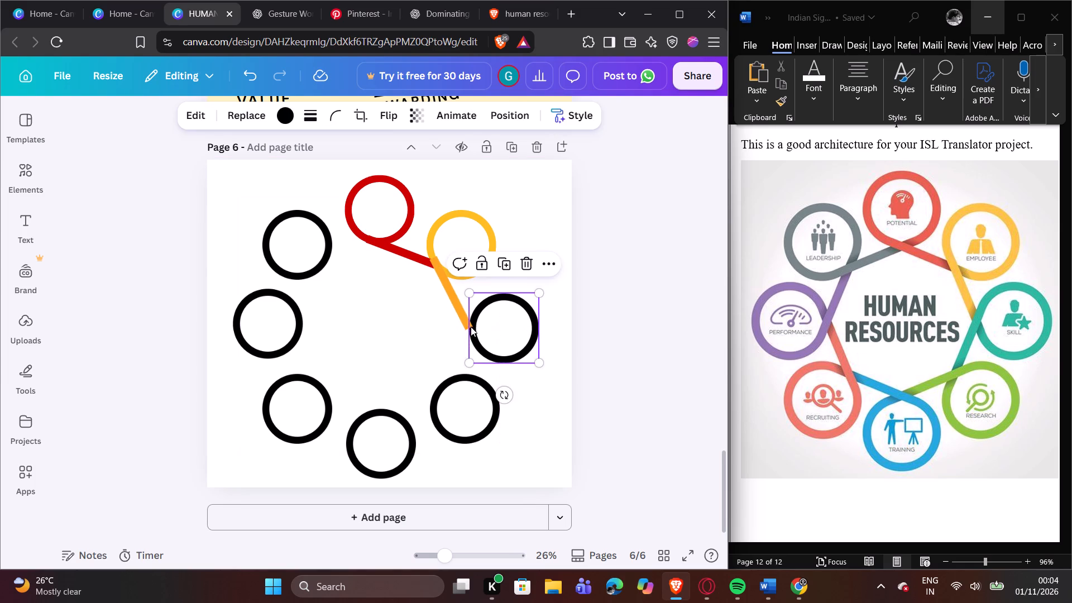
click(467, 320)
drag(472, 328, 480, 327)
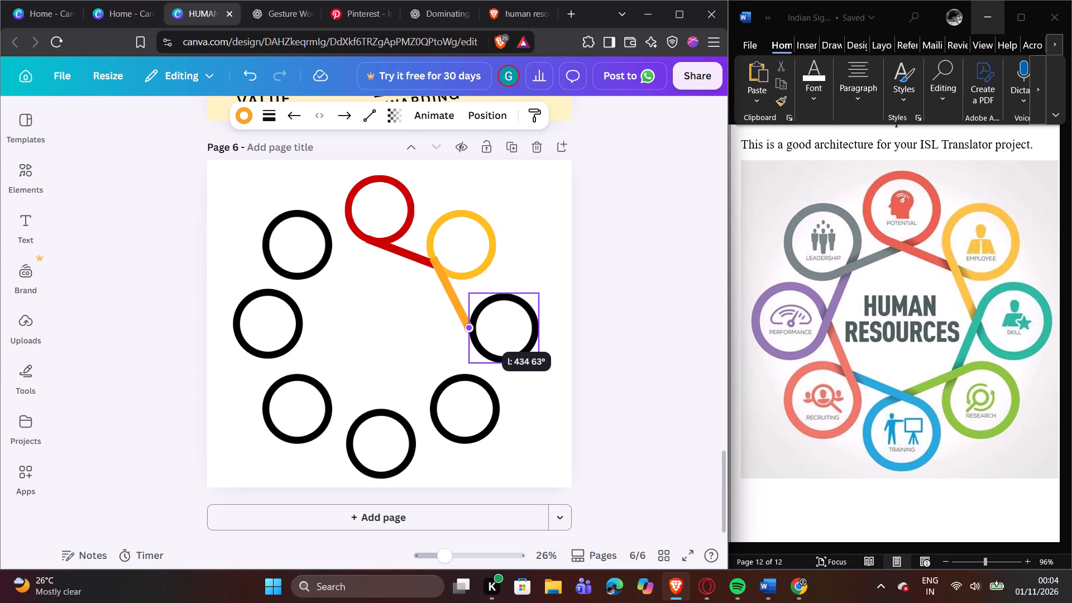
drag(480, 327, 476, 327)
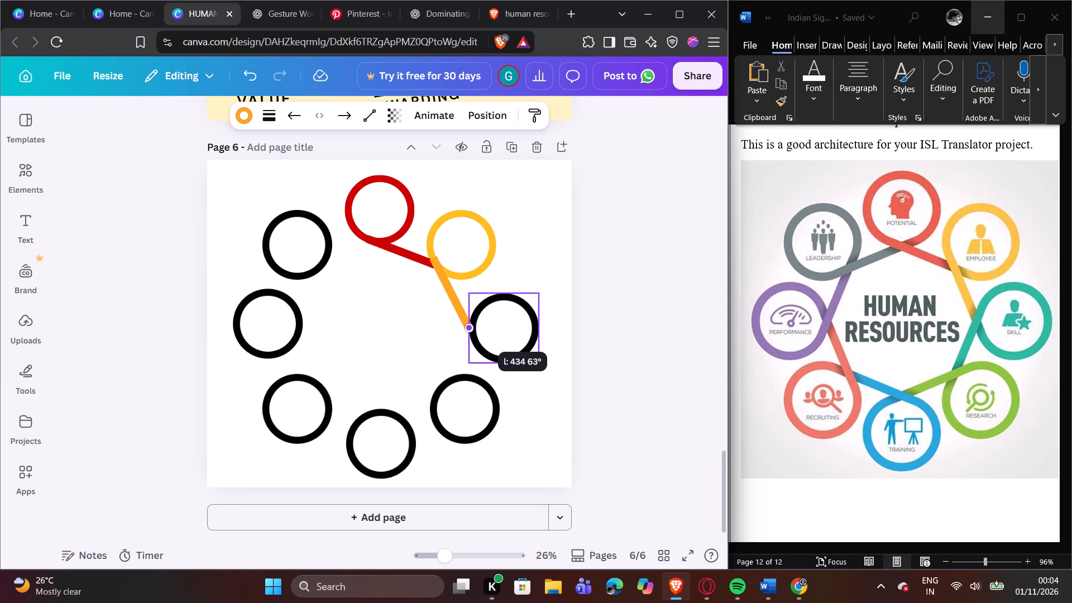
drag(476, 327, 477, 327)
click(451, 327)
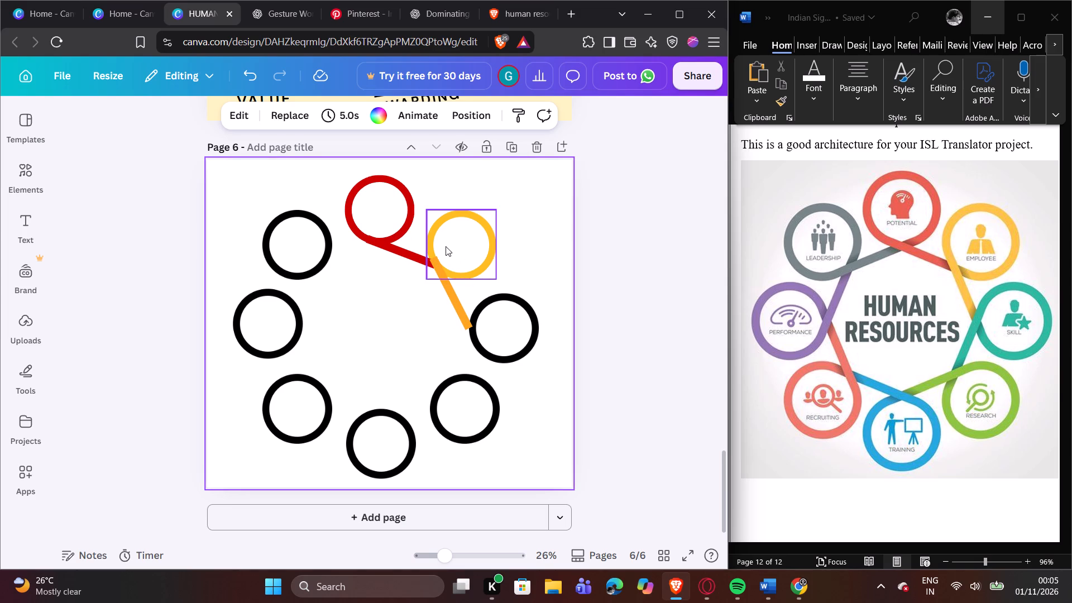
Set the orange line's stroke weight to 40.
click(439, 268)
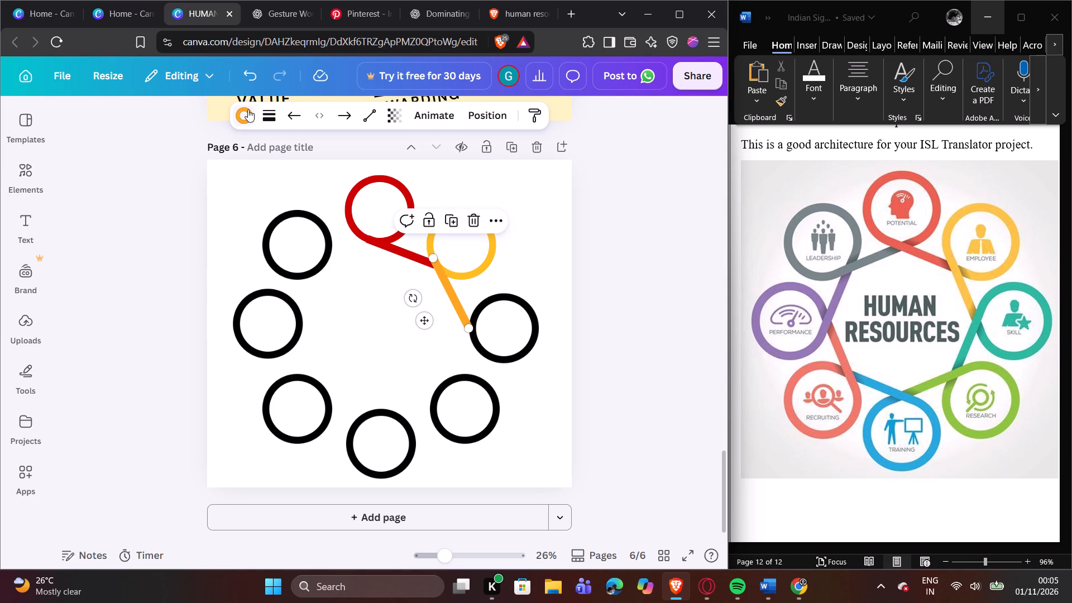
click(248, 110)
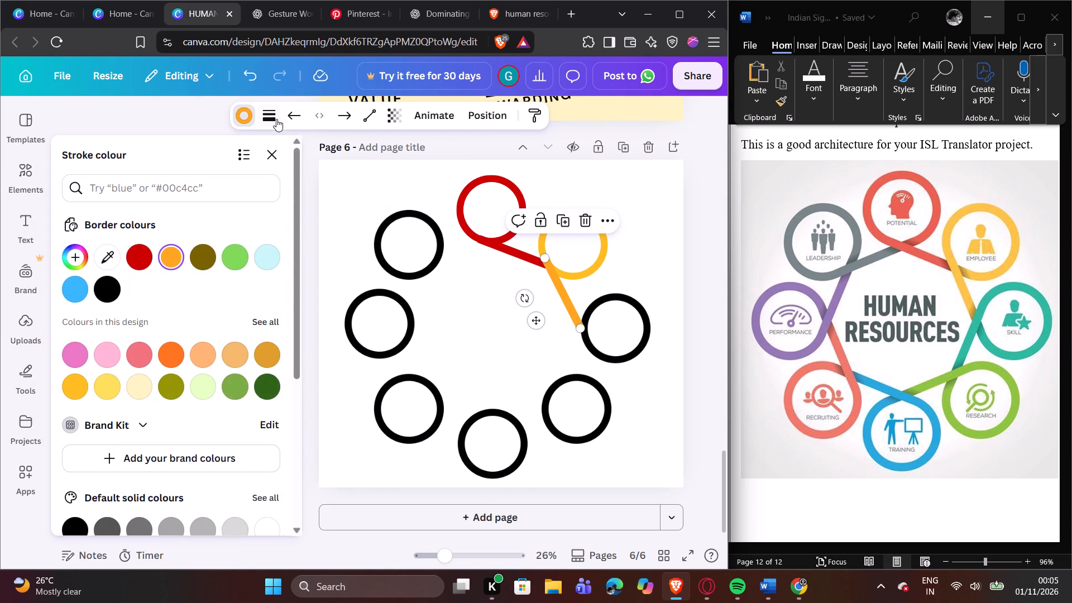
click(276, 118)
click(236, 236)
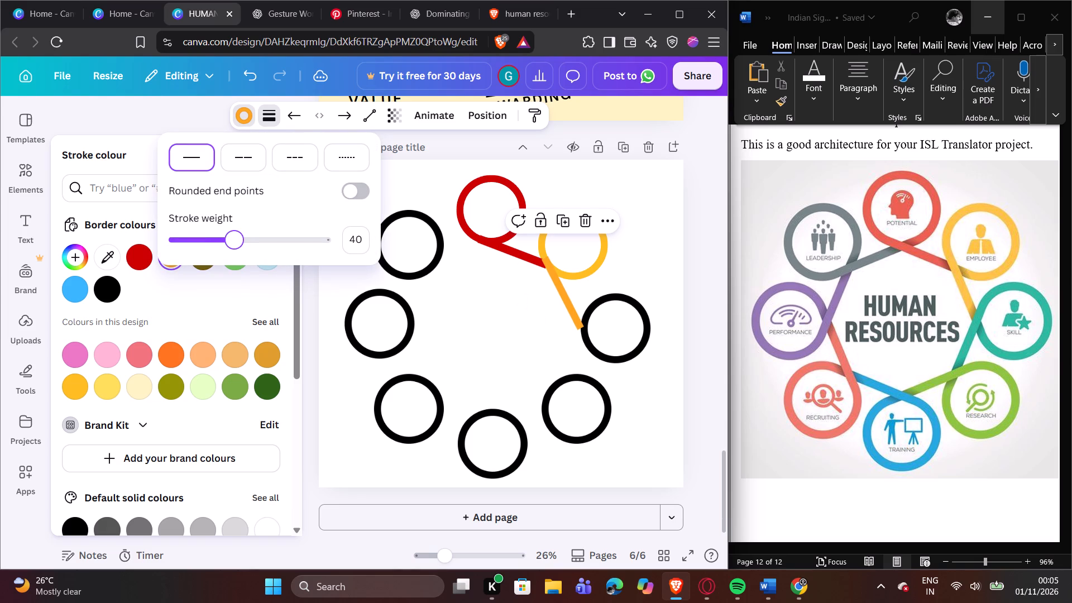
click(630, 245)
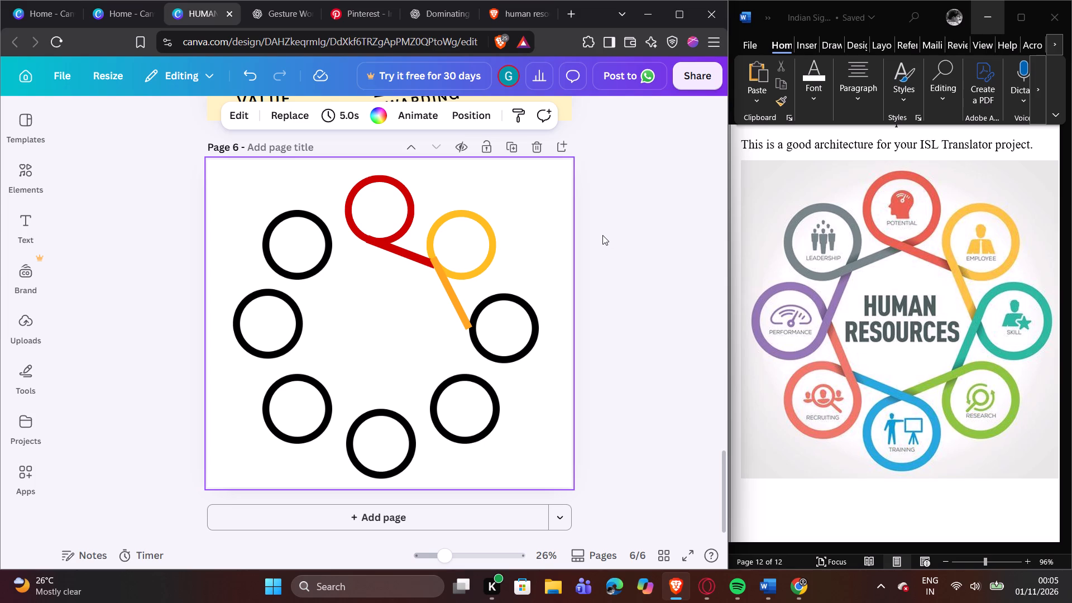
Duplicate the orange line between the yellow ring and the Skill ring.
click(457, 307)
click(458, 219)
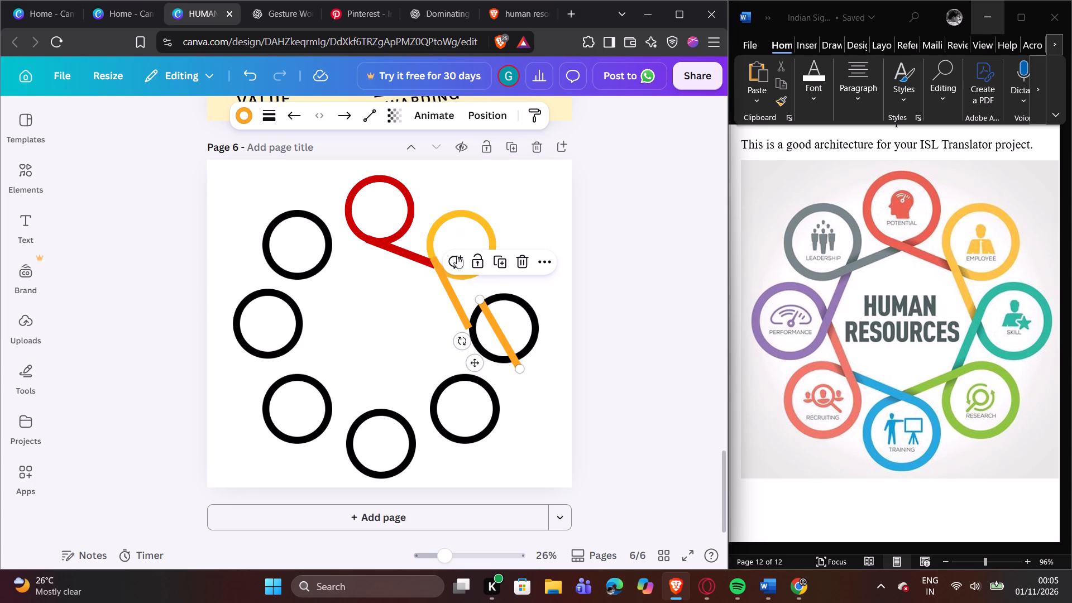
Colour the Skill ring cyan, keeping it at its original position.
click(509, 304)
click(281, 116)
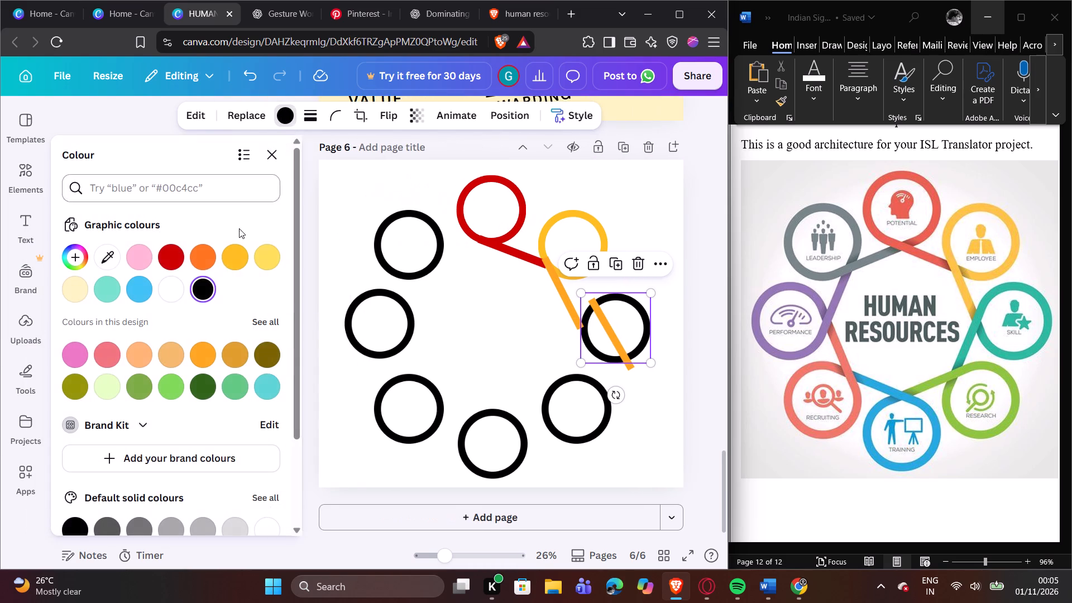
click(272, 392)
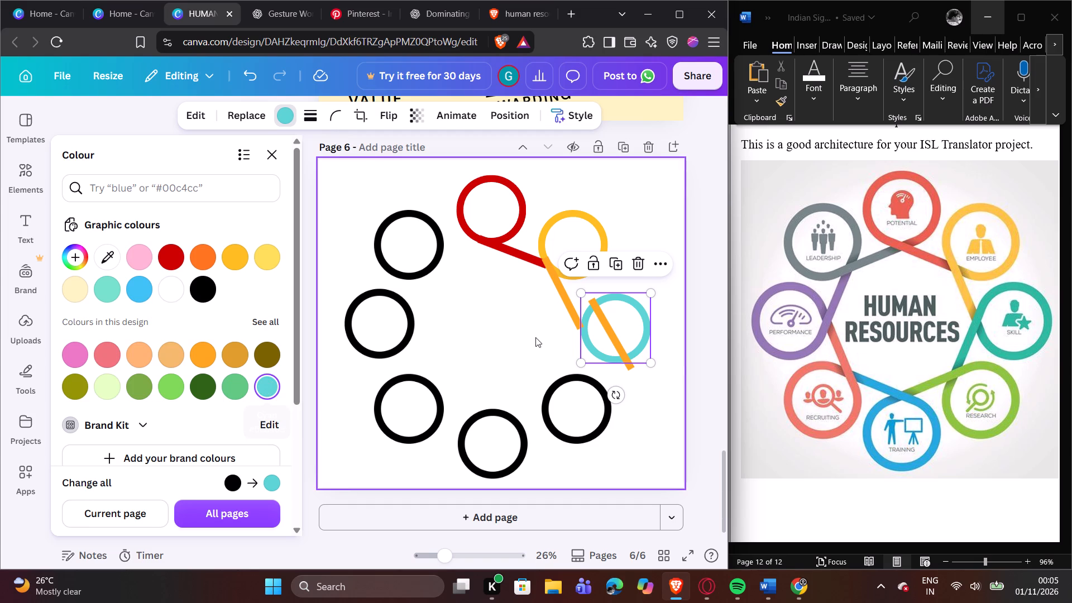
drag(614, 332, 614, 320)
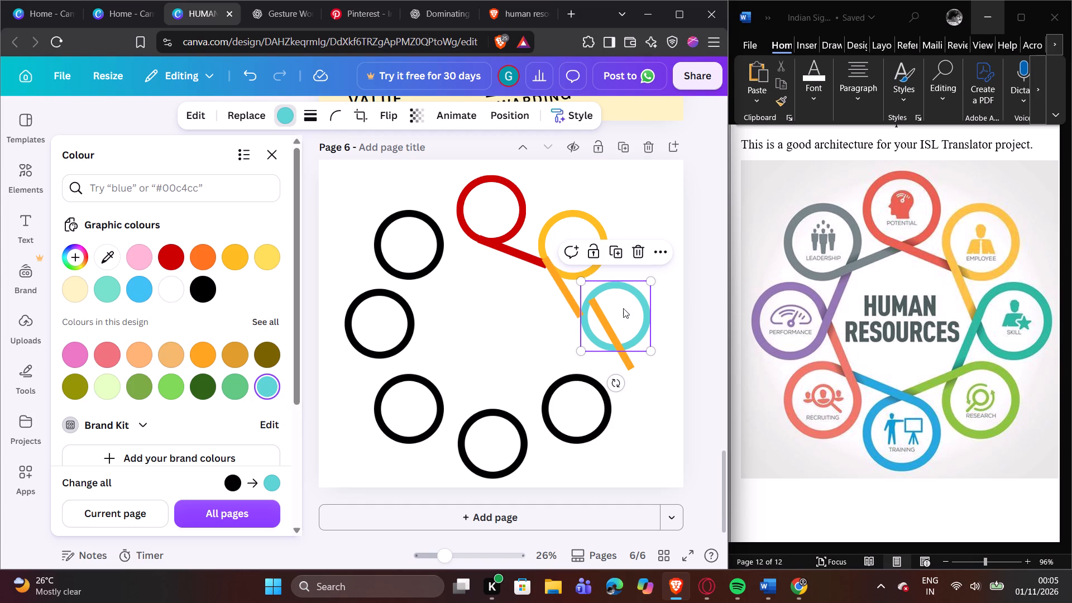
click(249, 73)
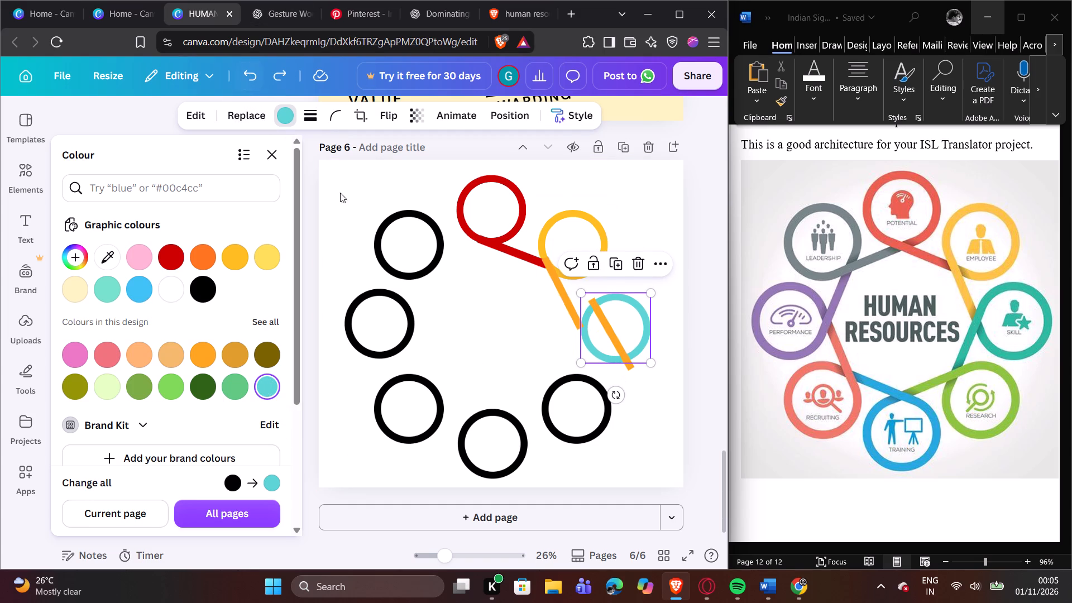
Change the stroke colour of the duplicated orange line over the Skill ring to Cyan #5cd4d3.
click(601, 323)
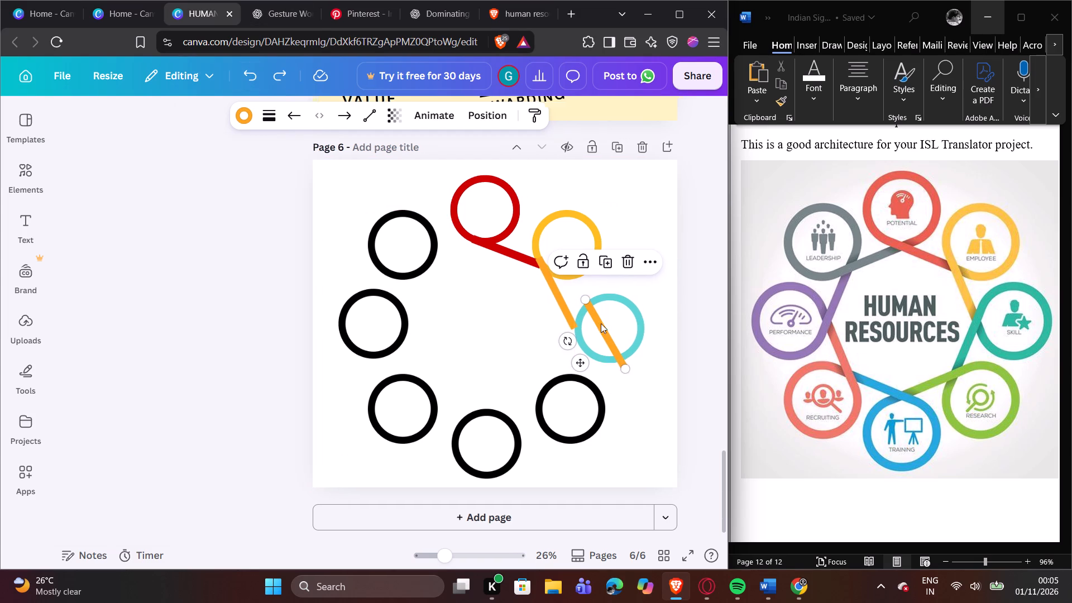
click(499, 331)
click(496, 331)
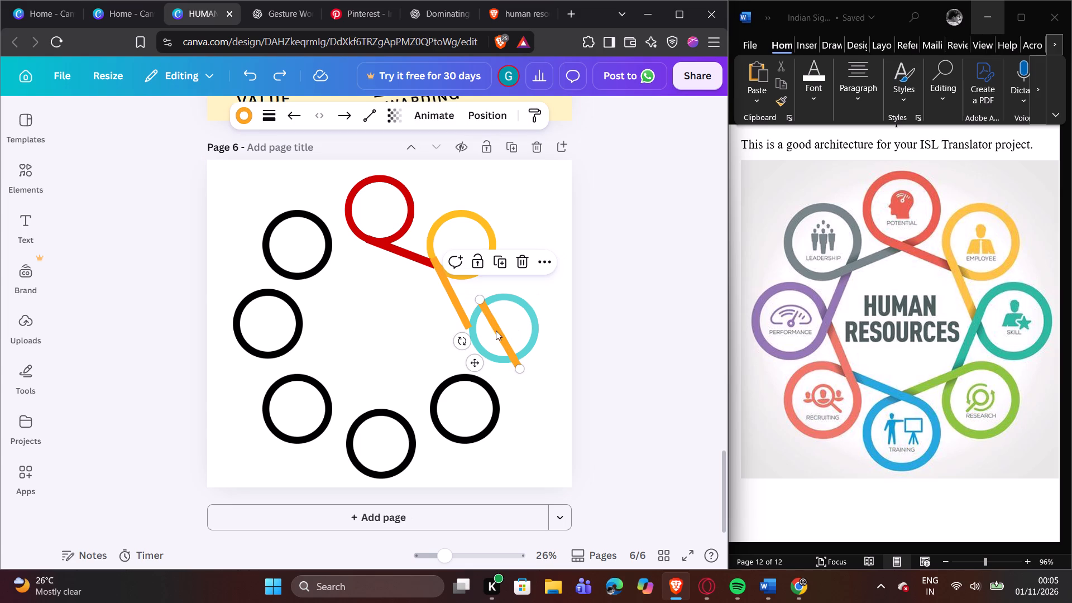
click(493, 329)
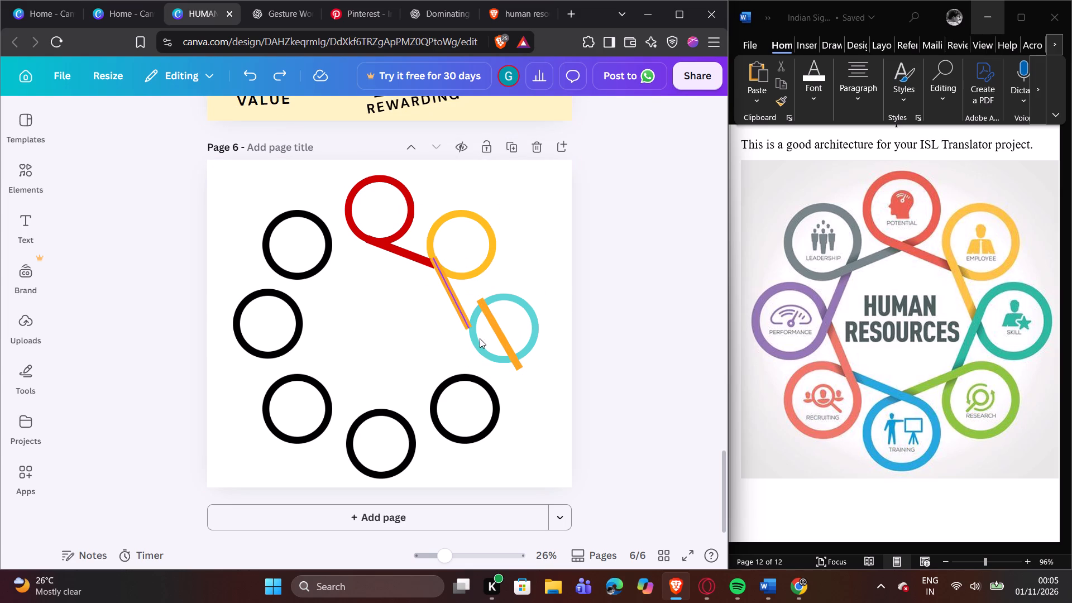
click(498, 333)
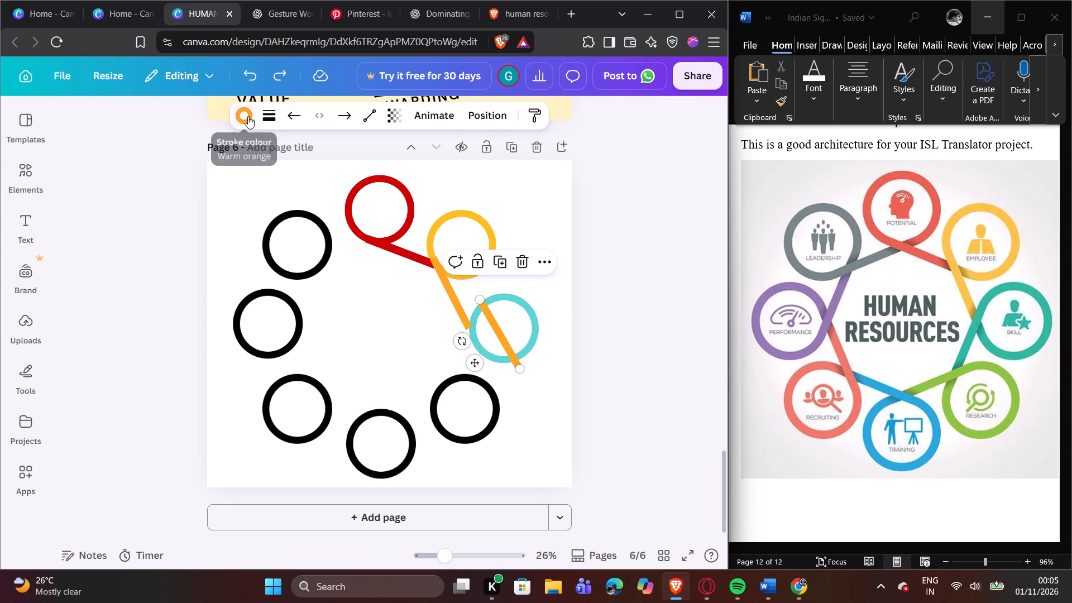
click(248, 115)
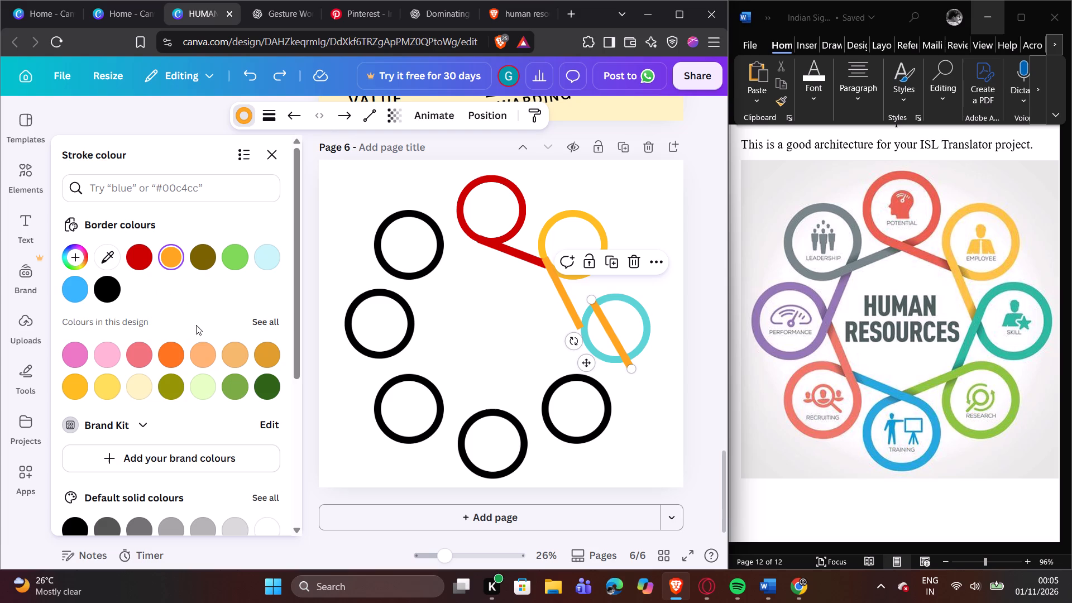
scroll(159, 316, down, 1)
scroll(160, 311, up, 1)
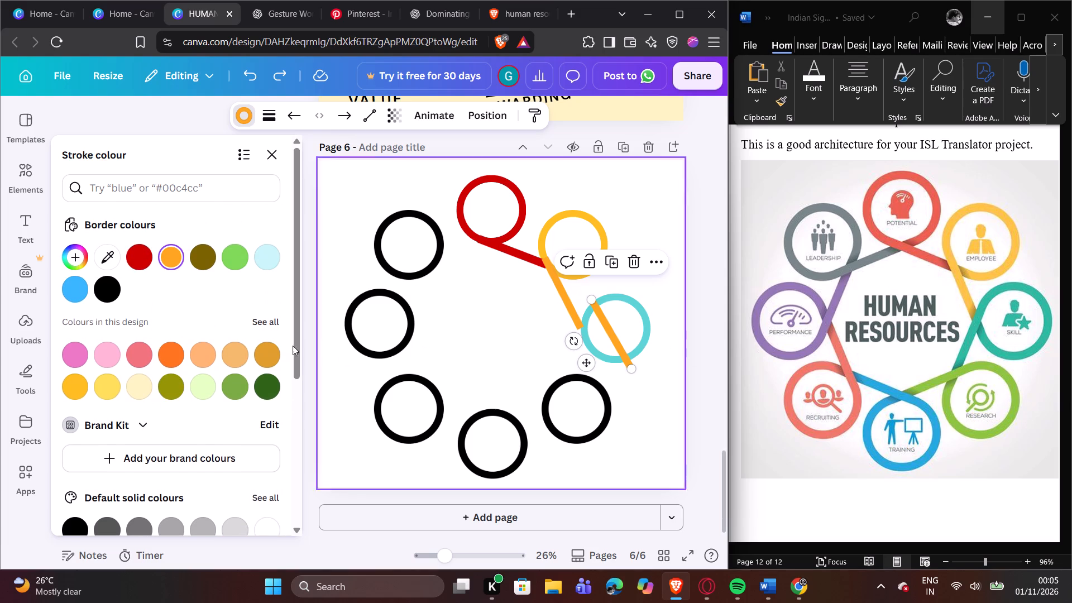
click(269, 325)
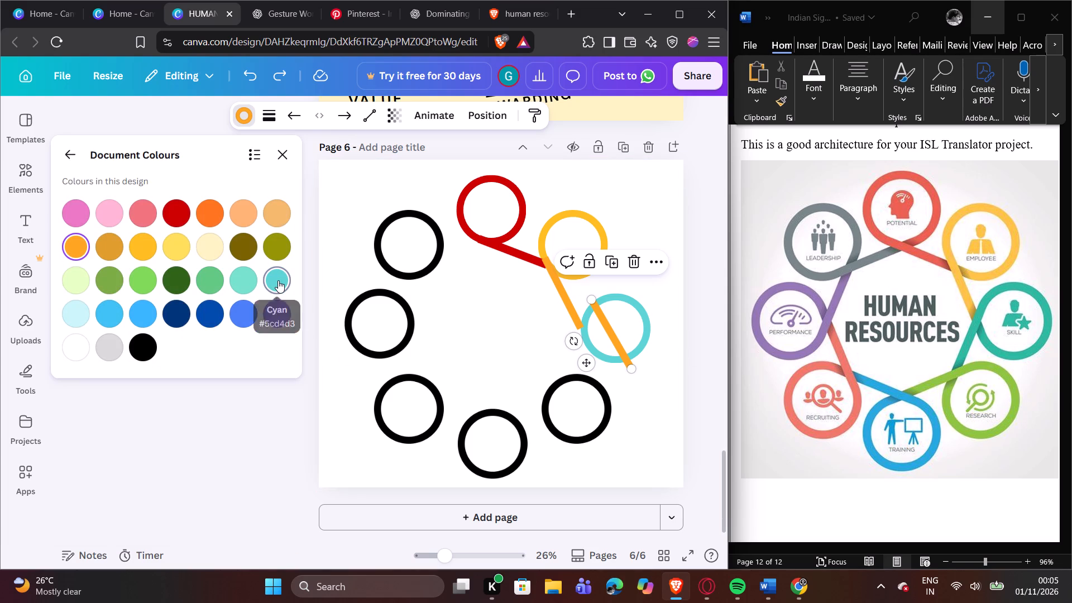
click(278, 280)
click(492, 348)
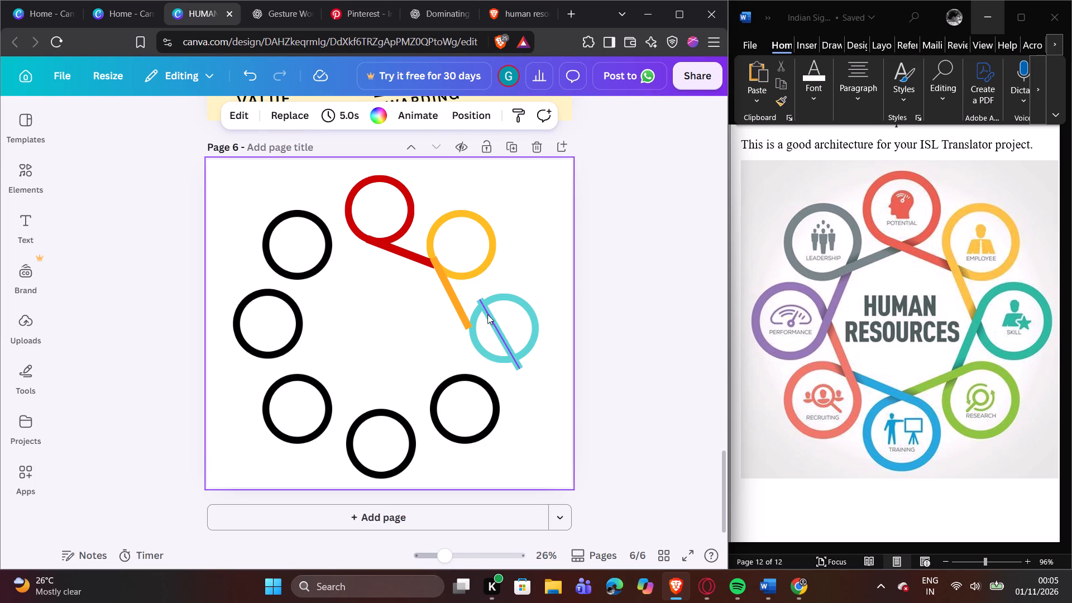
Reposition the cyan line's ends to run from the Skill ring's left edge down to the Research ring's upper-left edge.
click(482, 309)
drag(482, 299, 475, 328)
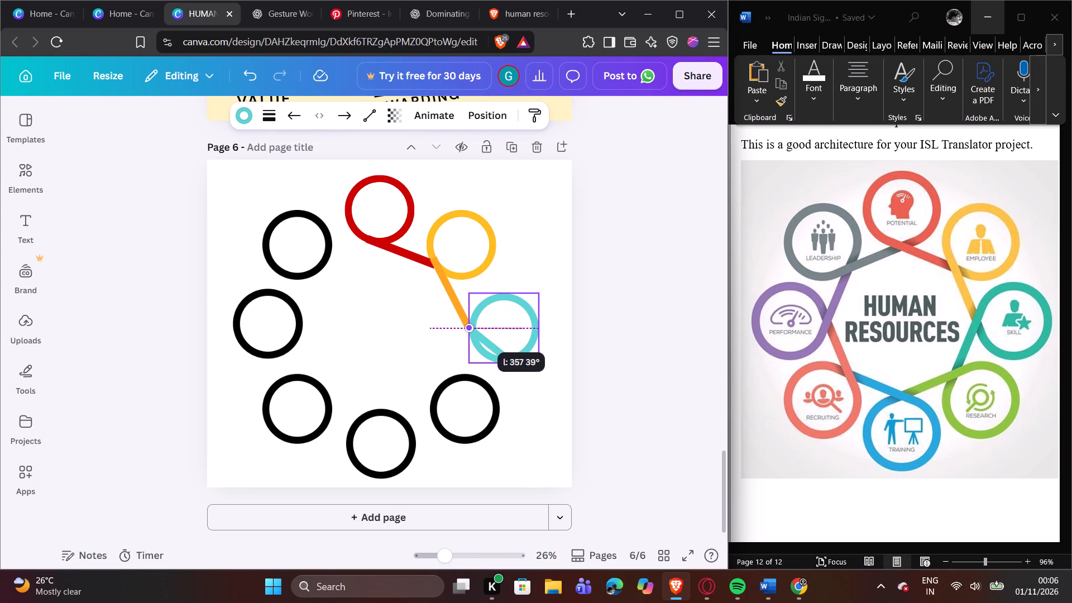
drag(475, 328, 469, 327)
drag(518, 368, 513, 372)
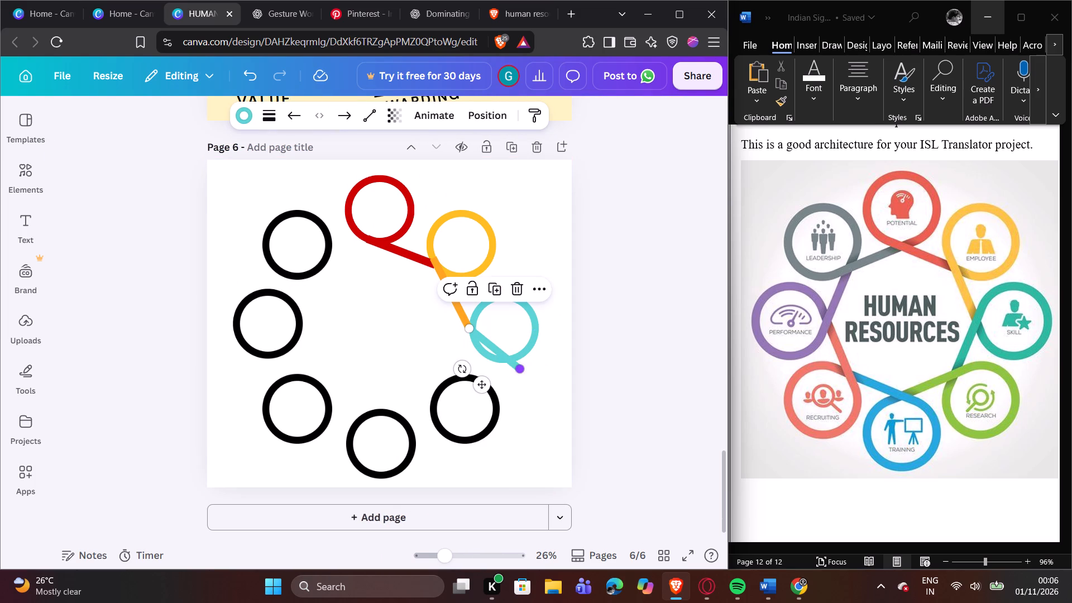
drag(513, 372, 441, 387)
click(396, 362)
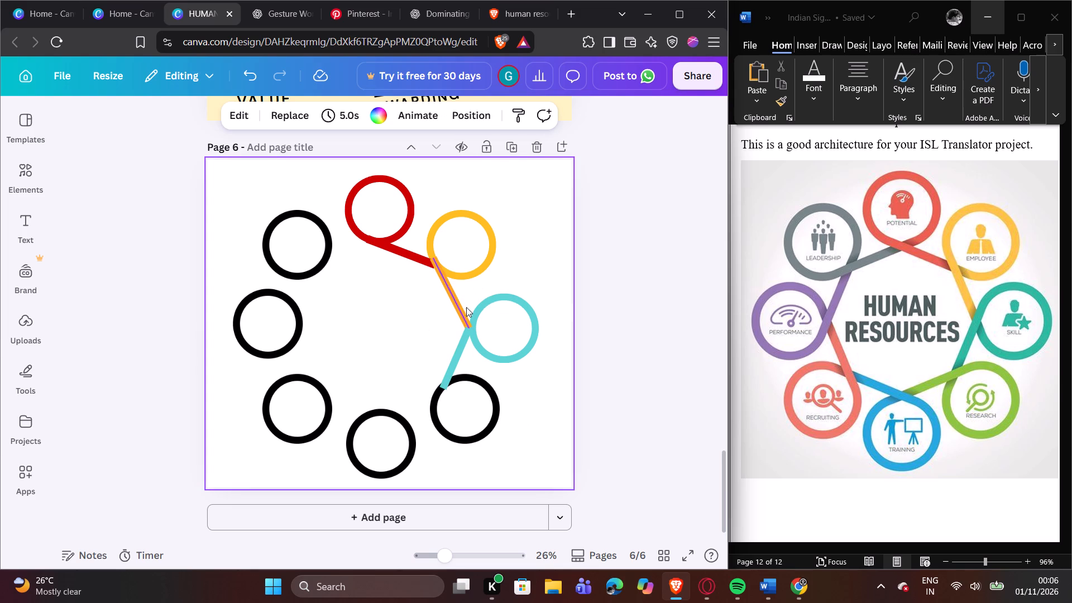
click(429, 335)
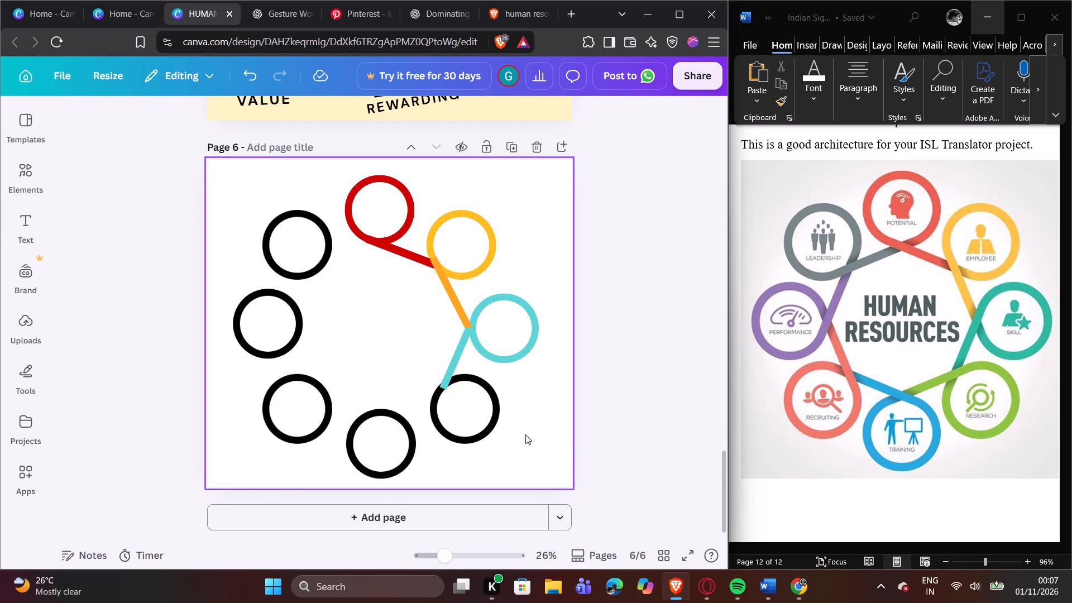
Colour the black Research ring below the cyan ring medium green.
click(463, 408)
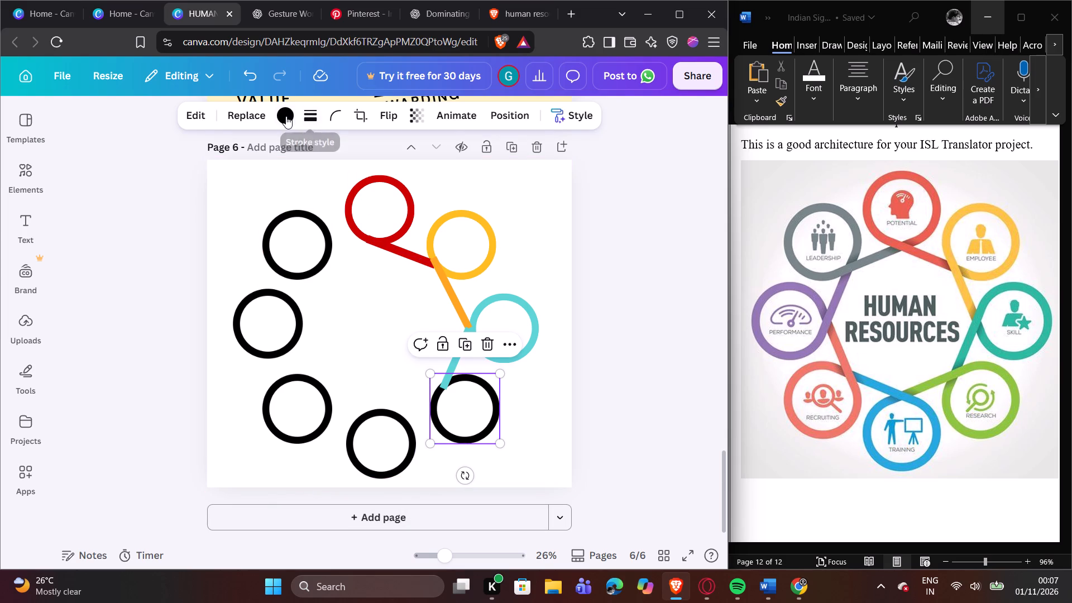
click(285, 116)
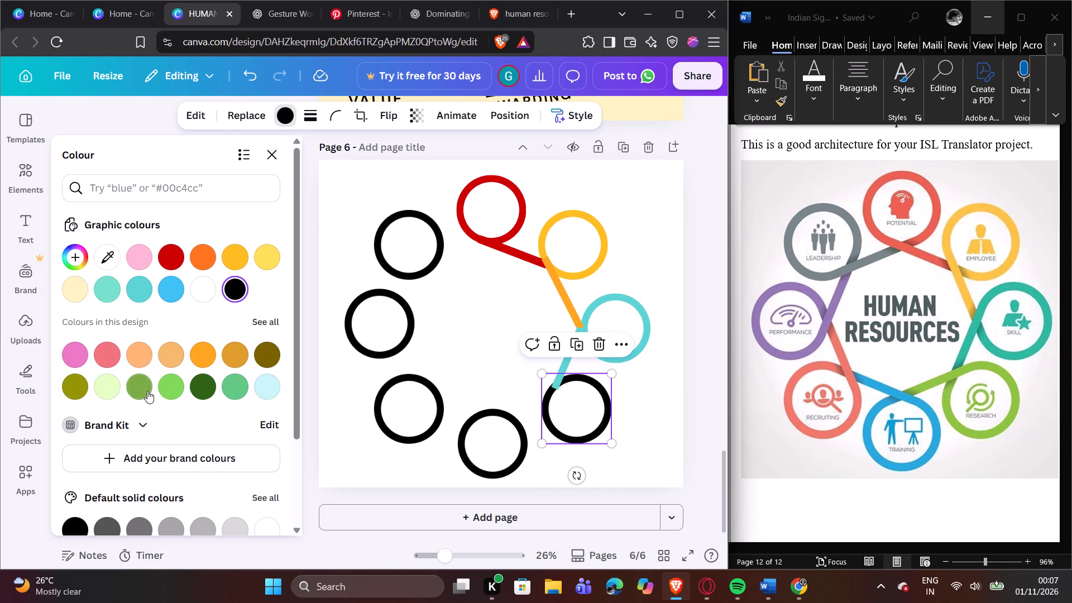
click(136, 387)
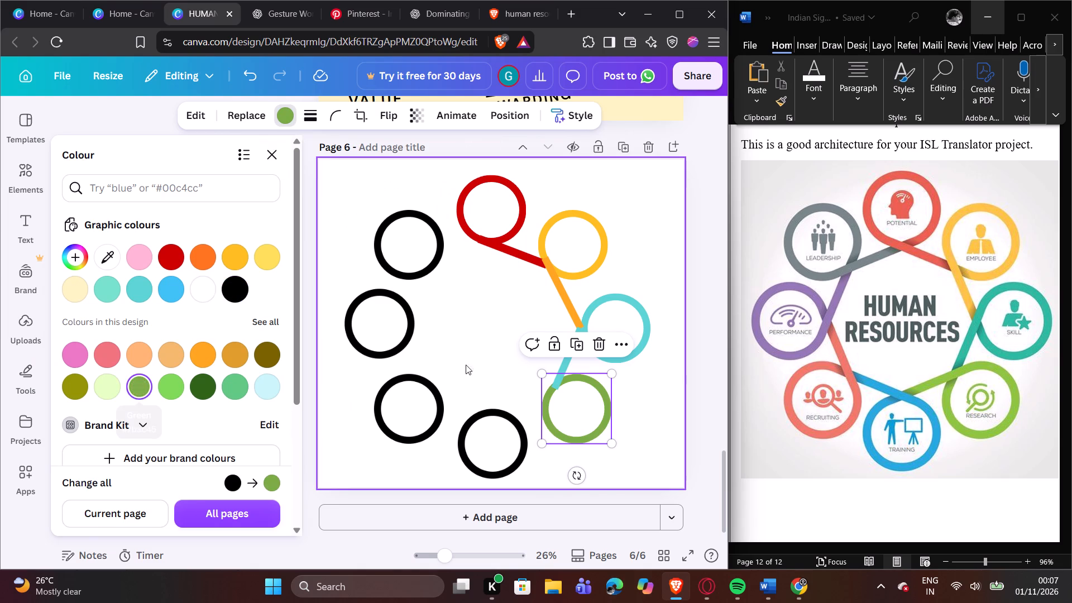
click(658, 399)
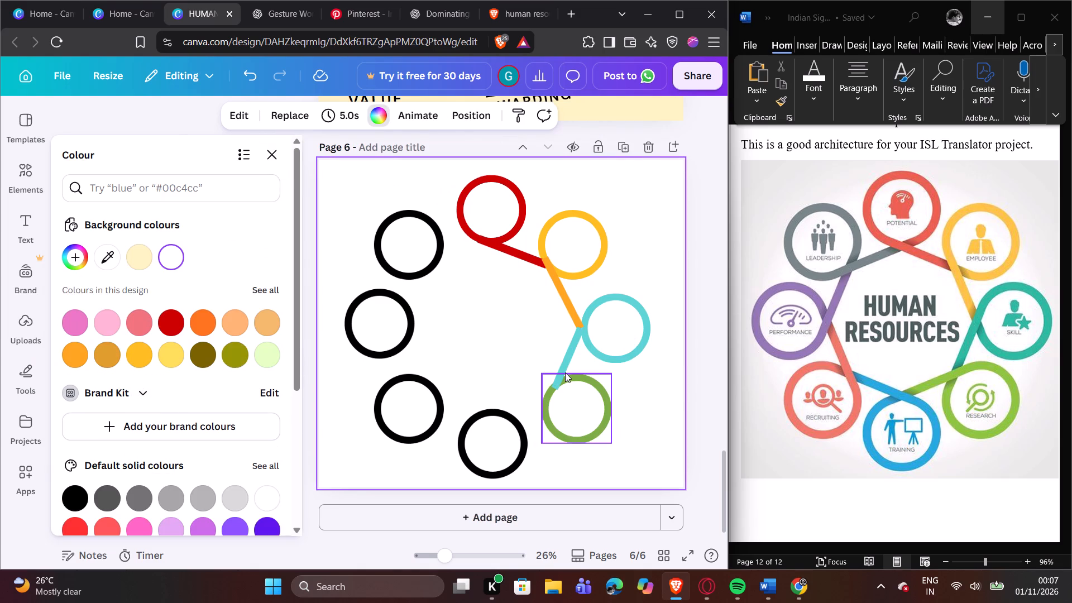
Duplicate the cyan line that joins the Skill ring to the Research ring.
click(565, 372)
click(455, 288)
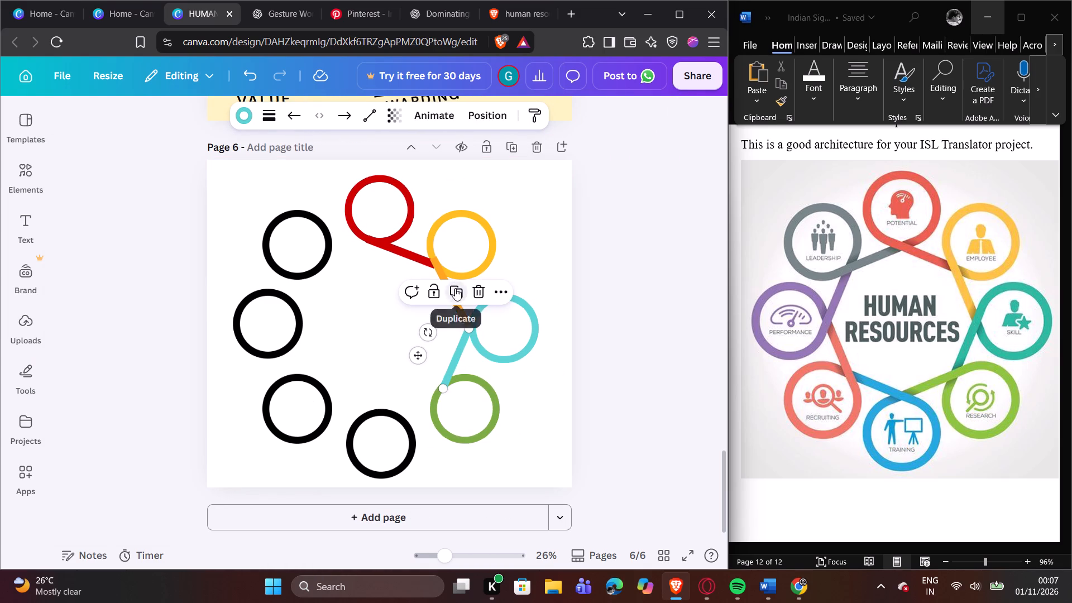
click(473, 411)
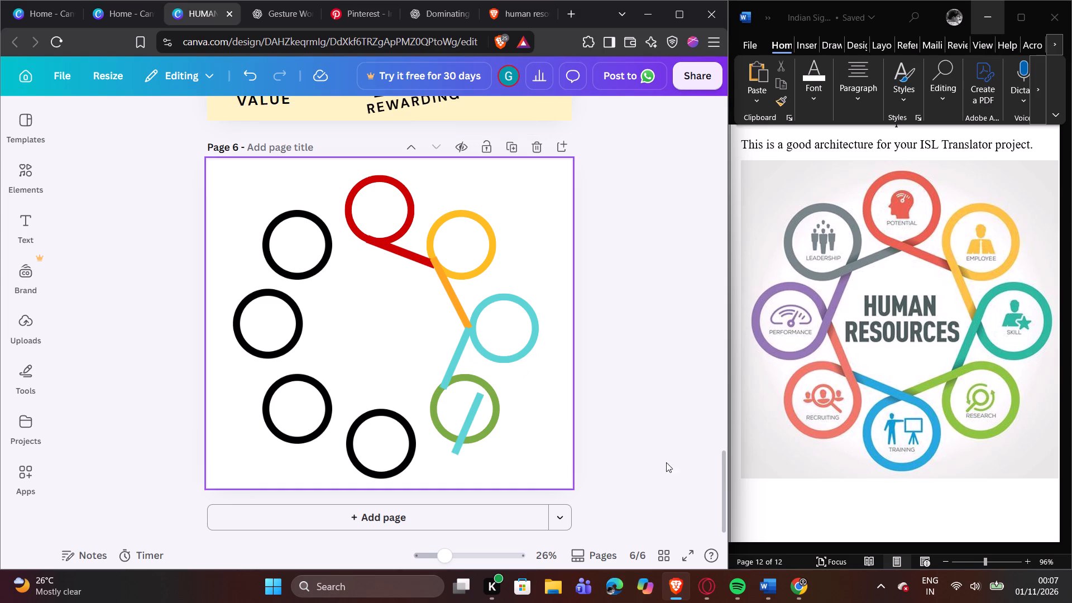
Change the stroke colour of the duplicated cyan line over the Research ring to Green #7bac45.
click(478, 407)
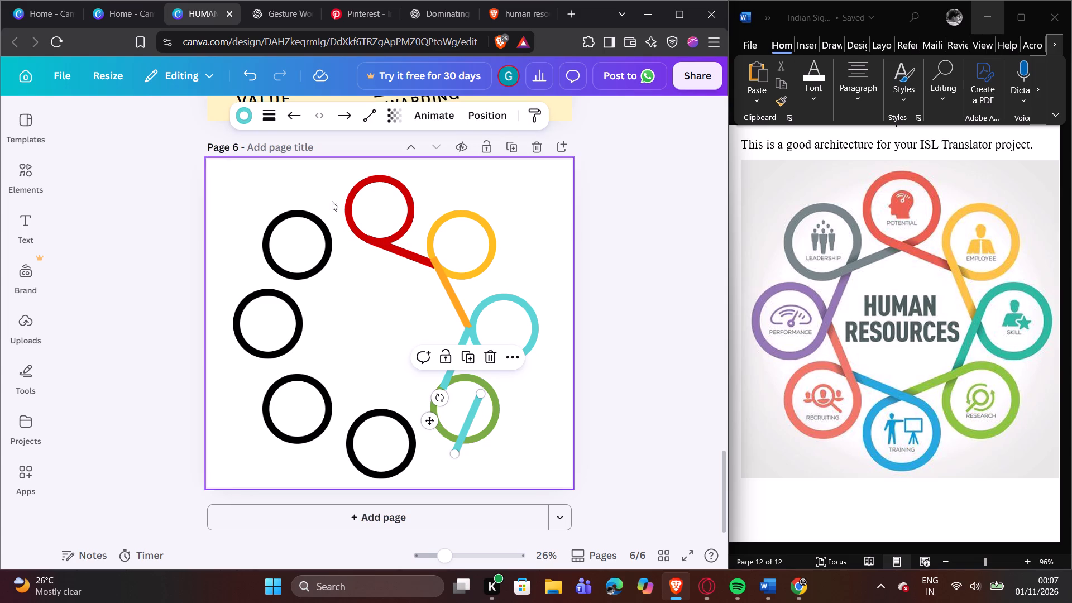
click(247, 115)
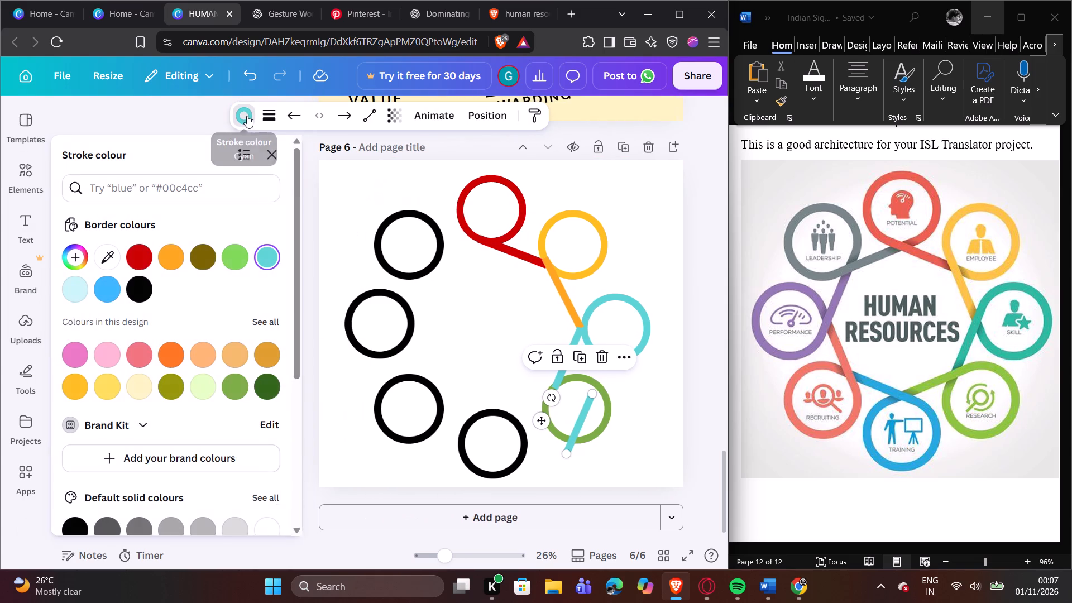
click(224, 382)
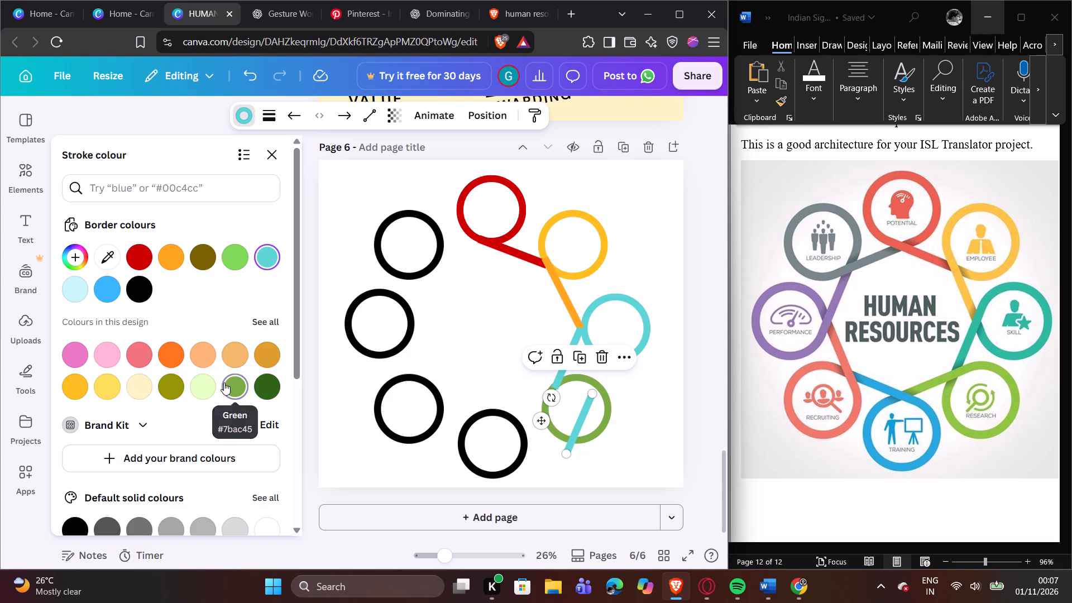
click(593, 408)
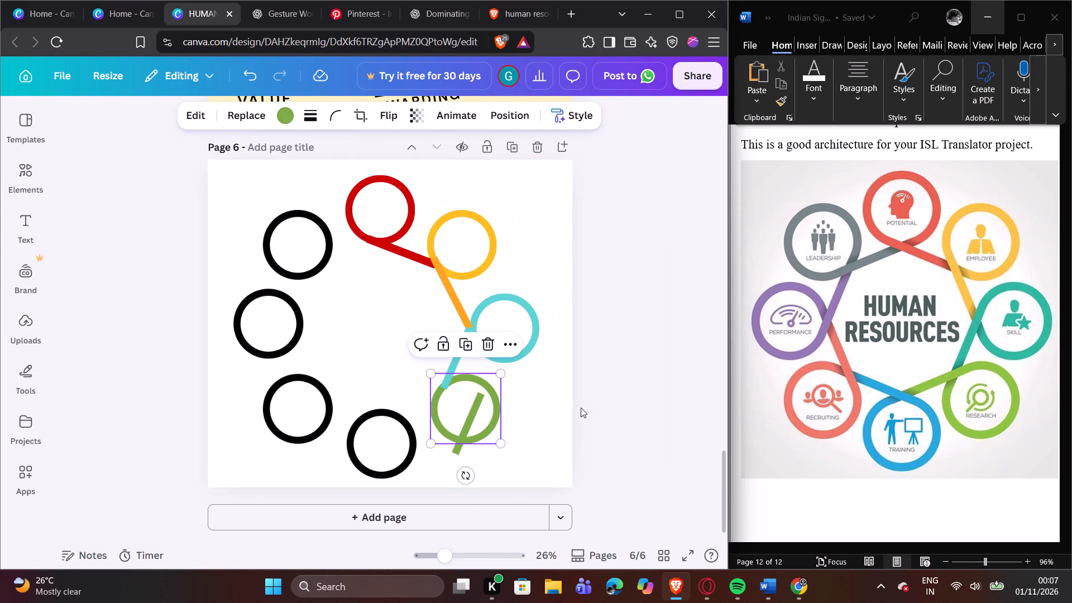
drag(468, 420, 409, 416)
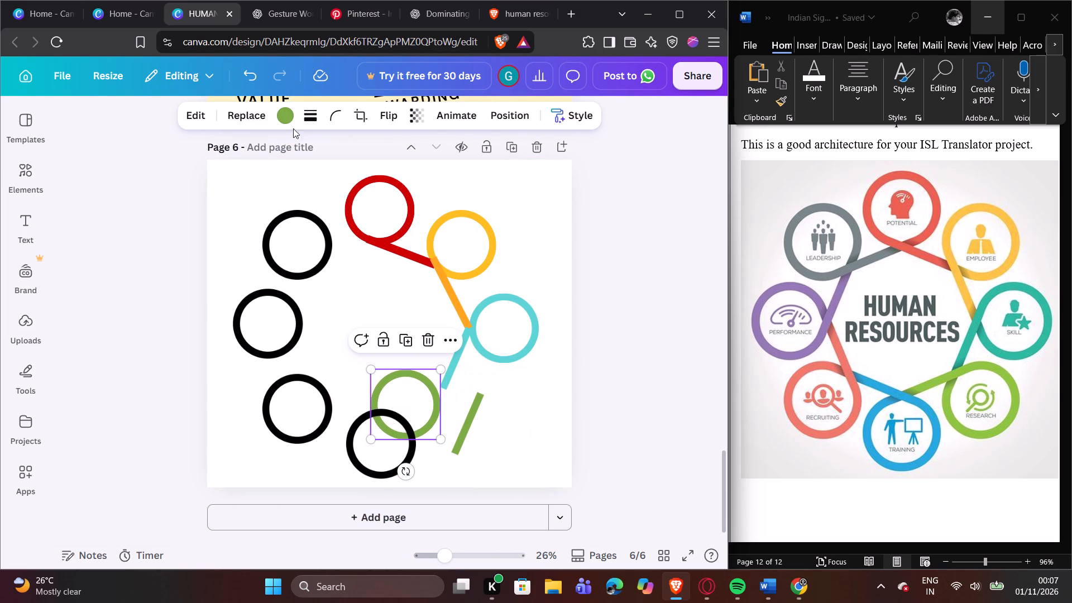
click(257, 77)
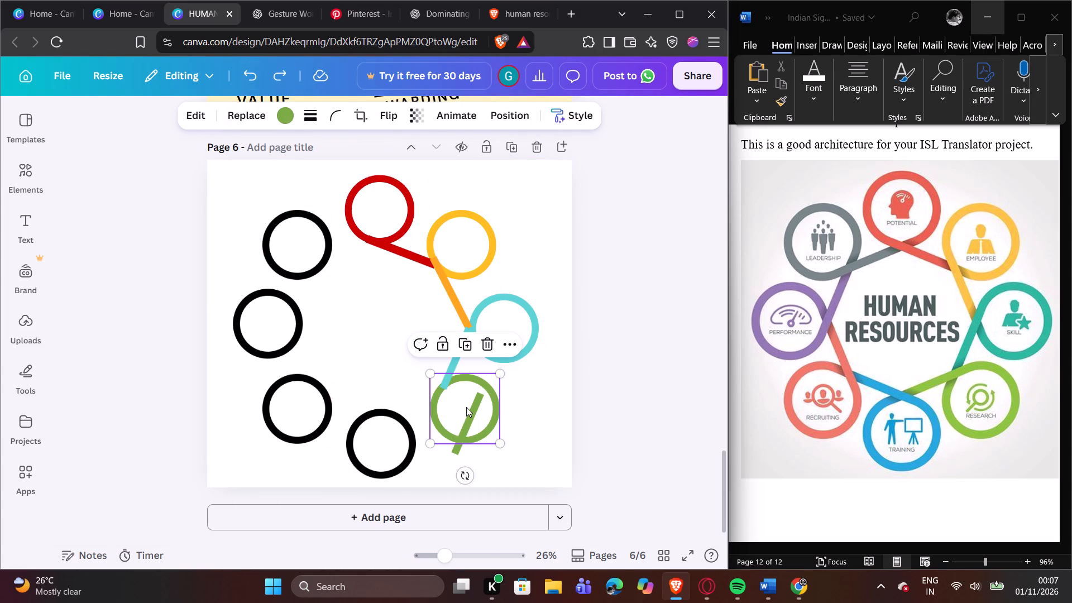
Reposition the green line to run from the Research ring's upper-left edge to the top of the black Training ring.
click(473, 411)
drag(473, 411, 403, 387)
drag(410, 365, 445, 383)
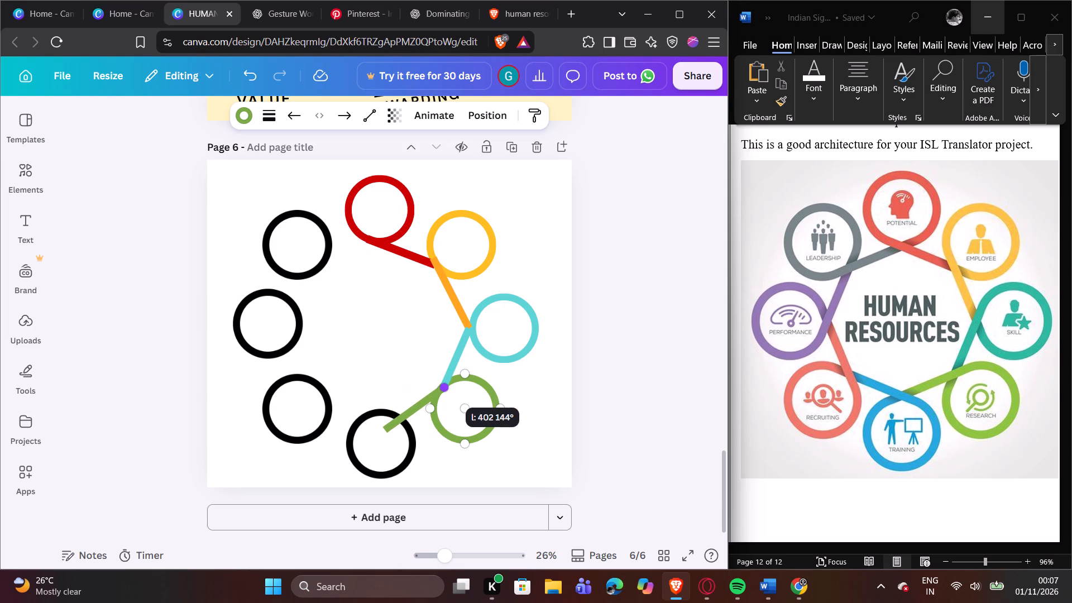
drag(445, 383, 448, 376)
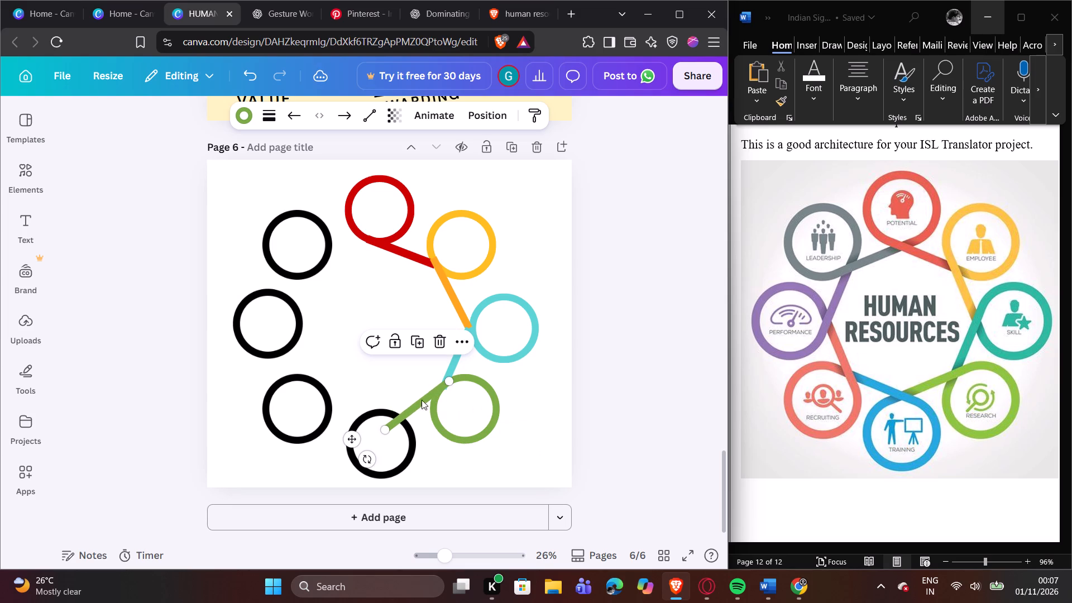
drag(386, 425, 376, 410)
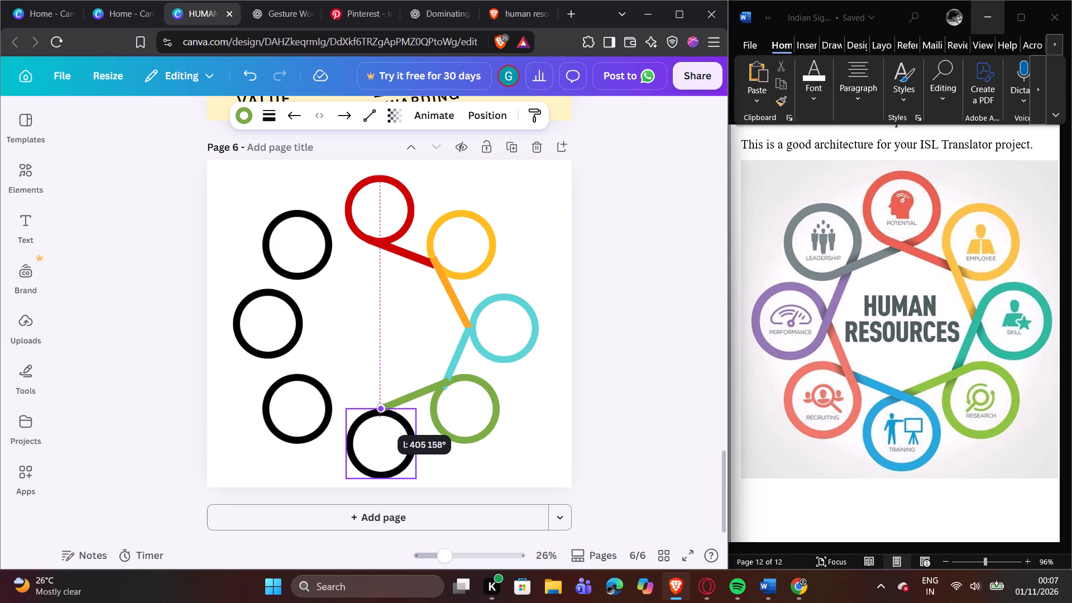
drag(376, 410, 376, 410)
click(375, 367)
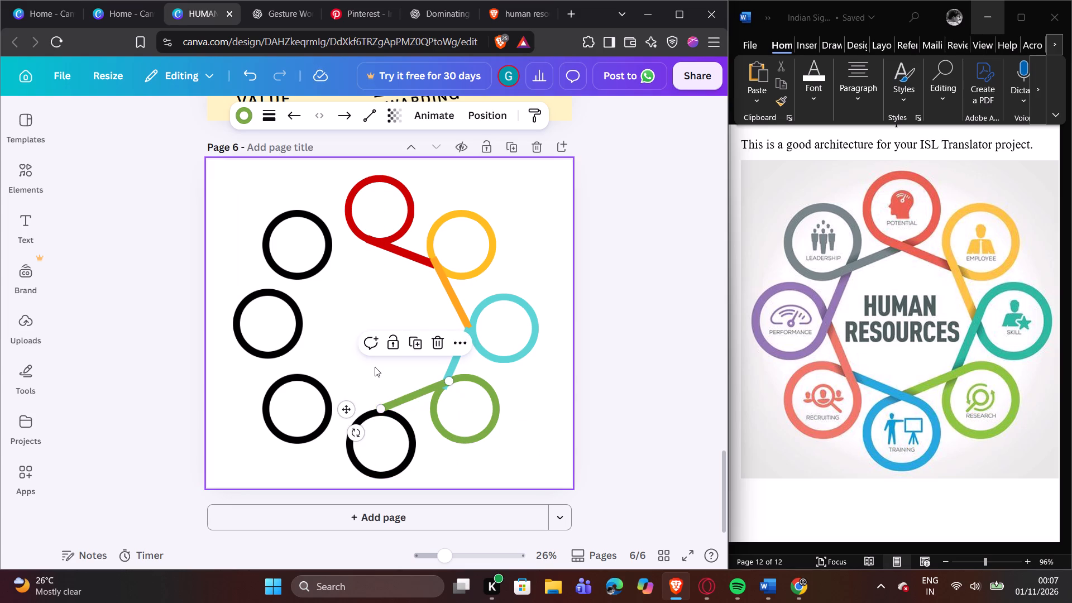
Fine-tune the green line's lower end so it overlaps the Training ring's top edge, slightly right of its centre.
click(383, 398)
click(386, 404)
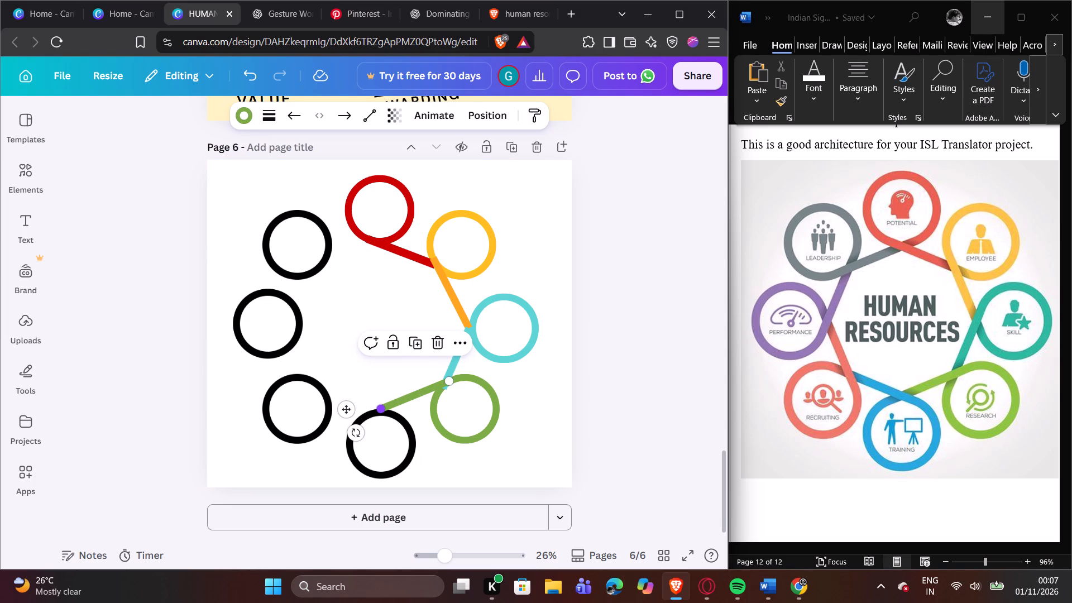
drag(379, 408, 380, 416)
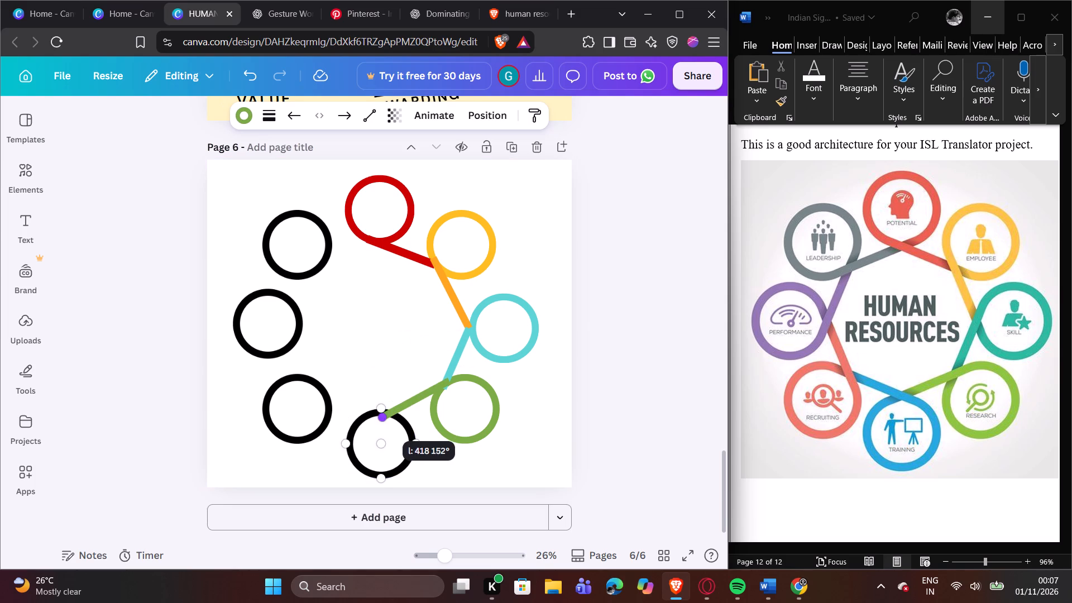
drag(380, 416, 380, 415)
click(366, 397)
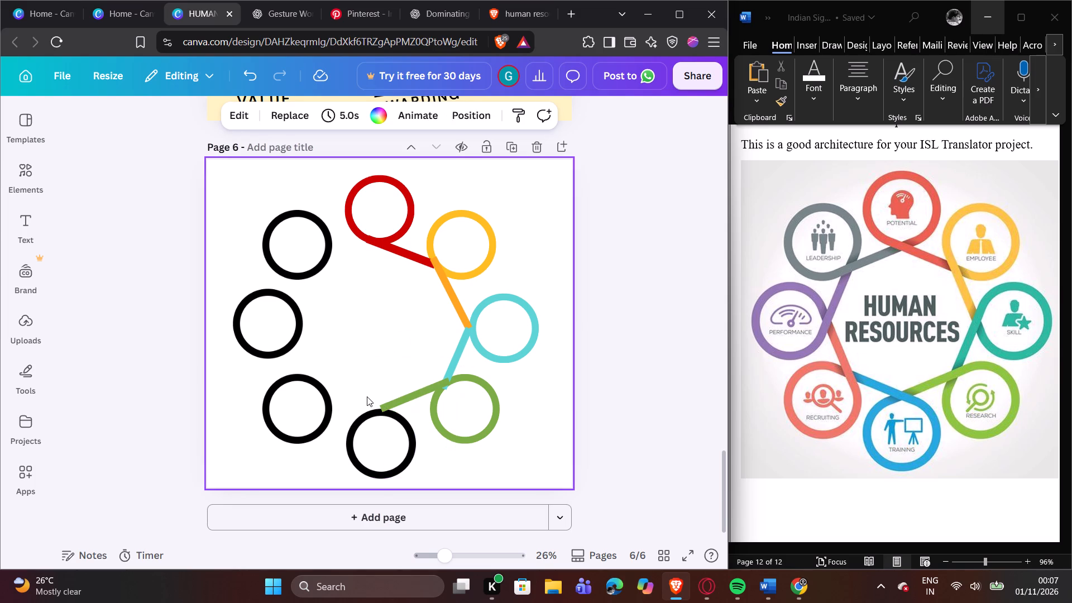
click(375, 432)
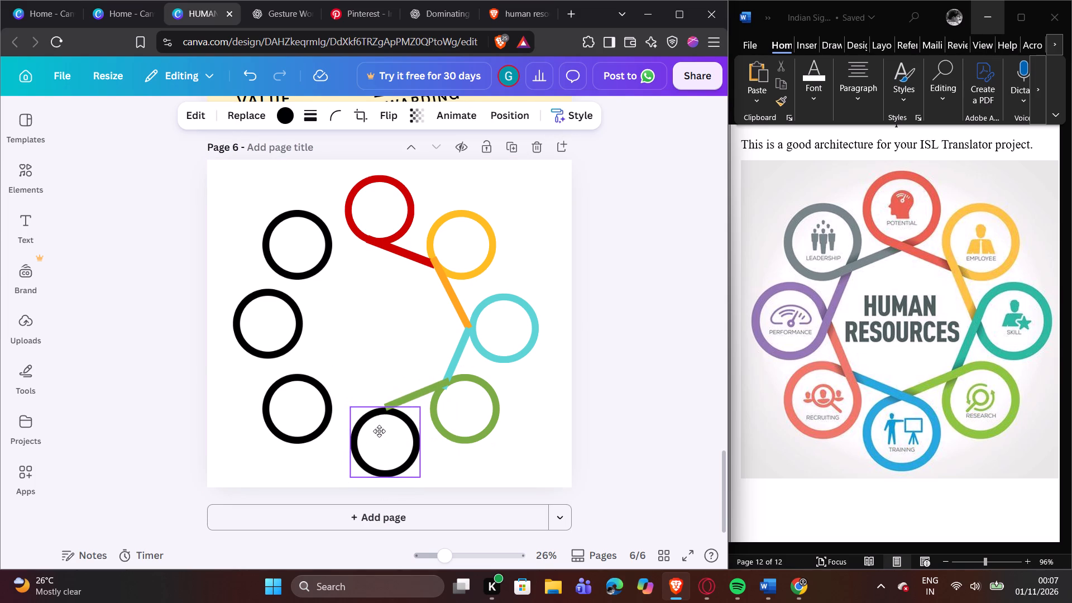
click(384, 404)
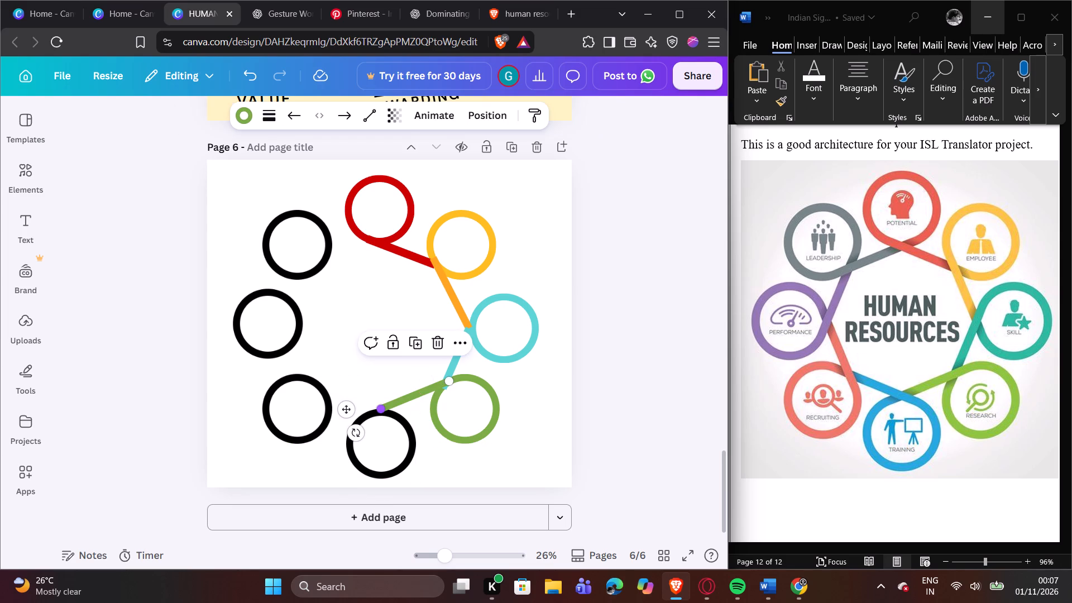
drag(380, 408, 391, 413)
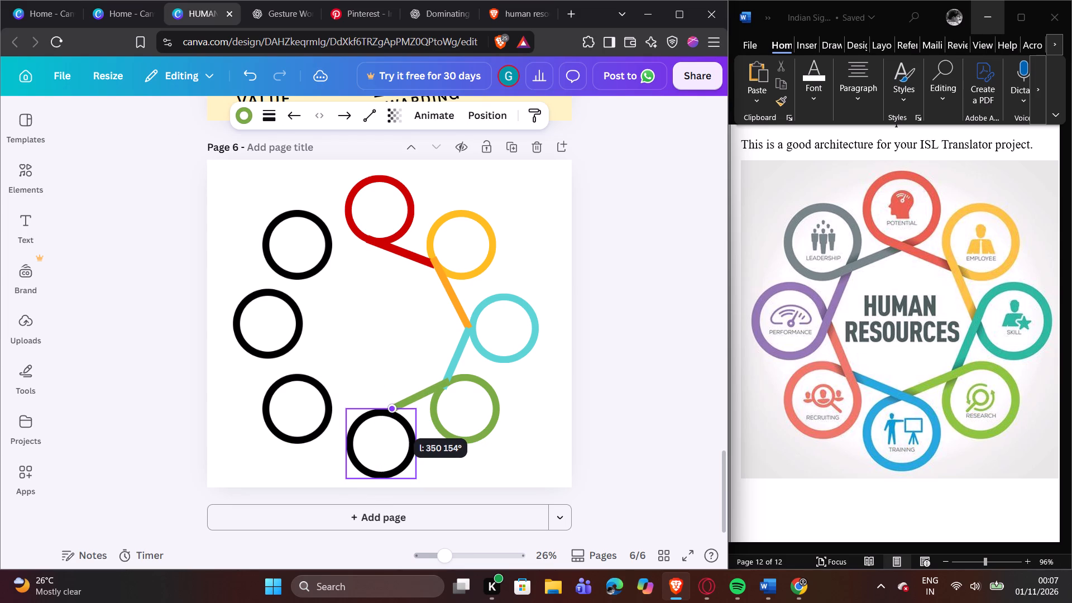
drag(391, 413, 386, 414)
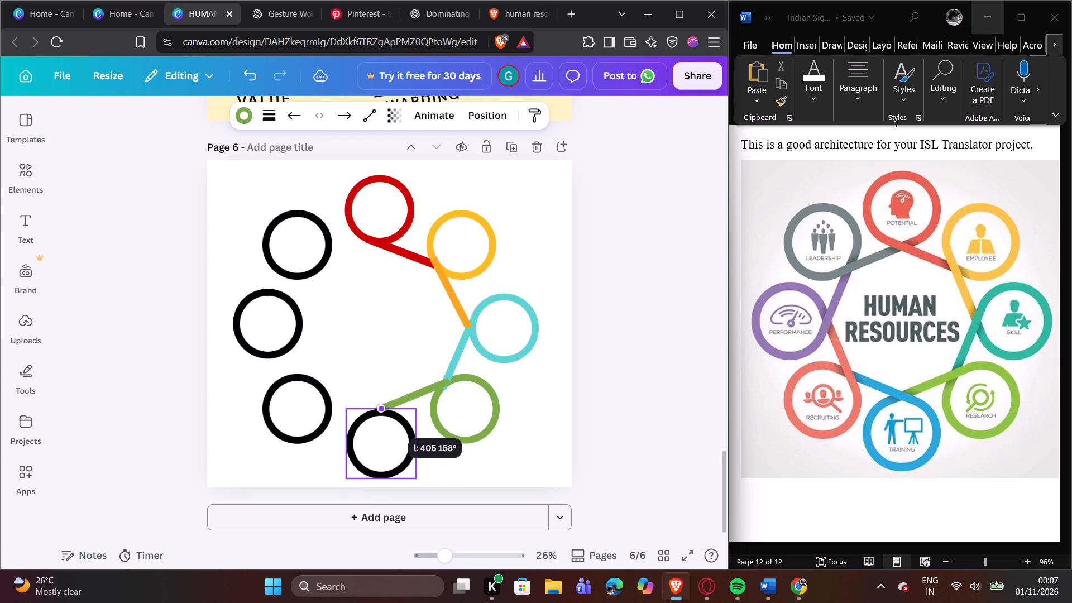
drag(386, 414, 388, 415)
click(372, 390)
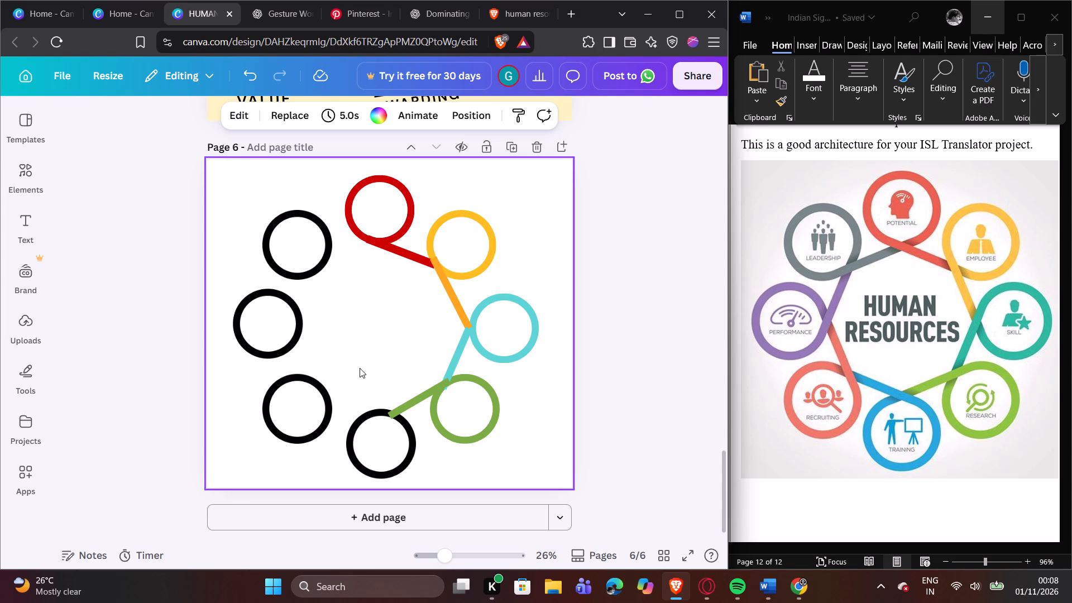
Colour the black Training ring at the bottom of the circle light blue.
click(499, 352)
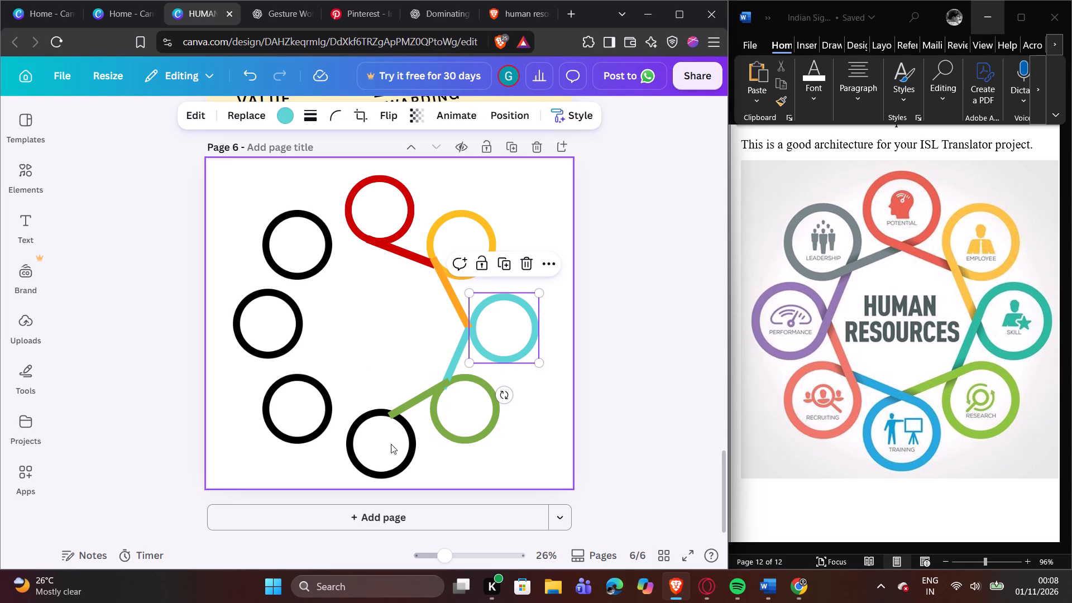
click(385, 447)
click(294, 113)
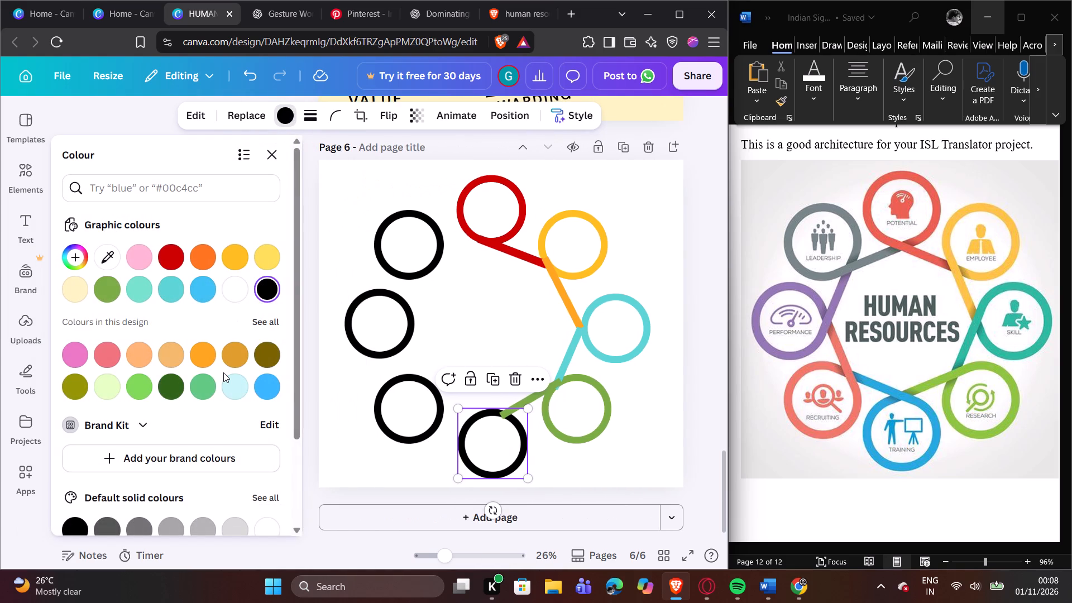
click(263, 382)
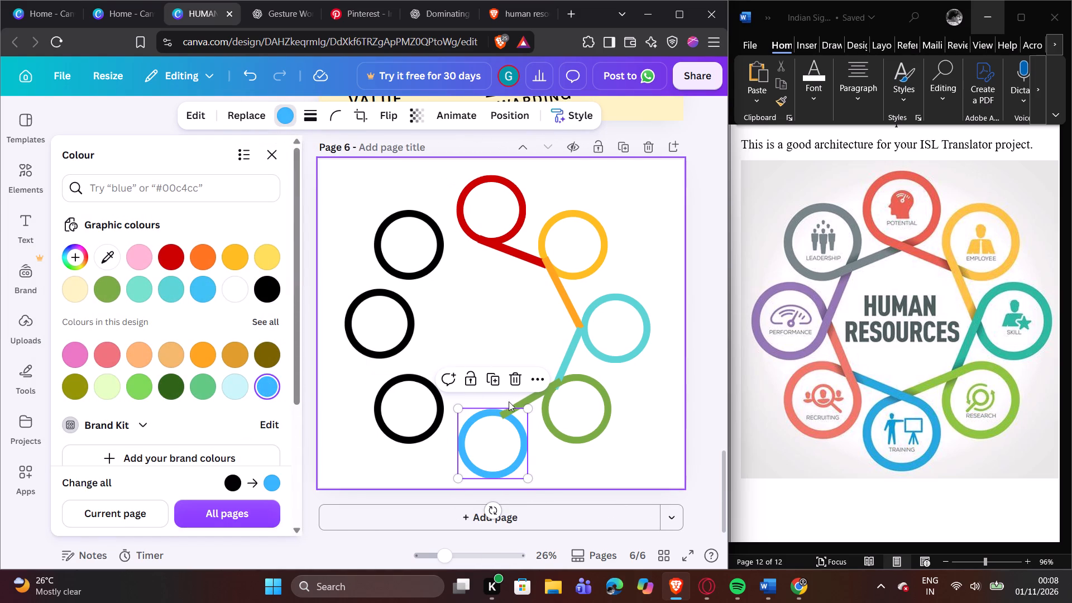
Duplicate the green Research-to-Training line and move the copy between the Training ring and the black Recruiting ring.
click(517, 406)
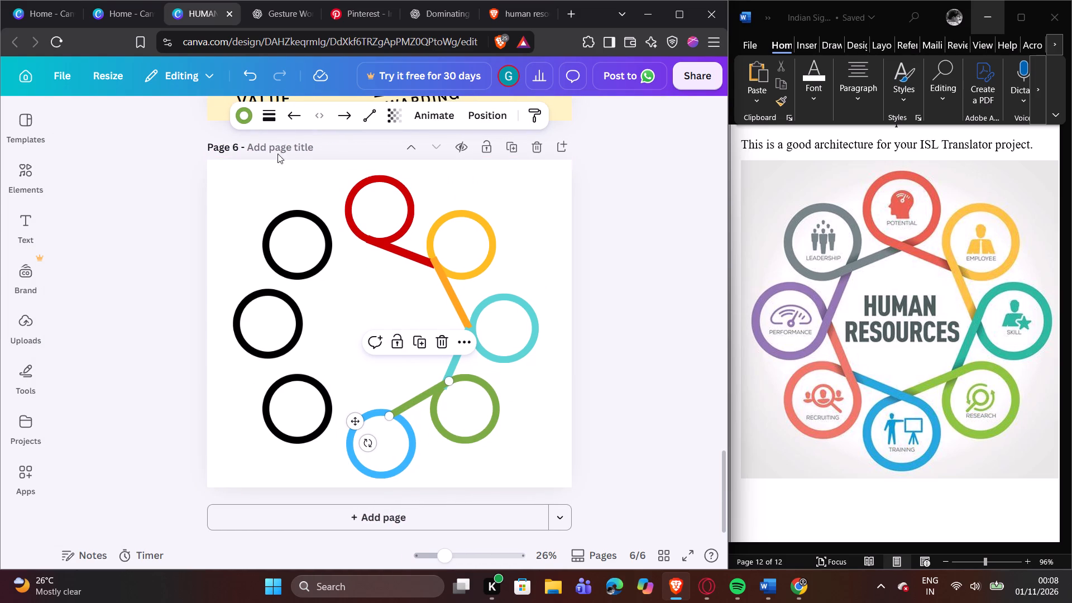
click(419, 342)
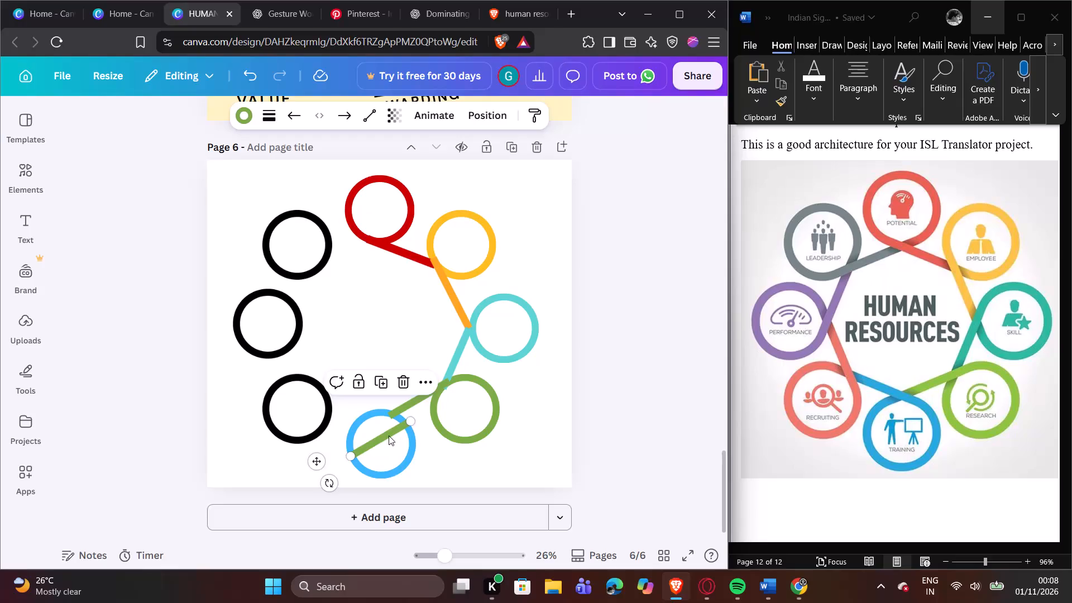
drag(388, 435, 358, 393)
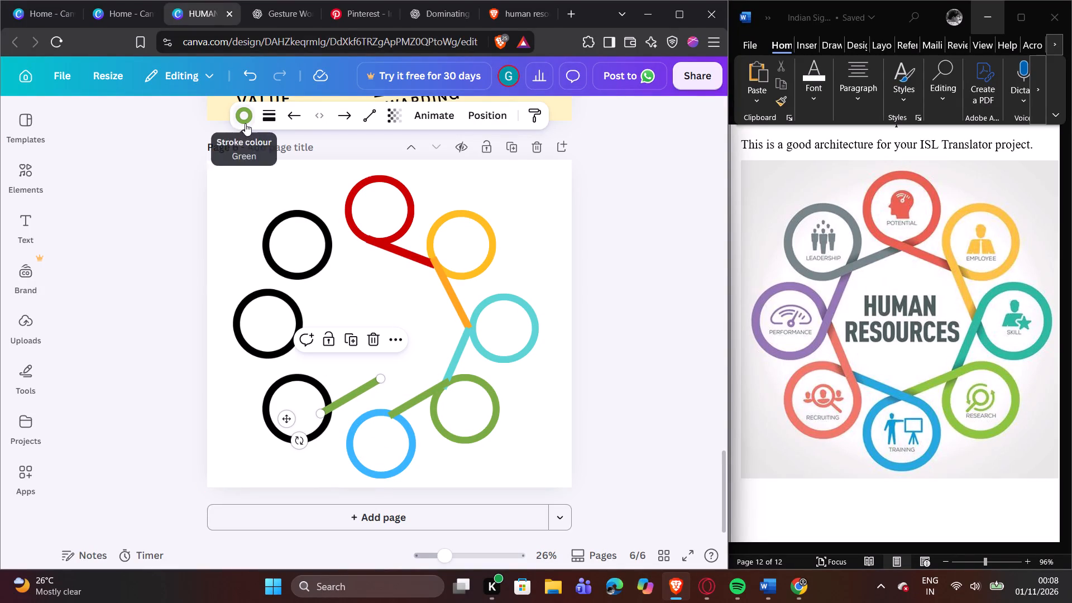
Change the stroke colour of the copied green line to the Training ring's light blue.
click(245, 123)
click(141, 284)
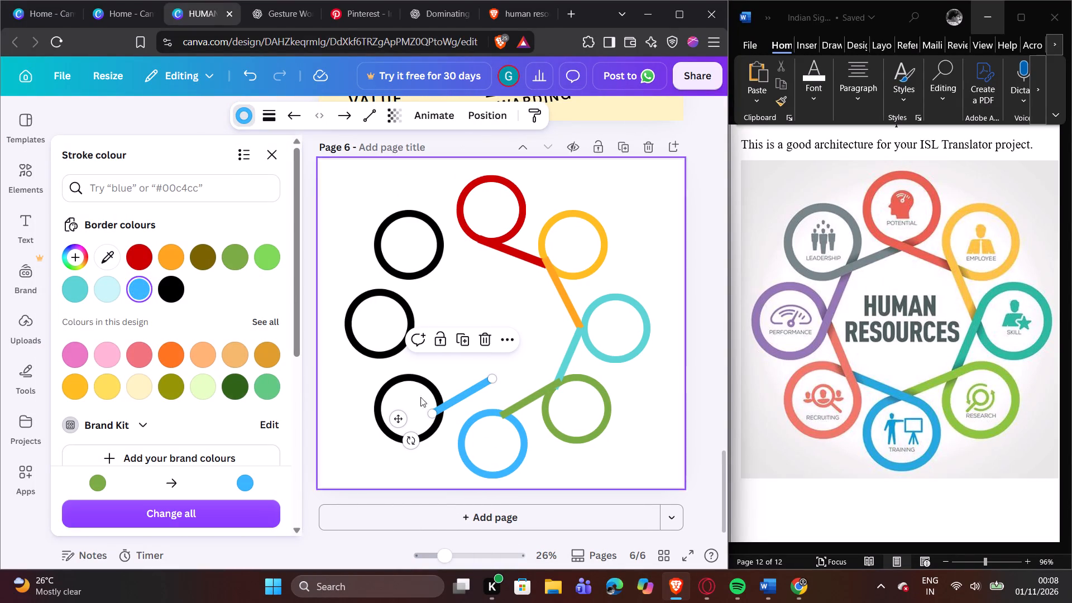
Reposition the blue line's ends to run from the Training ring's top edge to the Recruiting ring's upper-right edge.
drag(489, 376, 497, 409)
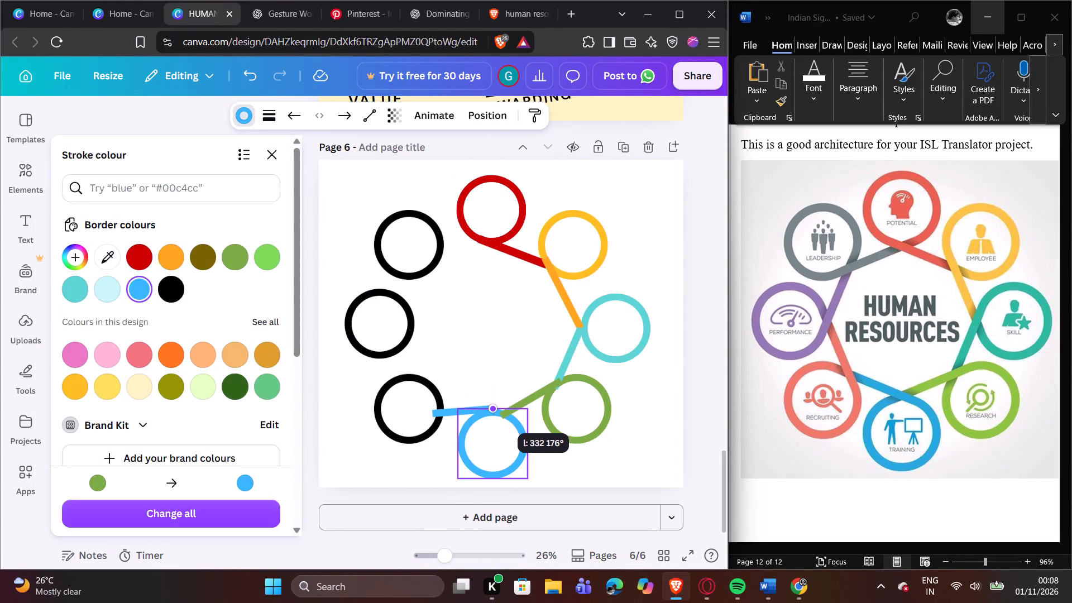
drag(497, 409, 500, 413)
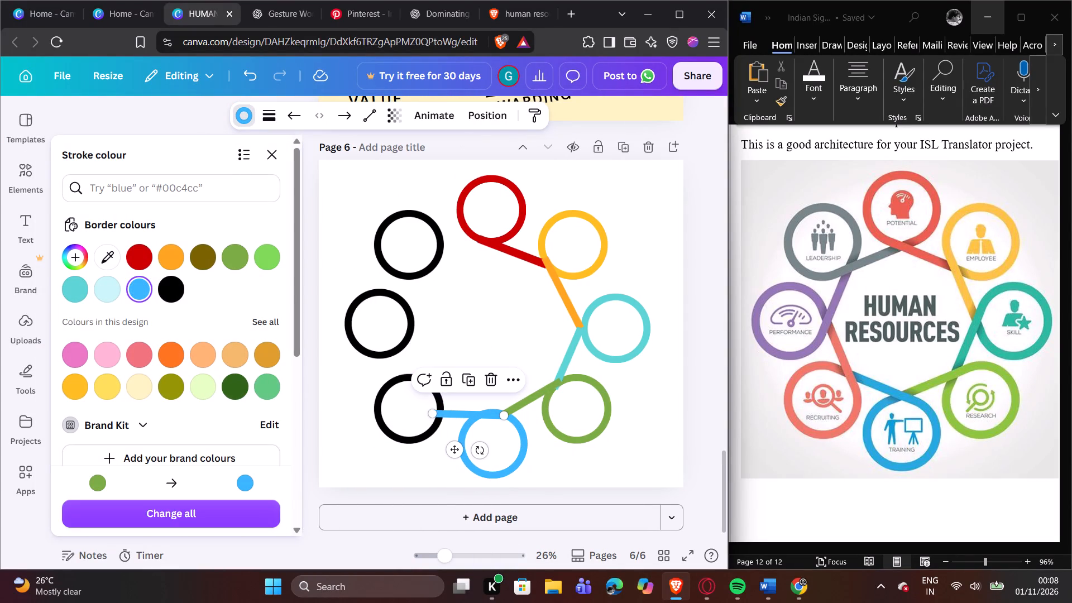
drag(433, 409, 435, 387)
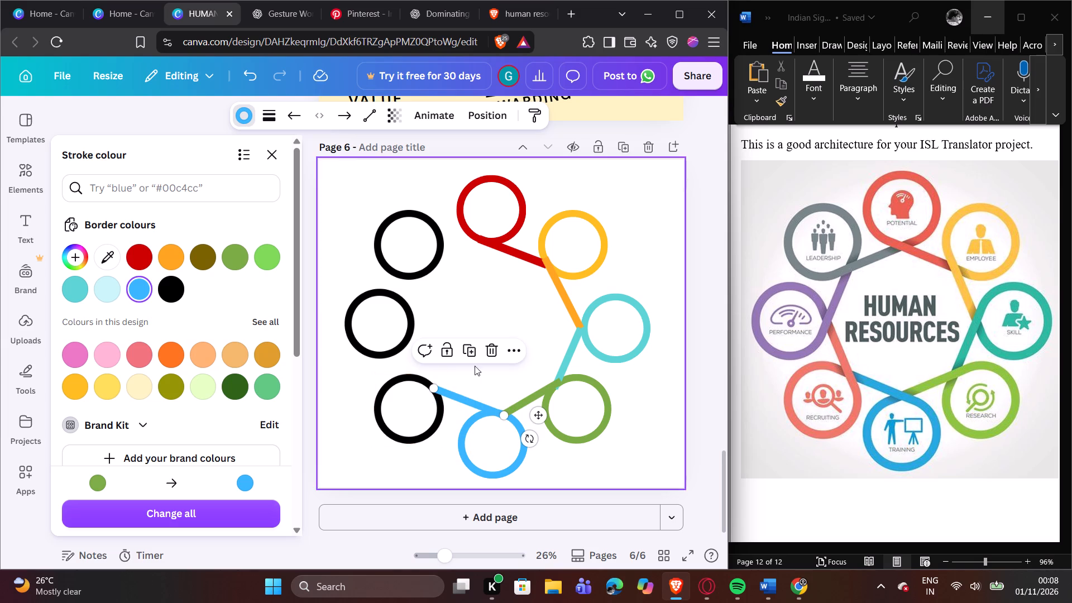
click(483, 284)
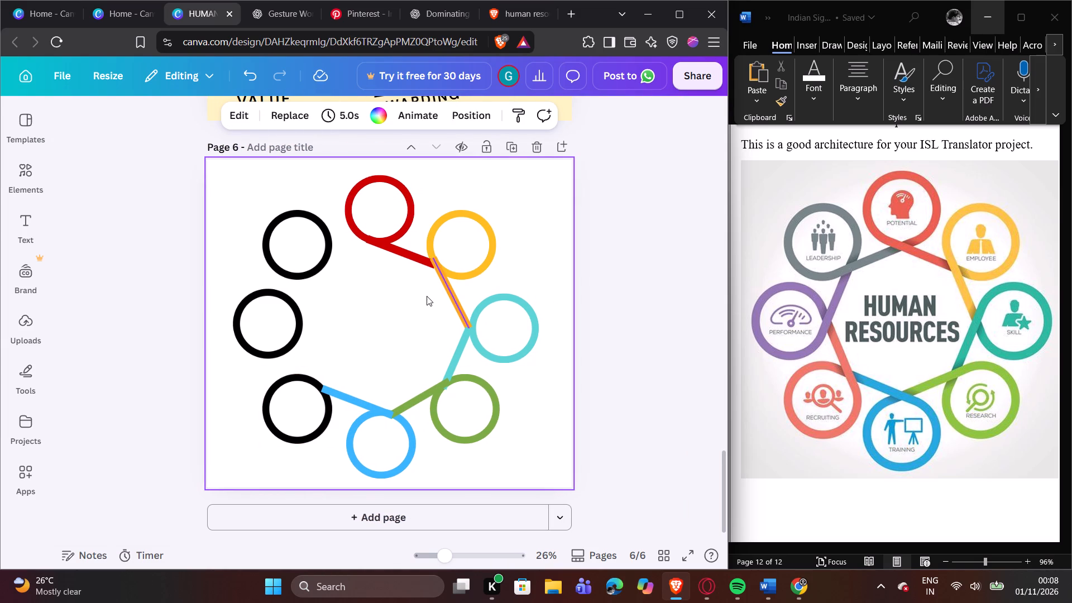
click(387, 346)
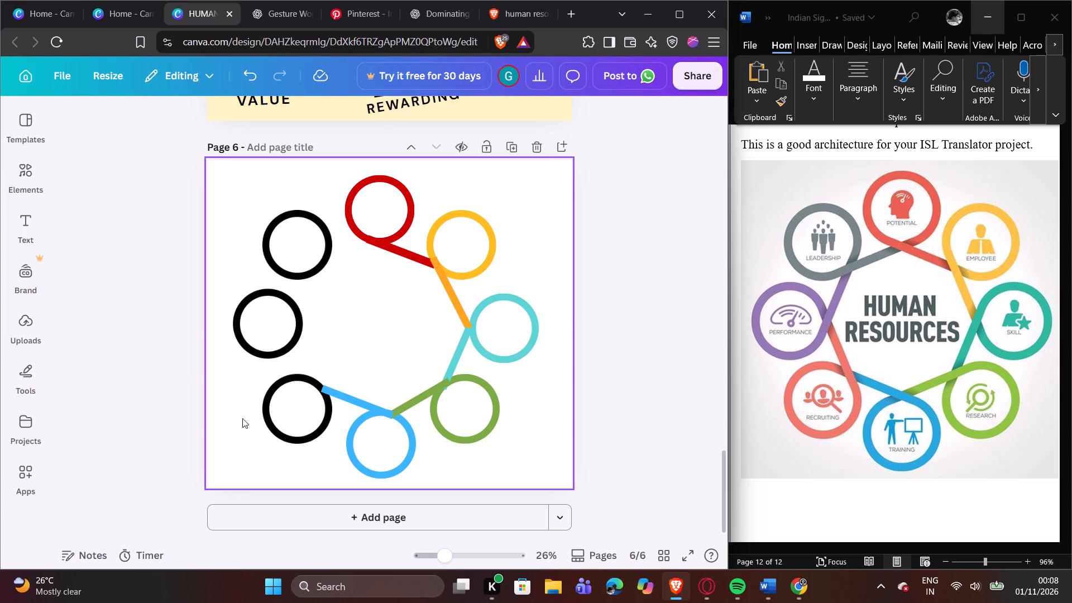
Colour the black Recruiting ring, left of the blue Training ring, orange.
click(279, 416)
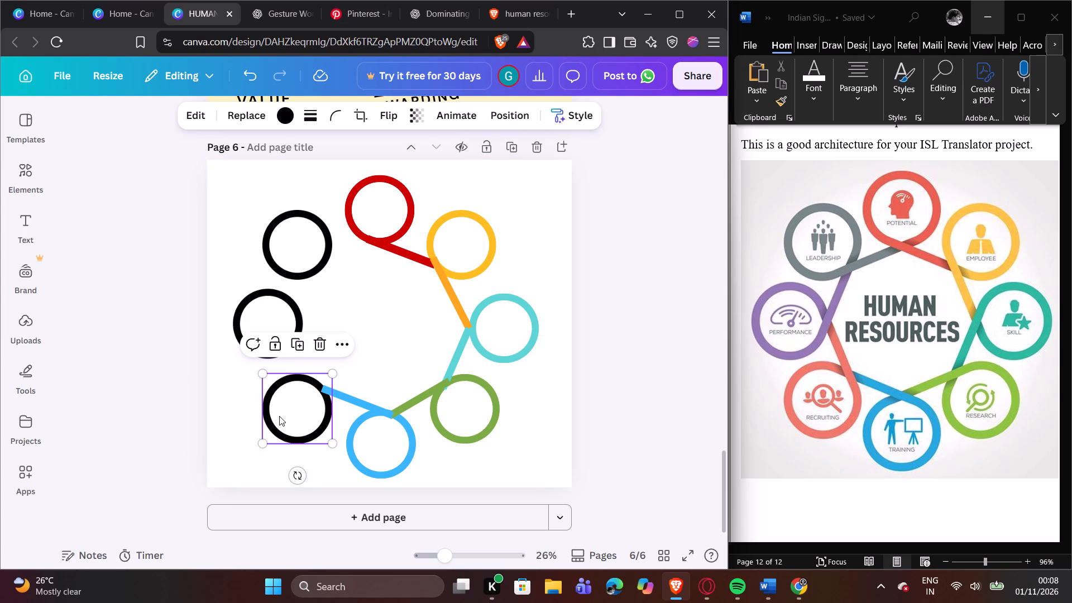
click(294, 119)
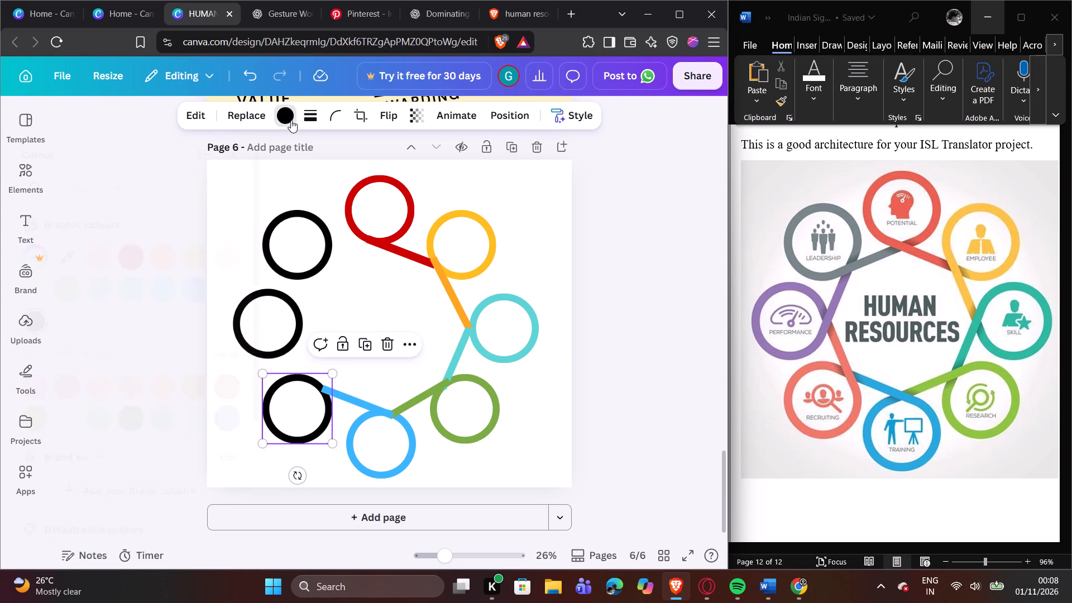
click(198, 257)
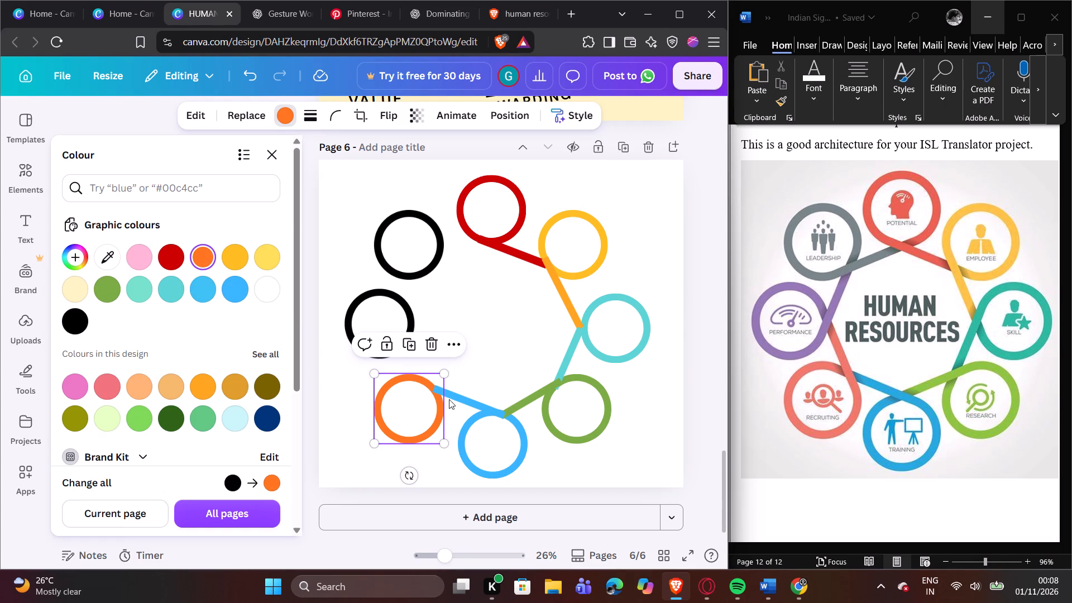
click(475, 363)
Duplicate the blue line that joins the Training ring to the Recruiting ring.
click(448, 393)
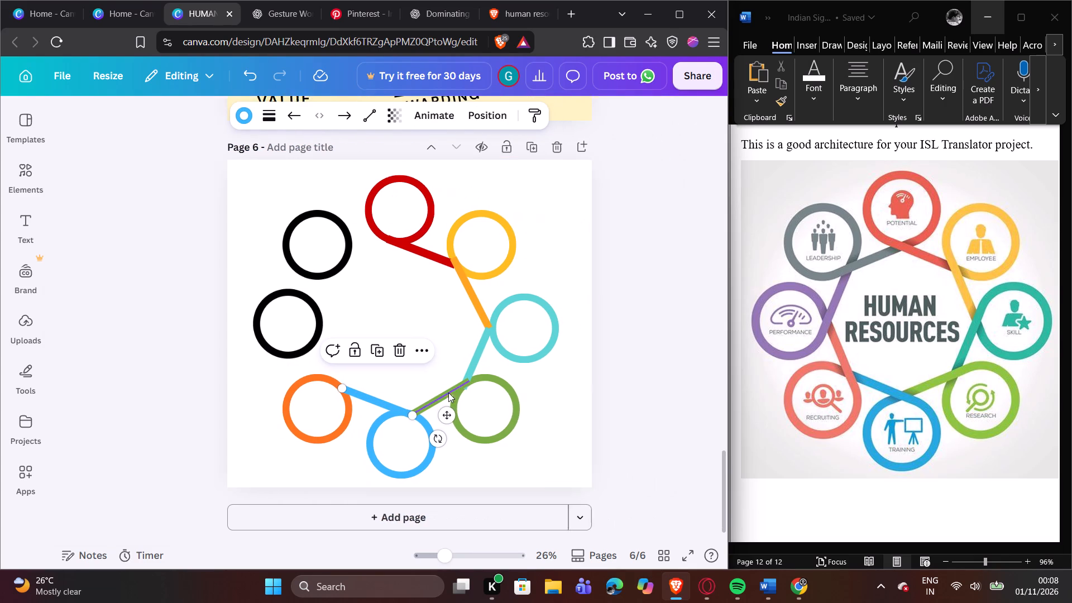
click(353, 348)
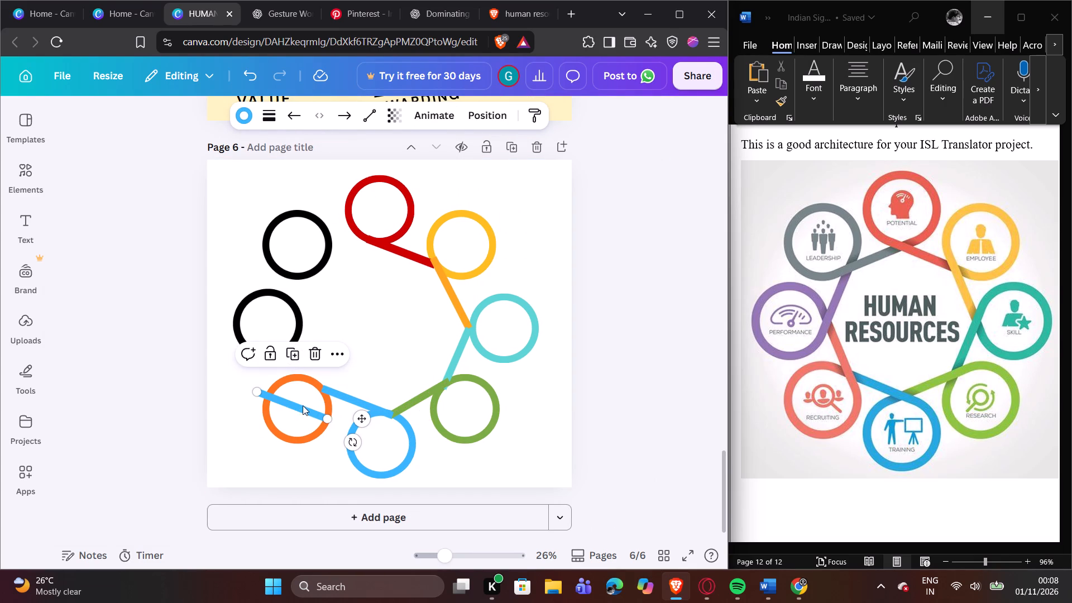
Move the duplicated blue line up to the black Performance ring and change its stroke colour to orange.
drag(295, 406, 317, 336)
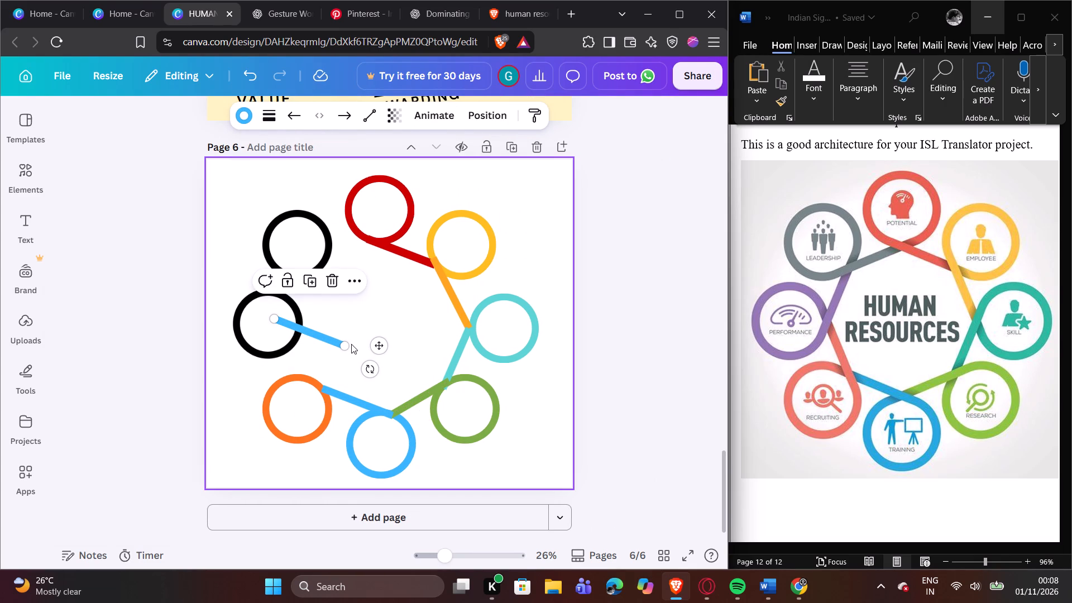
click(234, 113)
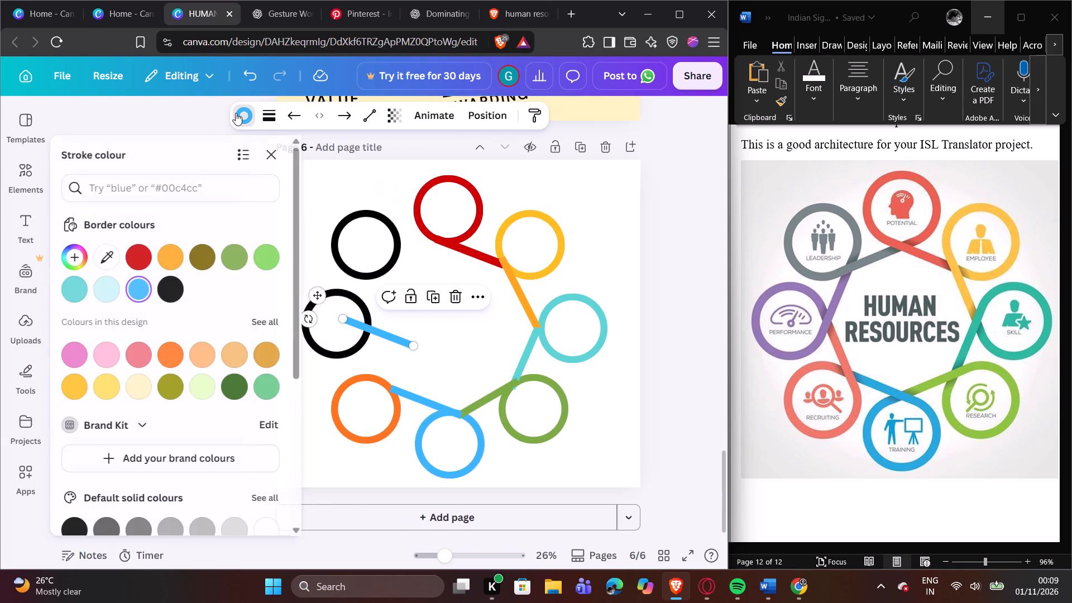
click(178, 247)
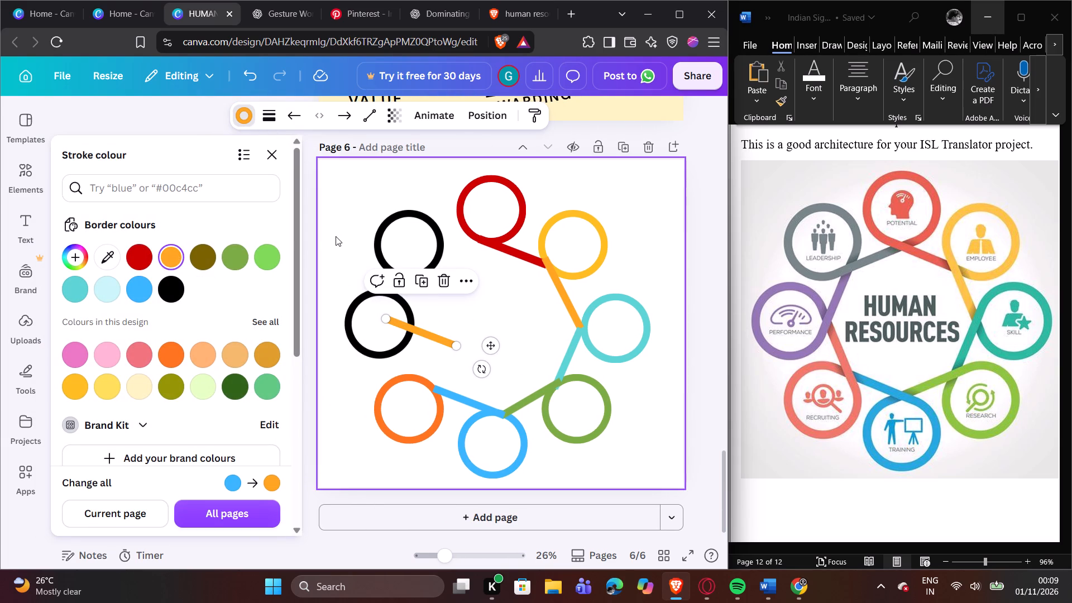
click(335, 236)
Reposition the orange line's ends to run from the Recruiting ring's upper-right edge to the Performance ring's right edge.
click(336, 336)
click(333, 339)
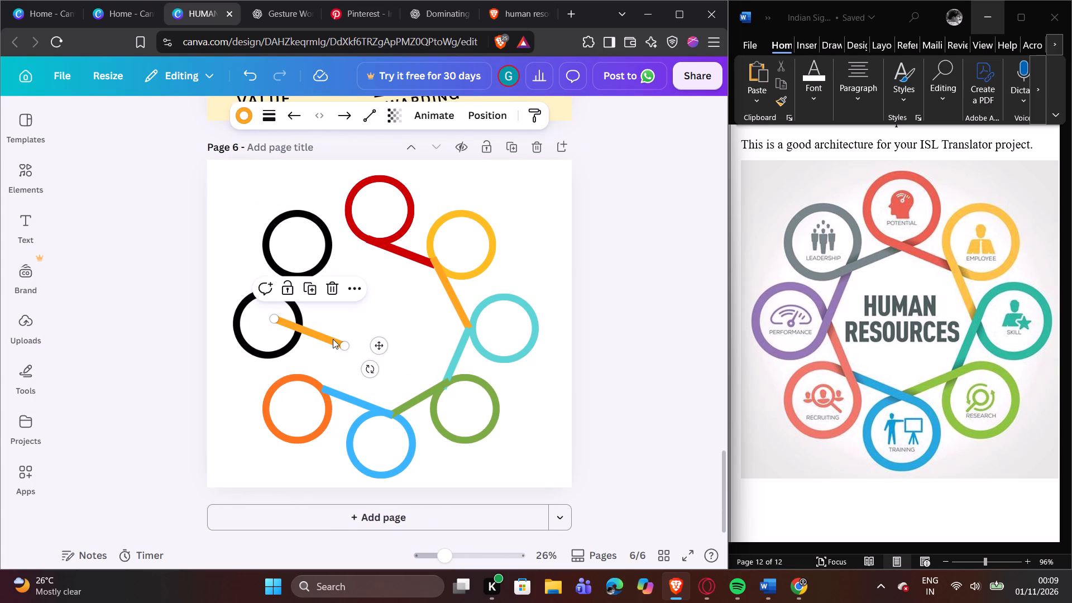
drag(344, 344, 323, 384)
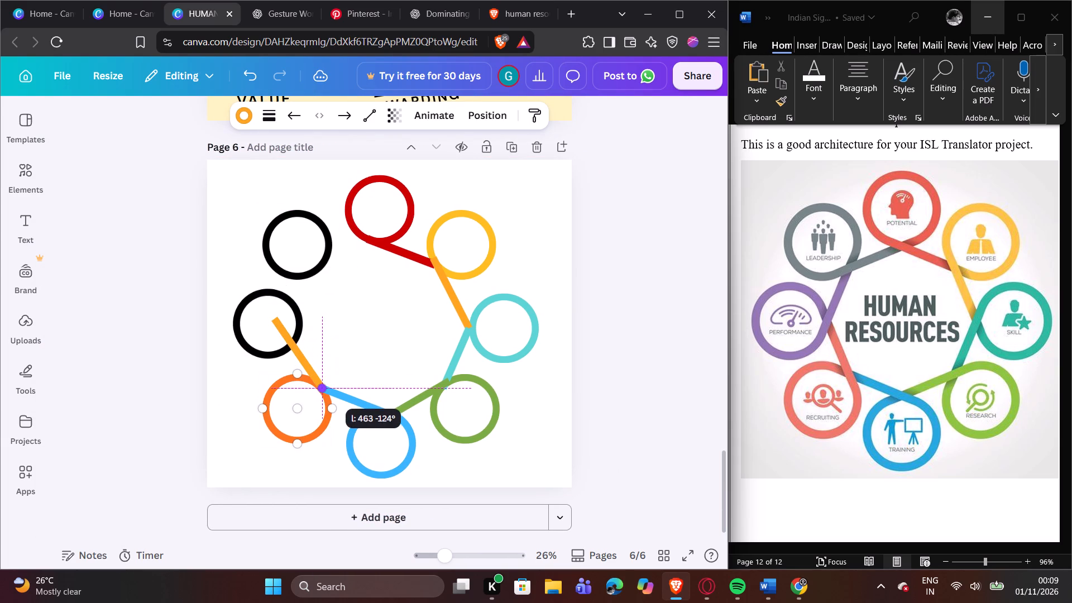
drag(323, 384, 320, 390)
click(346, 371)
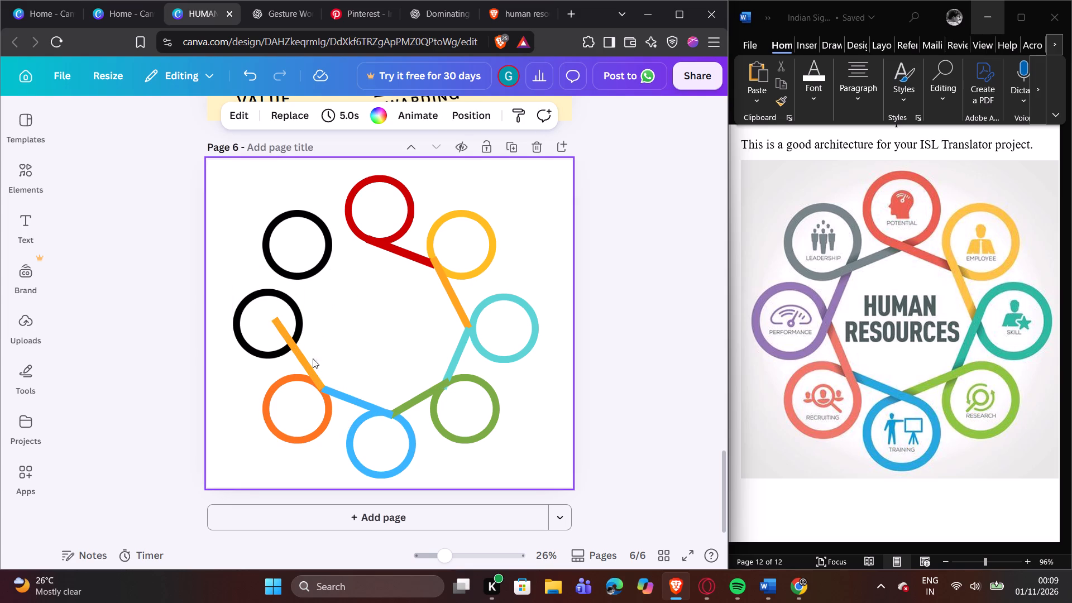
click(315, 370)
click(343, 368)
click(273, 317)
click(281, 323)
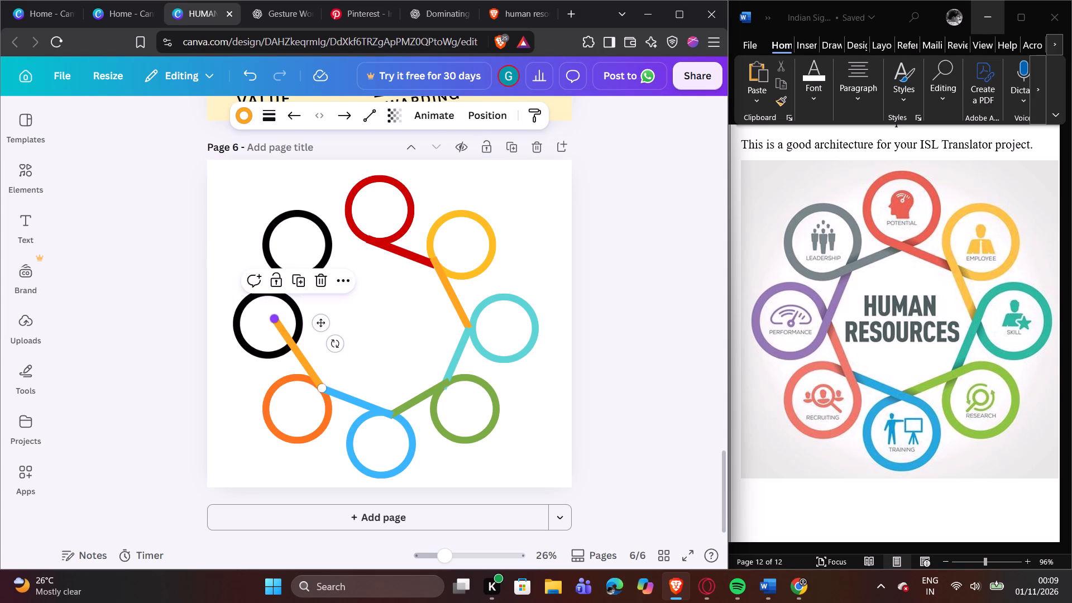
drag(272, 318, 299, 320)
click(330, 326)
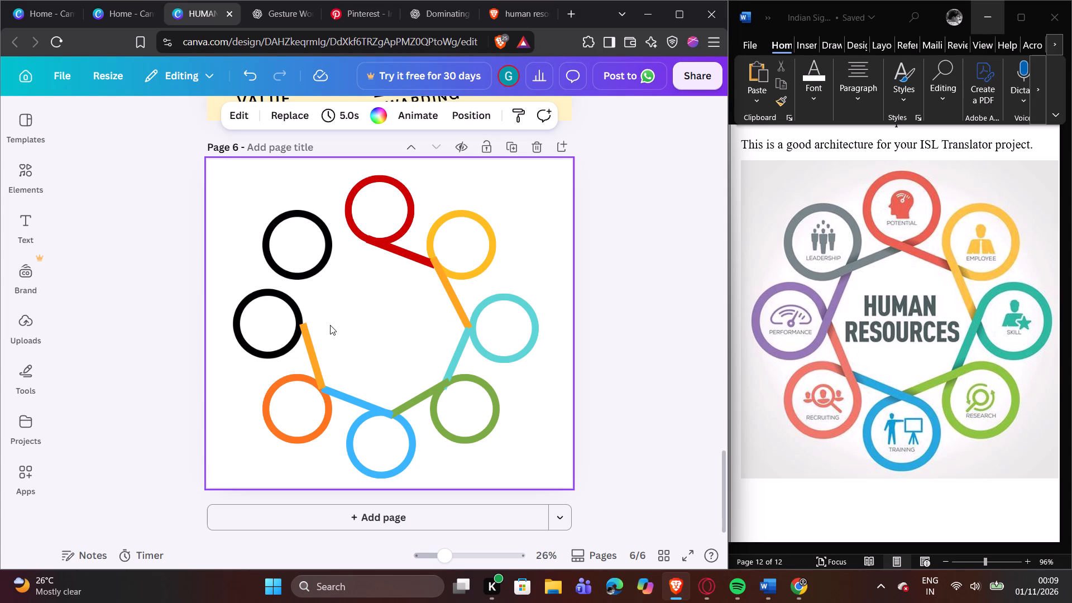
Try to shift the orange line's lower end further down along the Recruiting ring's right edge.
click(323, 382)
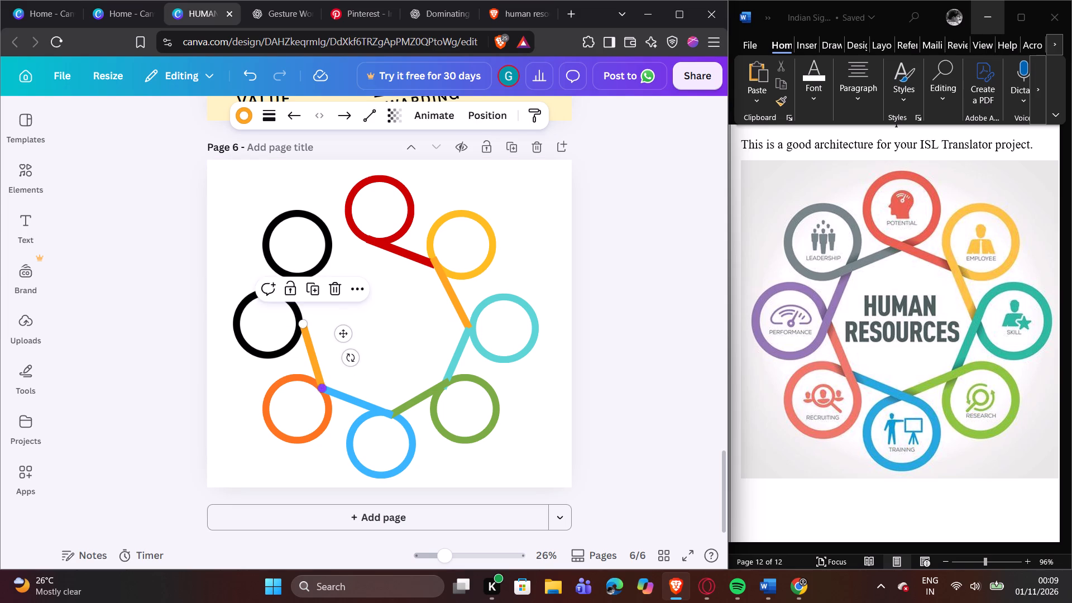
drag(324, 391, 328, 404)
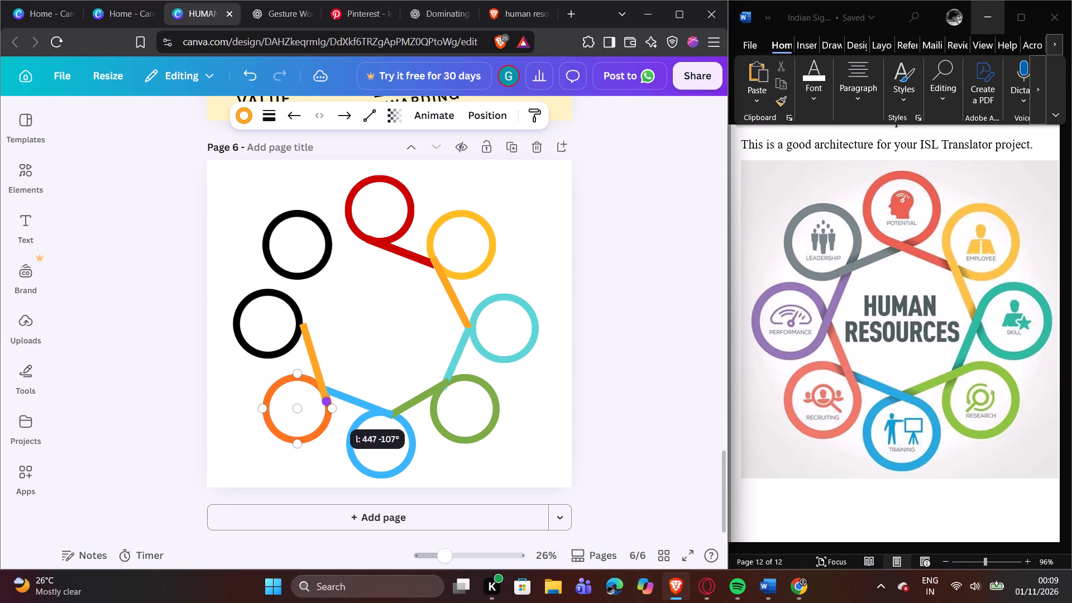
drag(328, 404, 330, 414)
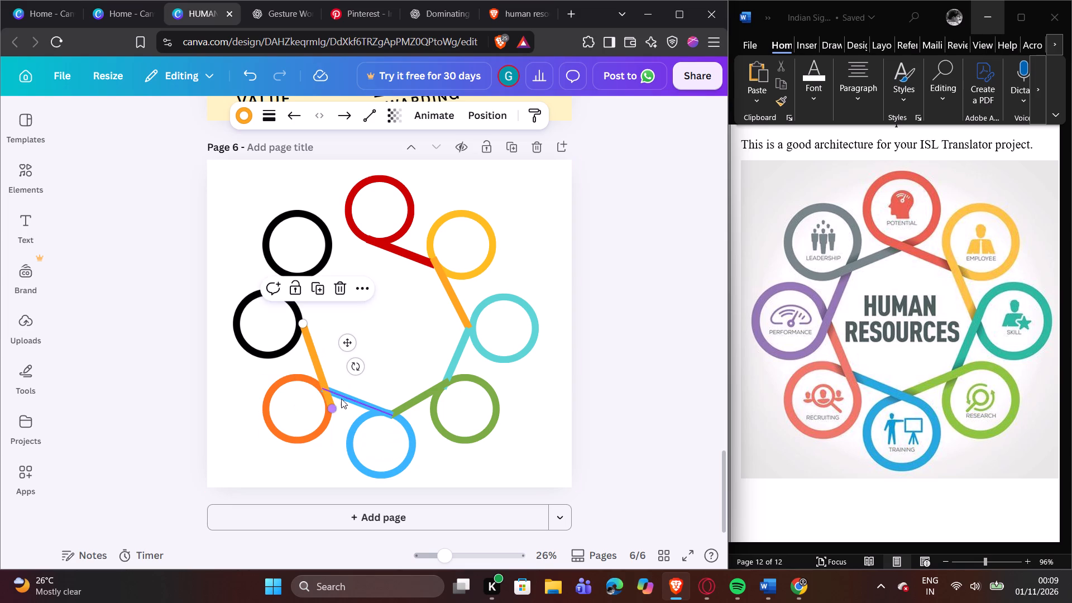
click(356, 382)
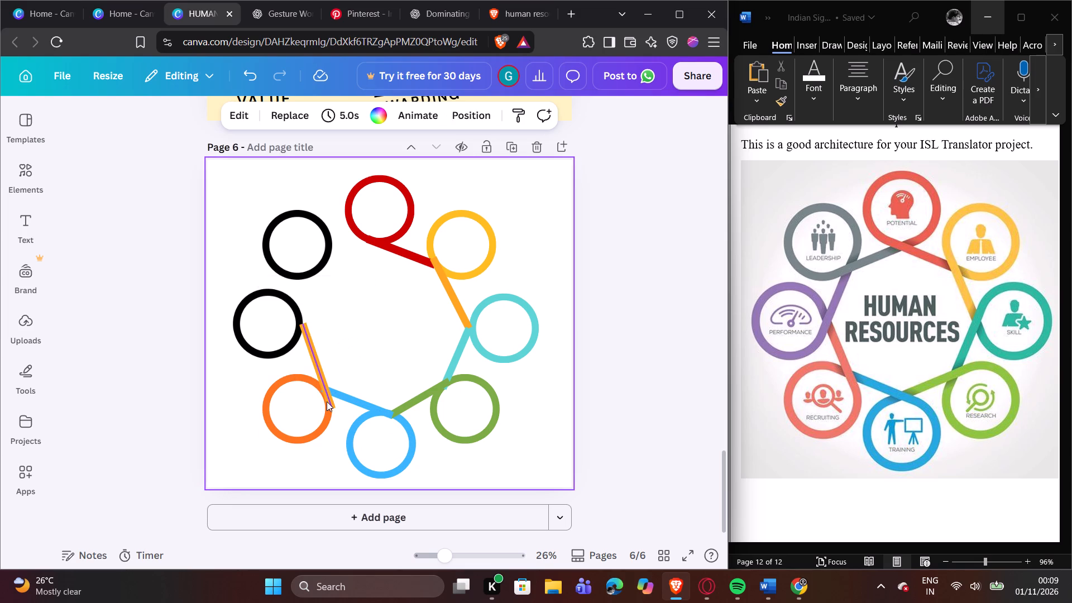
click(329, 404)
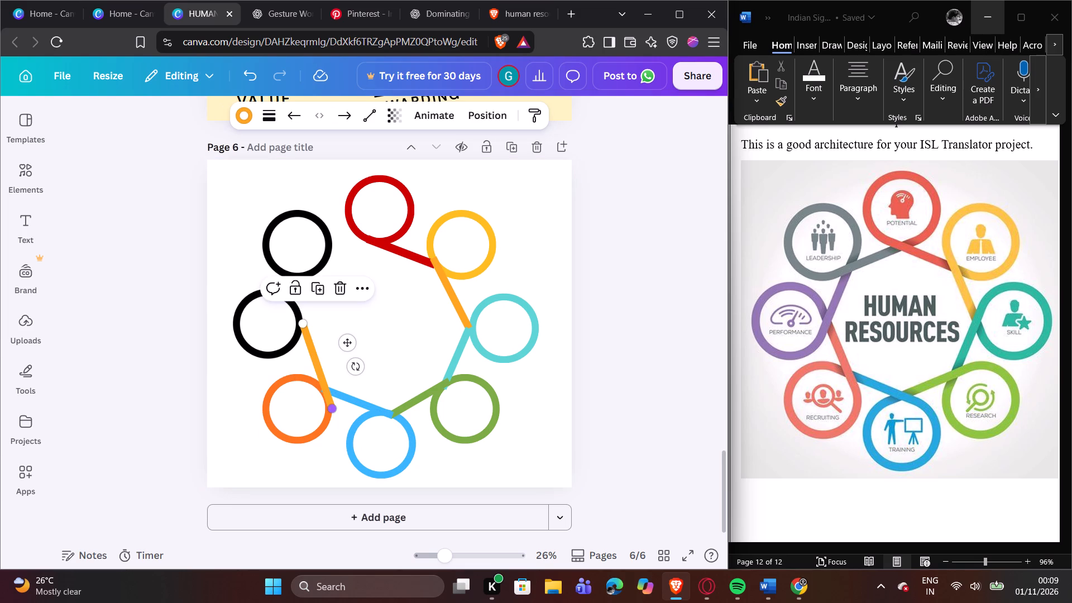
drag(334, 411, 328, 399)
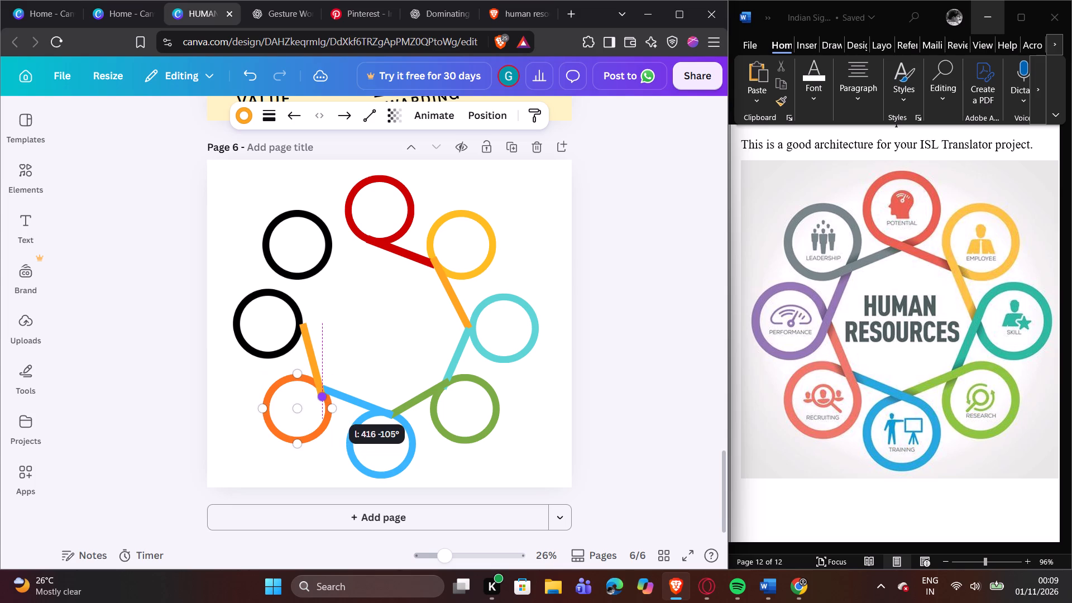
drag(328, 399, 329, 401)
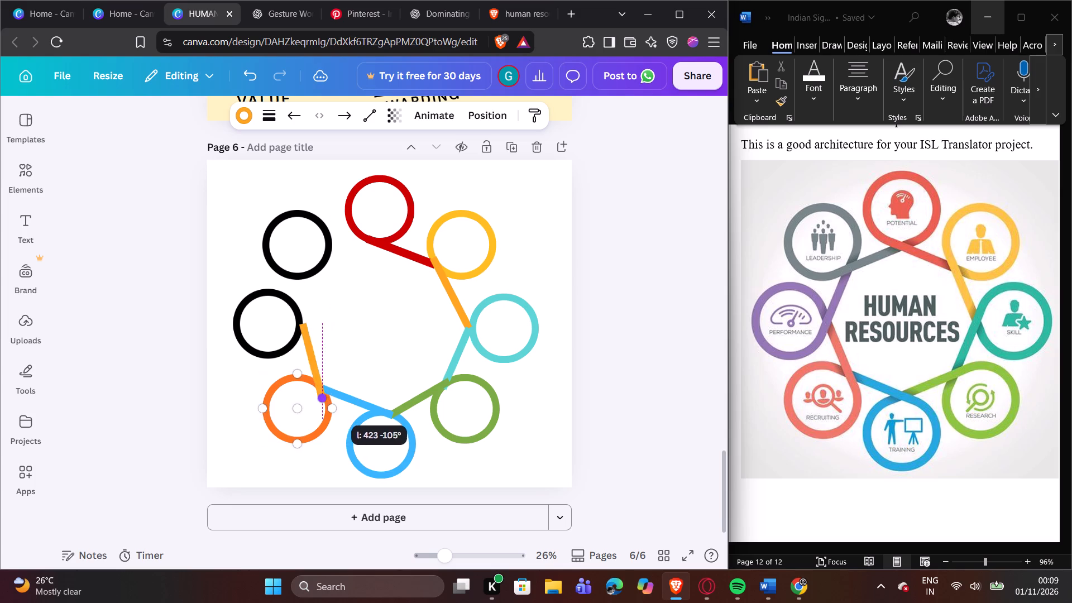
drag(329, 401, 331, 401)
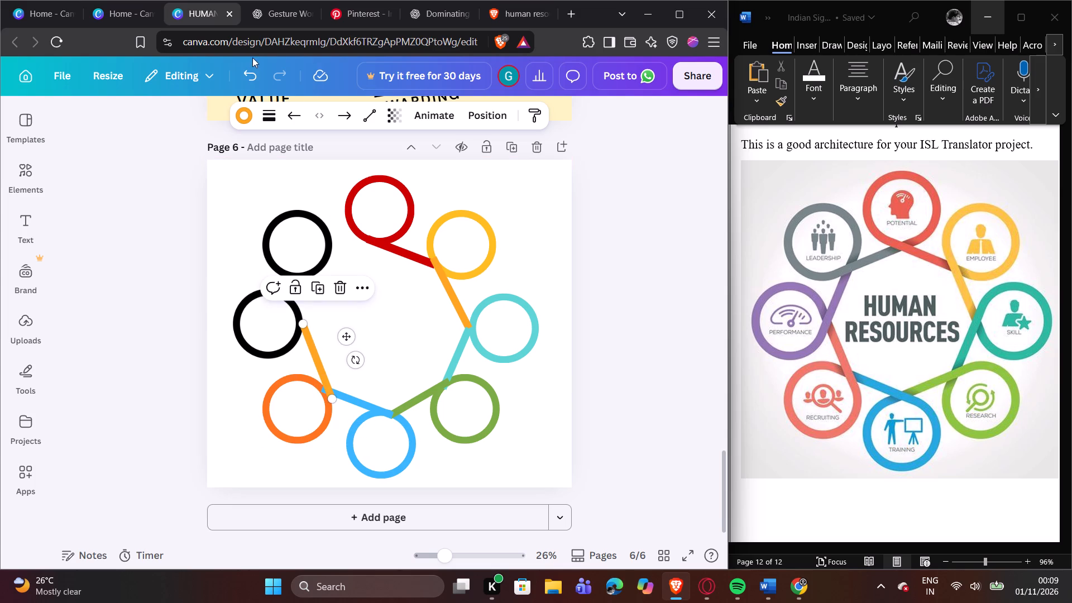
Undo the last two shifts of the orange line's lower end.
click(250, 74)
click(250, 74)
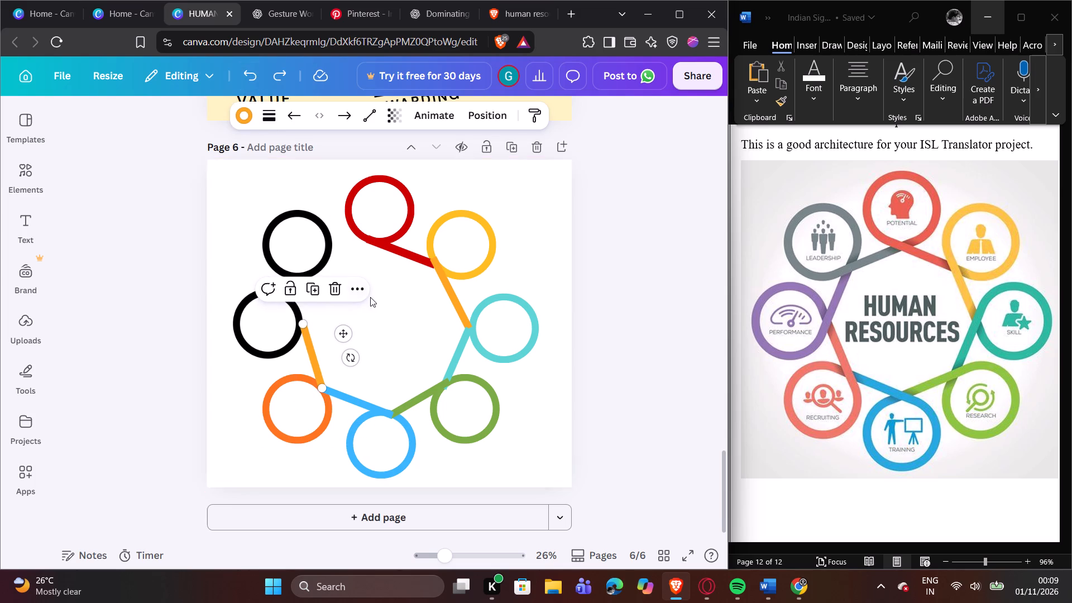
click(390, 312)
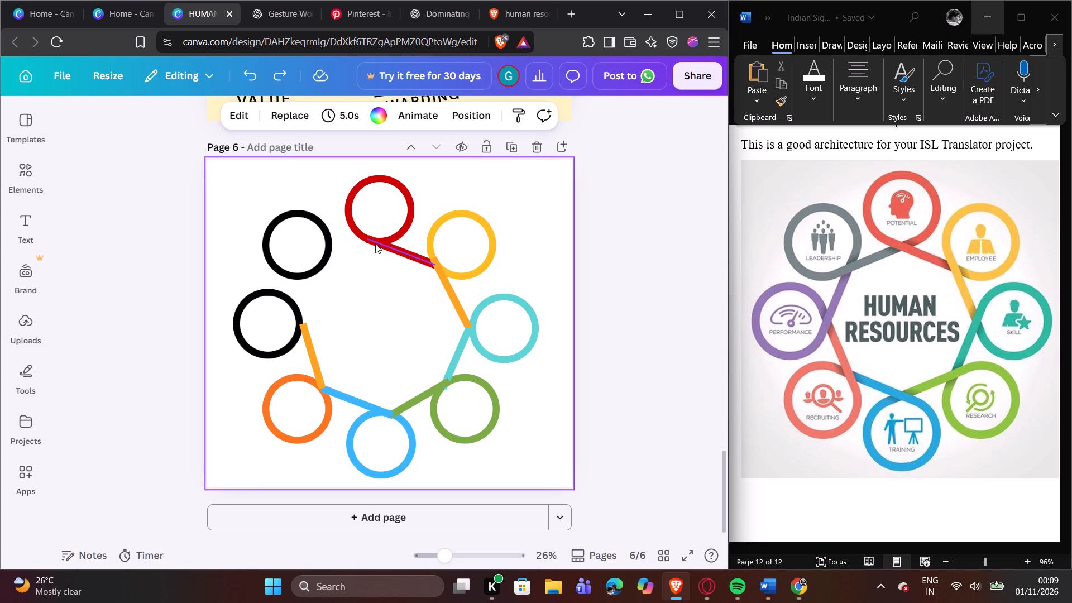
Colour the black Performance ring, above the orange Recruiting ring, light purple.
click(252, 323)
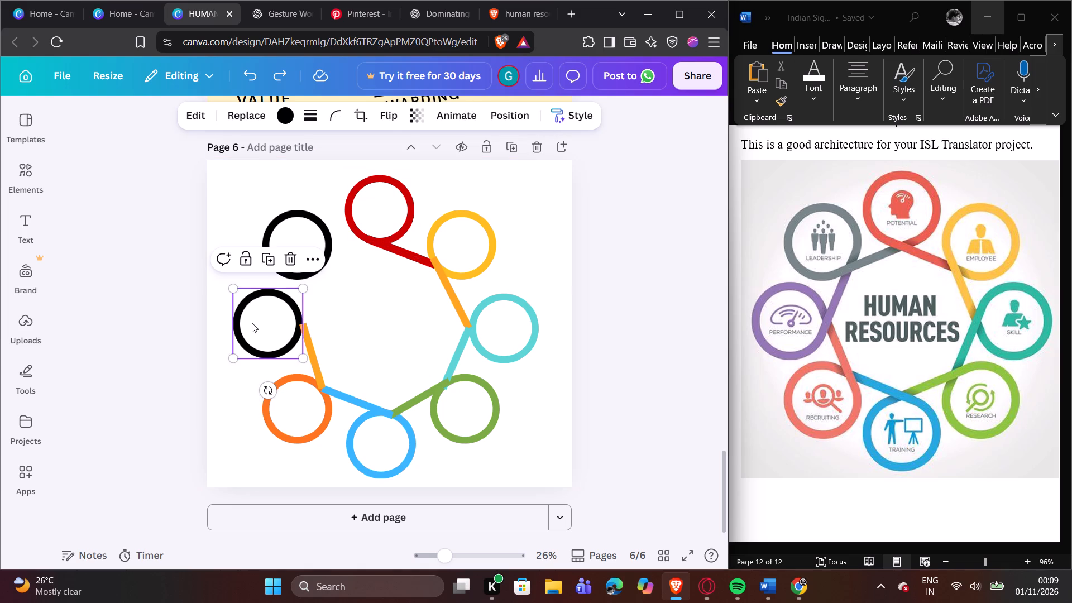
click(284, 109)
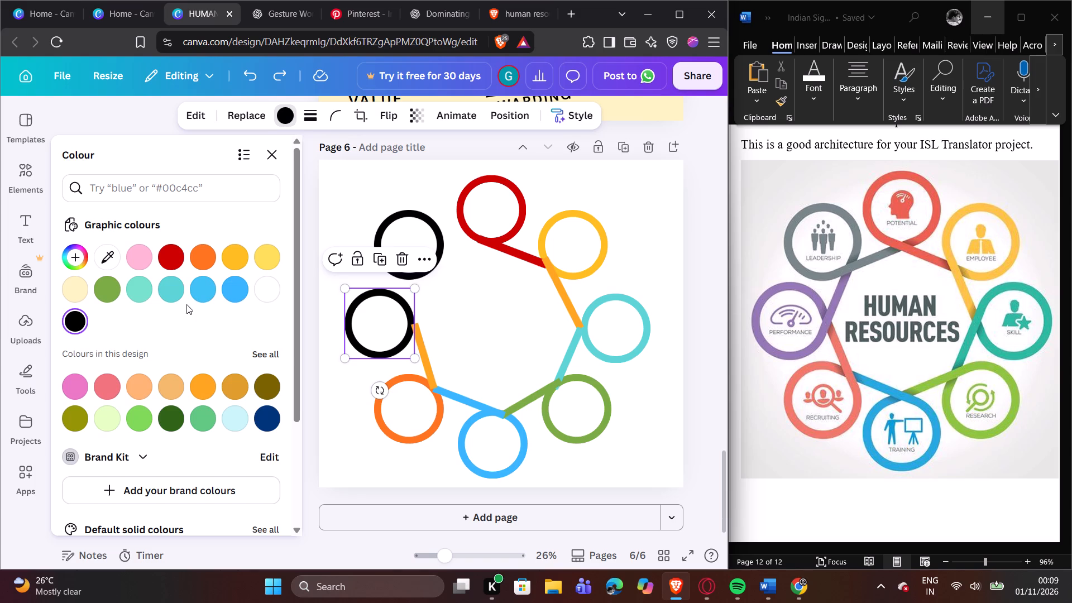
scroll(186, 304, down, 2)
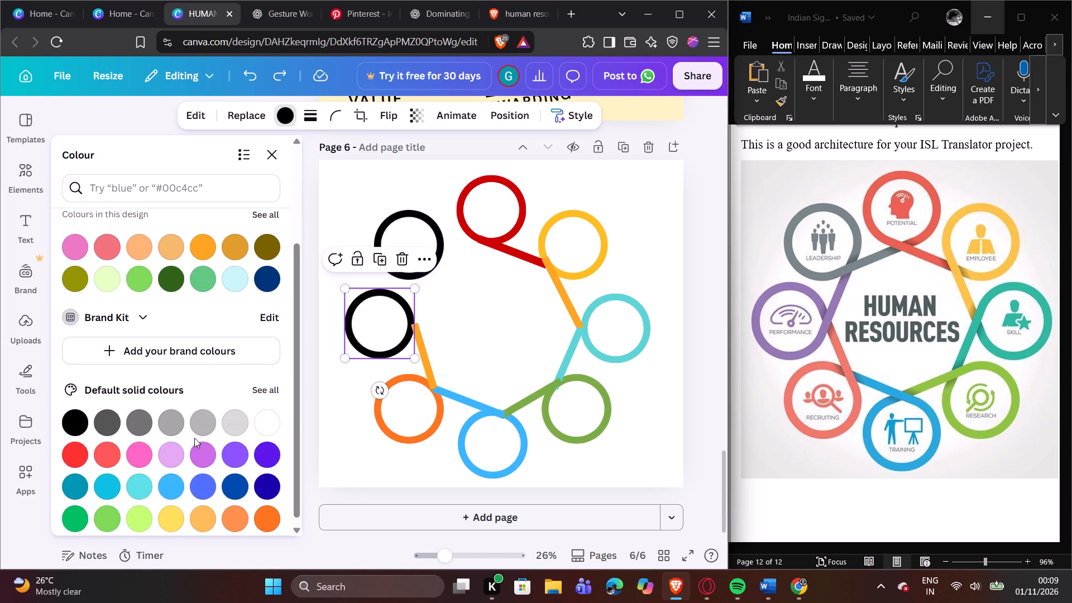
click(200, 457)
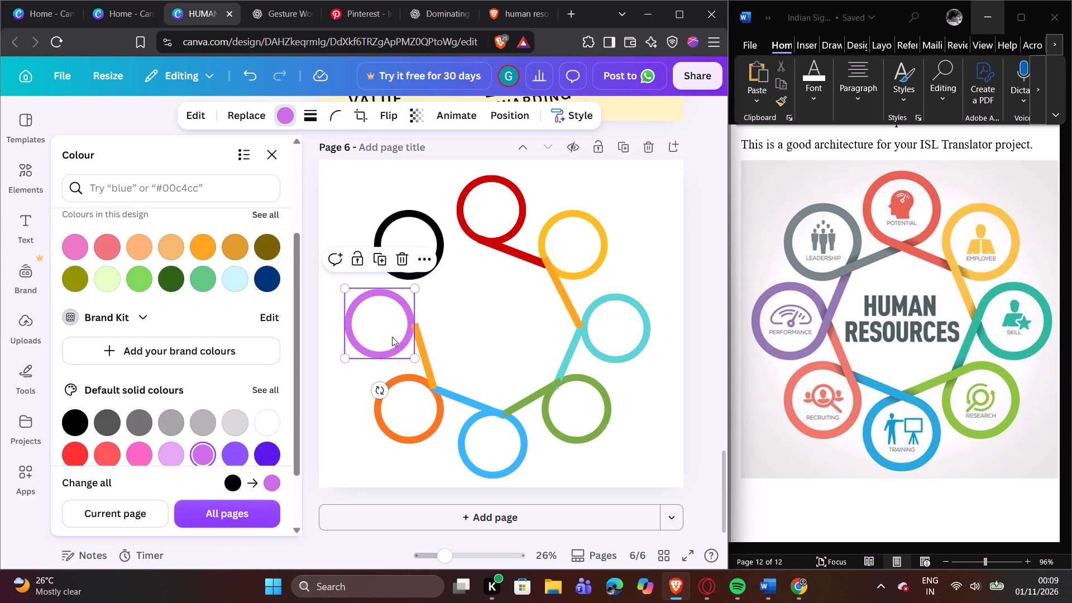
Duplicate the orange line that joins the orange Recruiting ring to the light purple Performance ring.
click(441, 340)
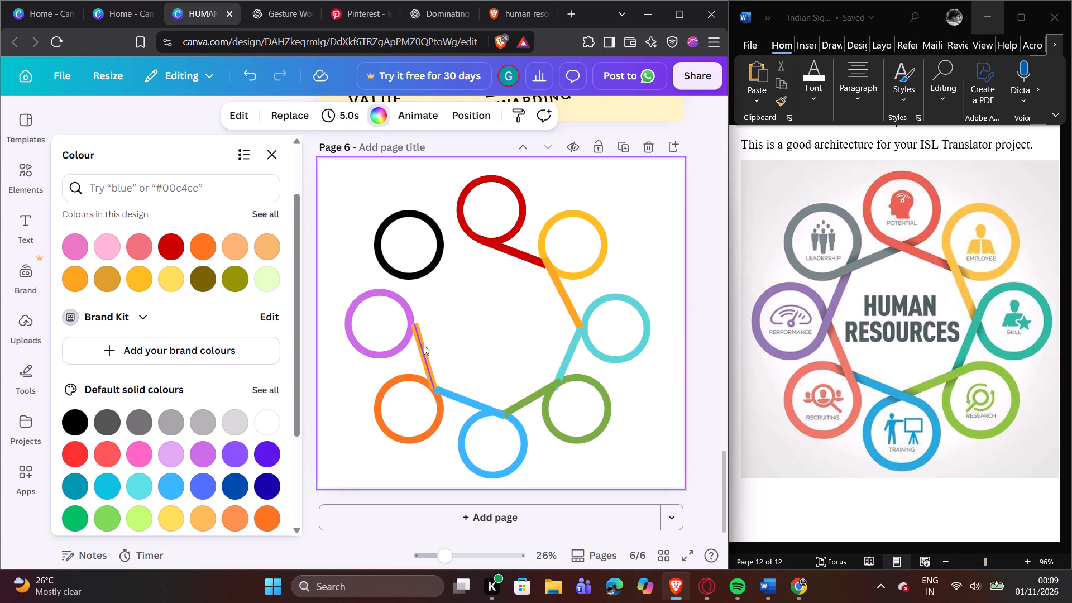
click(423, 346)
click(317, 286)
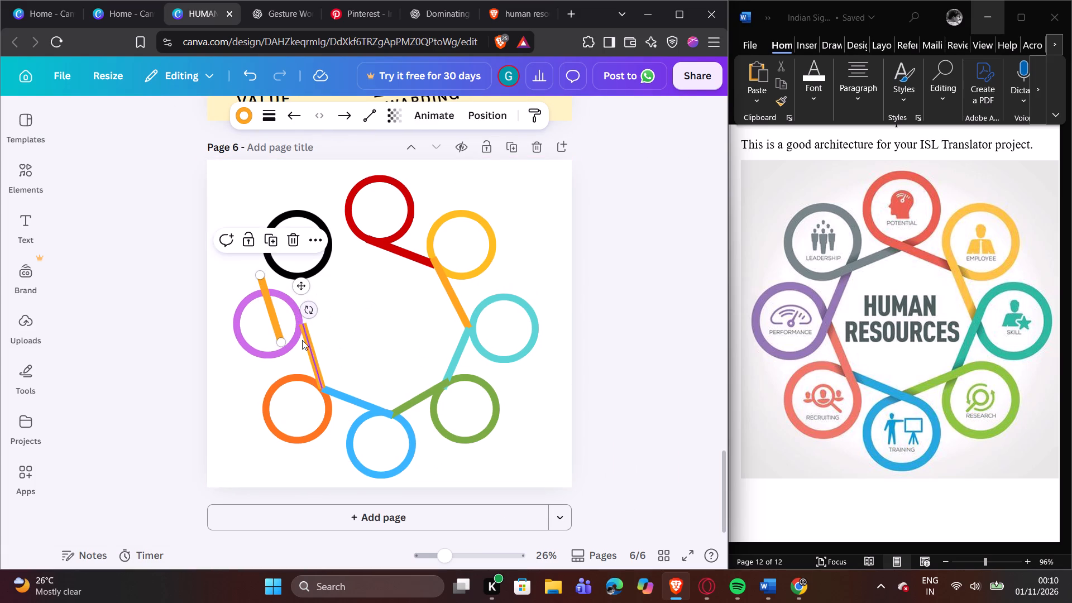
Colour the duplicated line over the Performance ring magenta (#cb6ce6), the same as that ring.
click(275, 322)
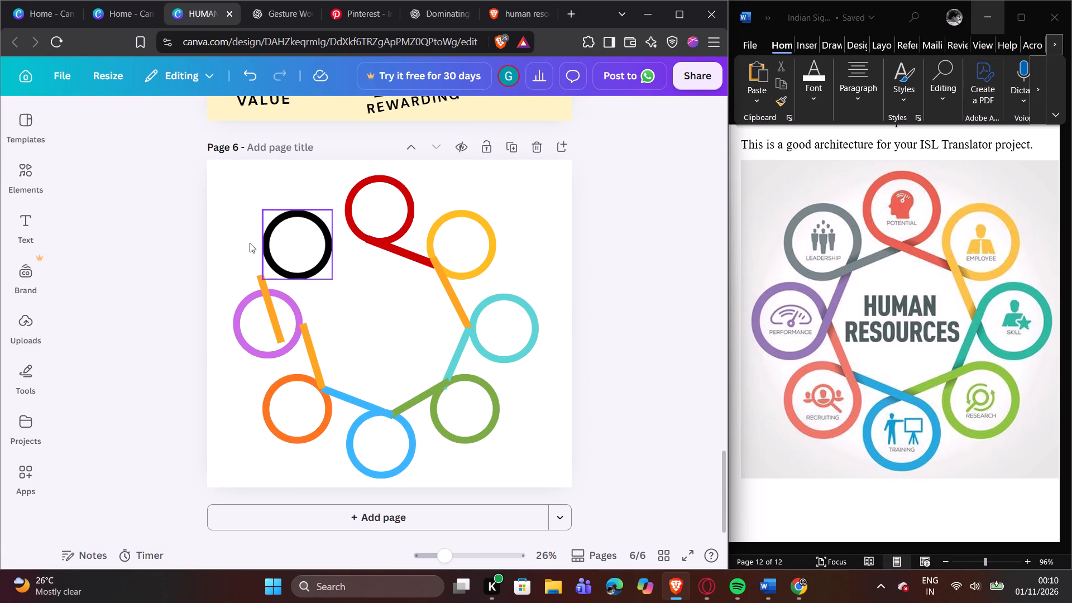
click(270, 308)
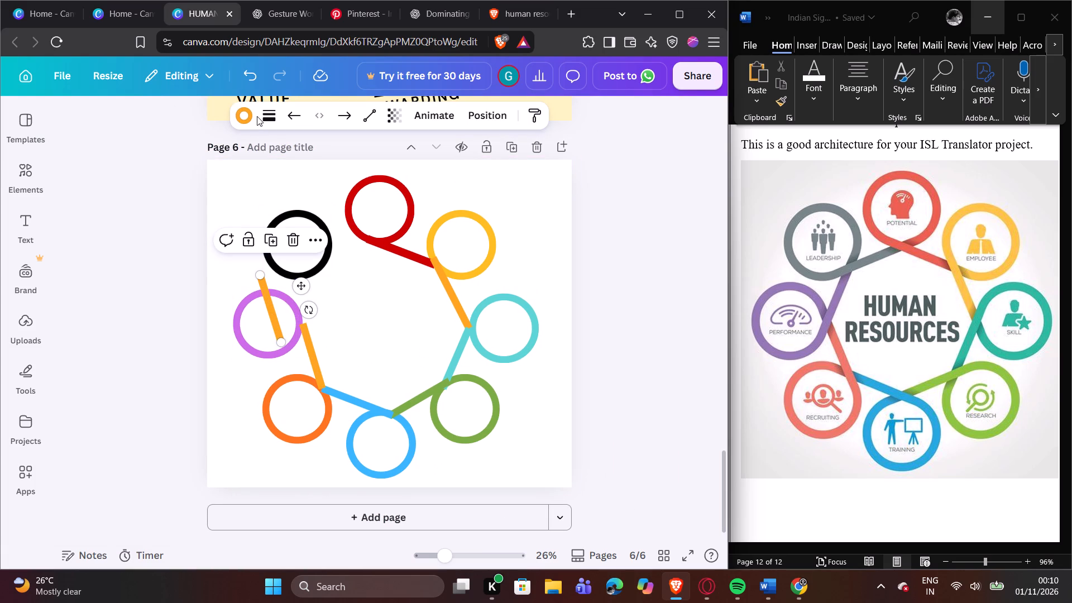
click(246, 114)
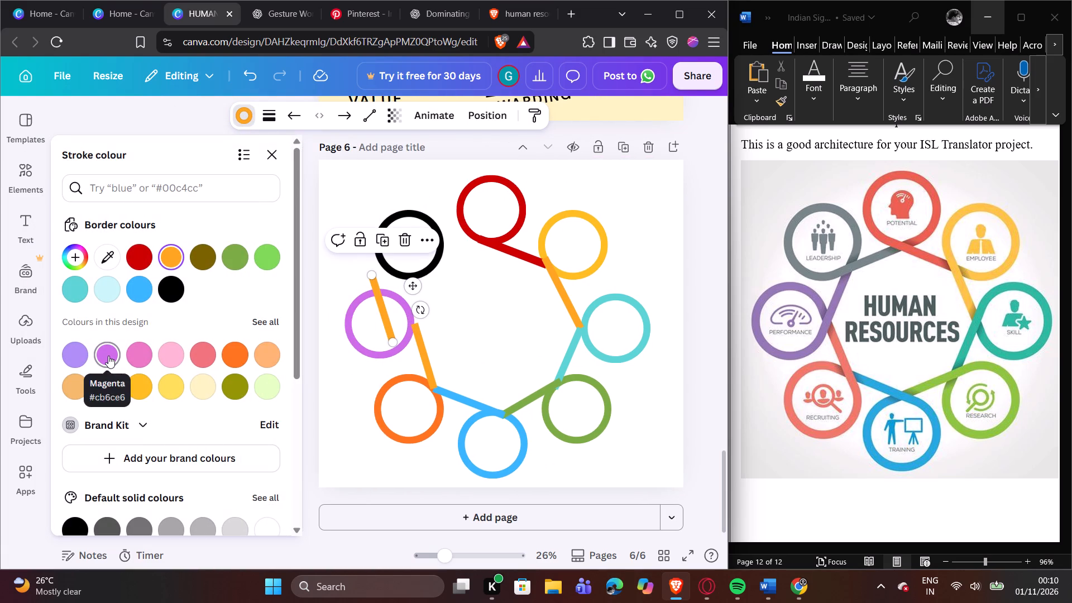
click(108, 356)
click(438, 324)
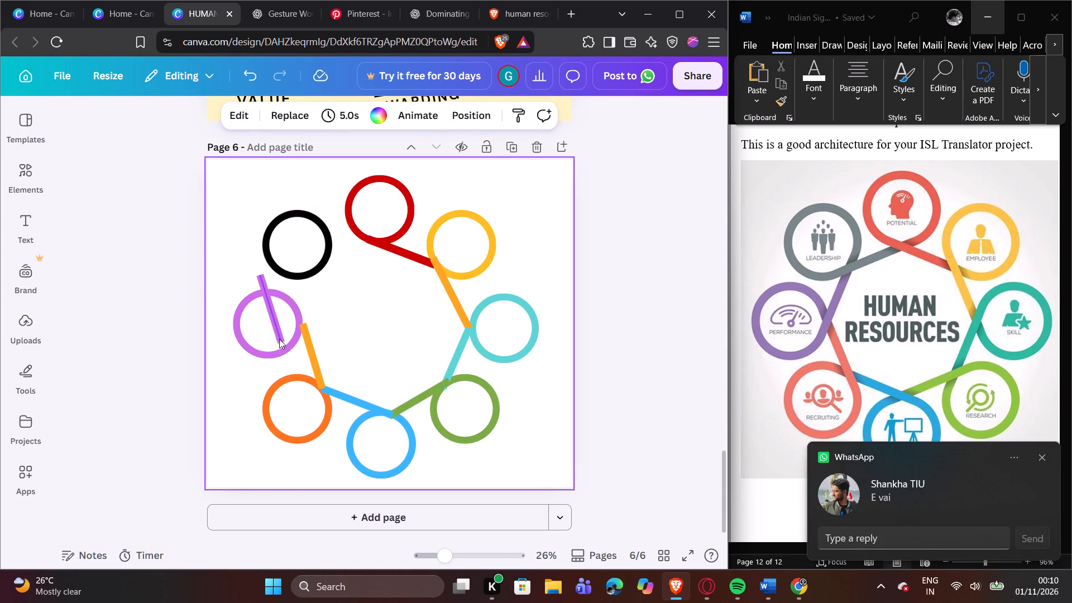
Reposition the magenta line's ends to run from the Performance ring's right edge to the black Leadership ring's right edge.
click(280, 339)
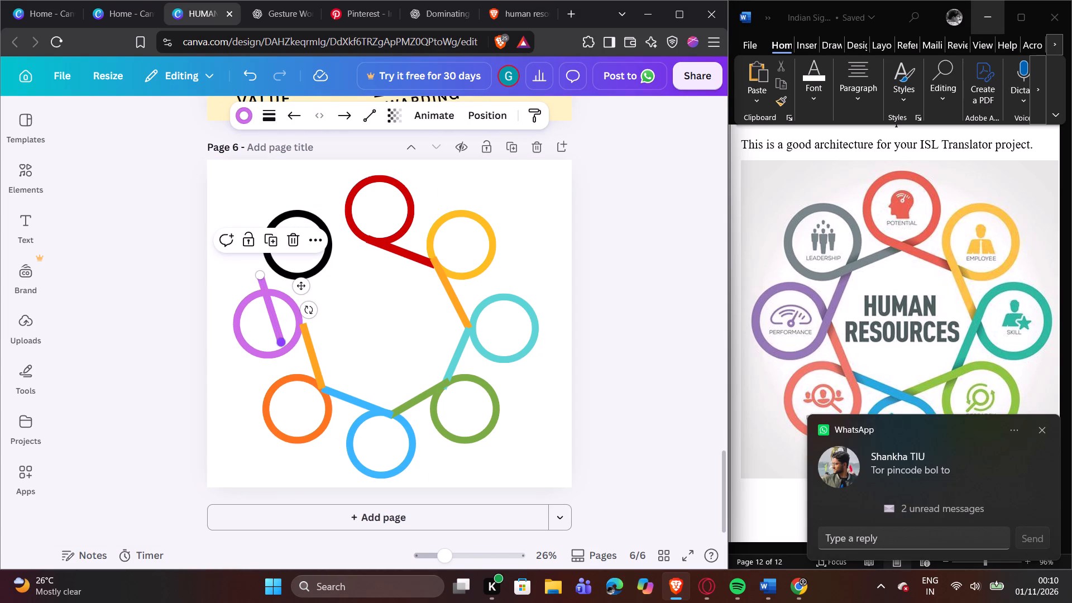
drag(281, 343, 300, 331)
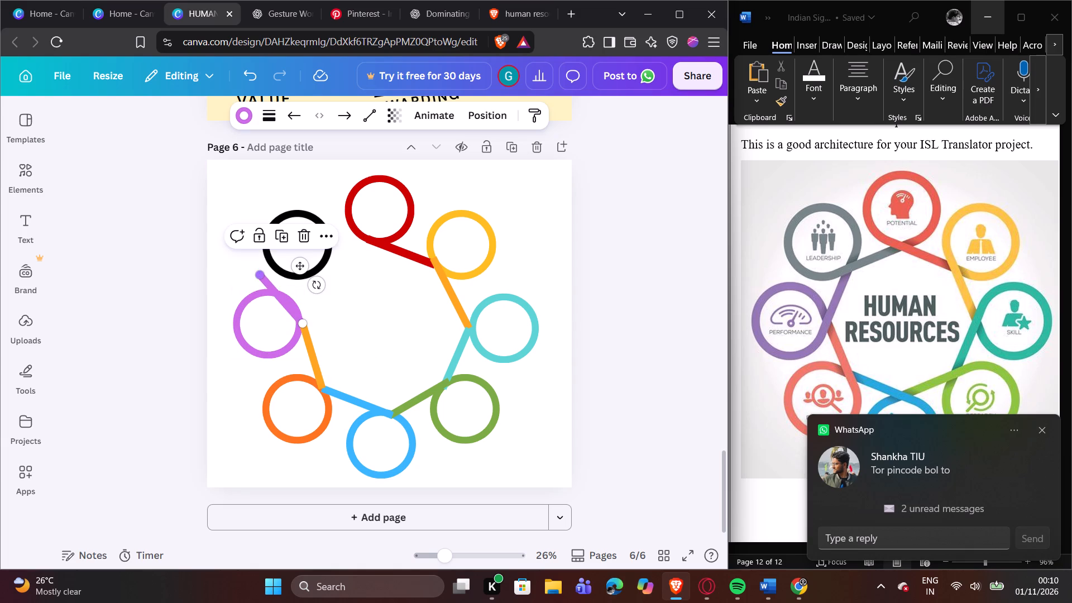
drag(261, 275, 333, 257)
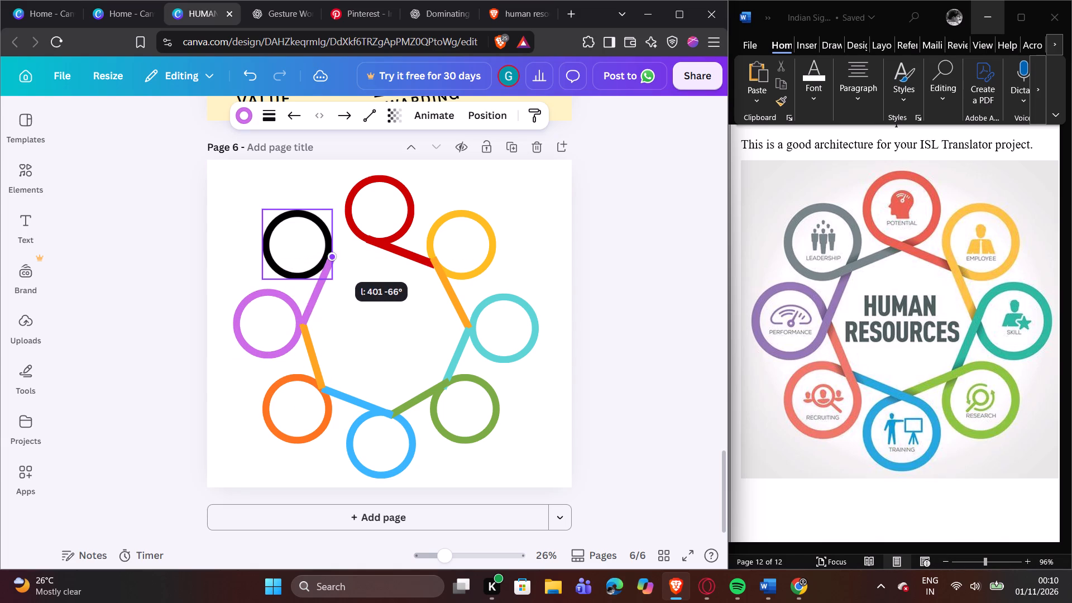
drag(333, 257, 331, 253)
click(360, 270)
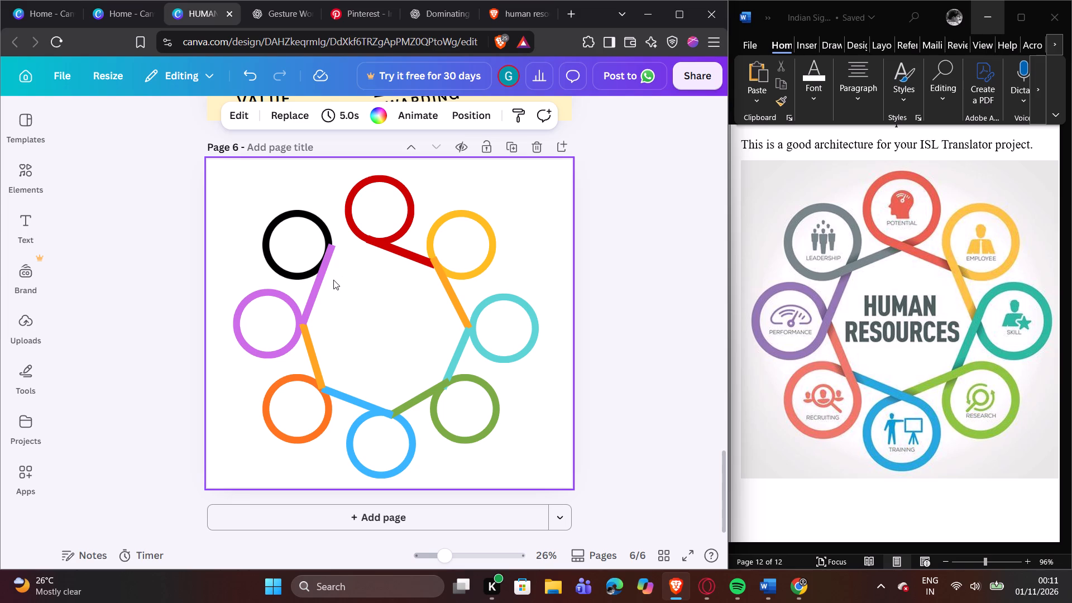
Colour the remaining black Leadership ring olive green.
click(285, 264)
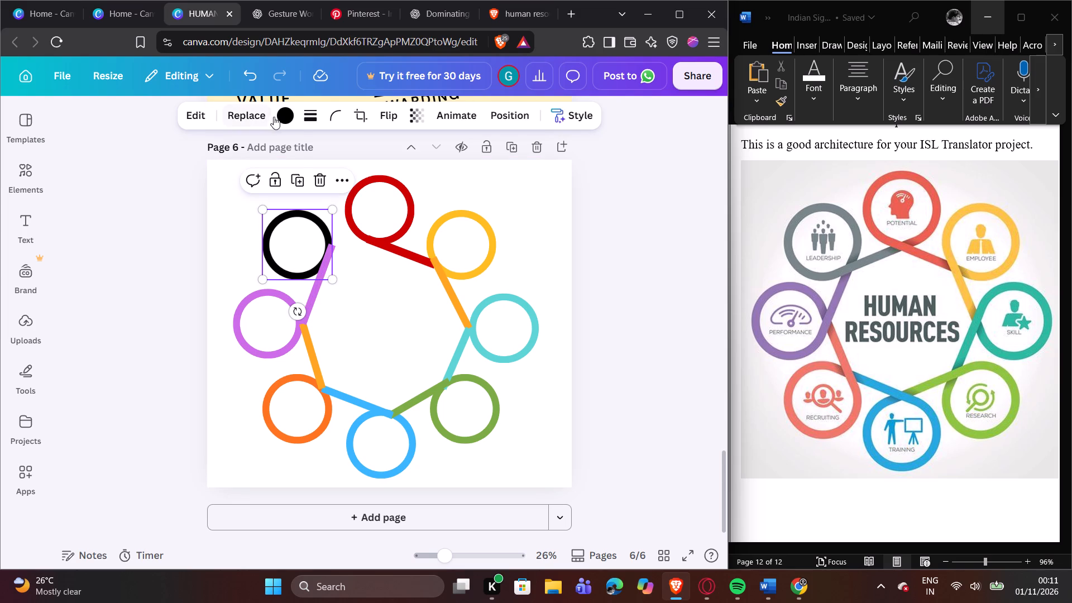
click(278, 116)
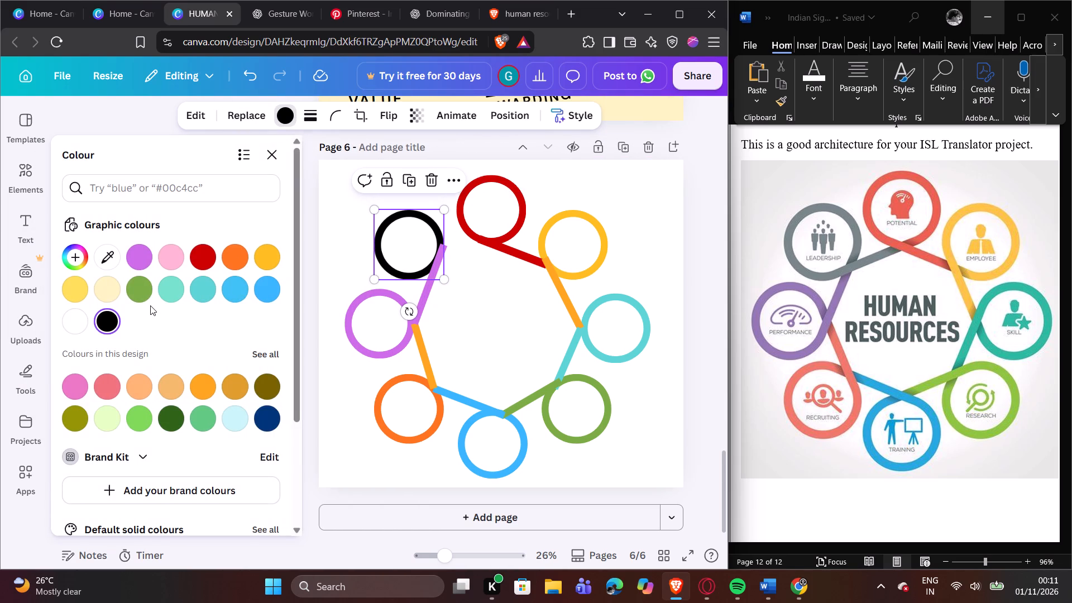
click(140, 287)
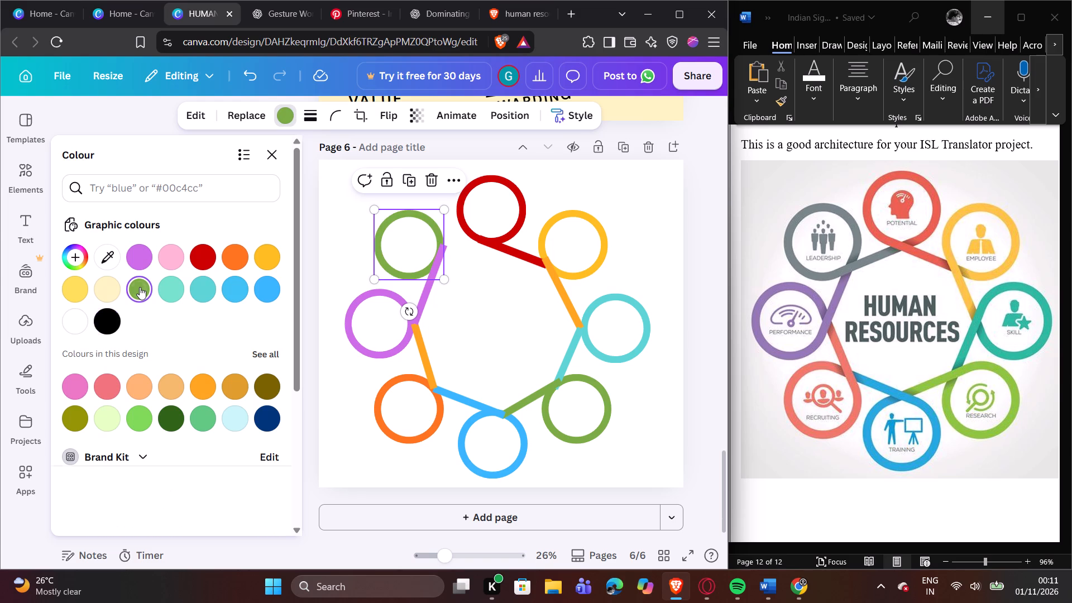
click(180, 414)
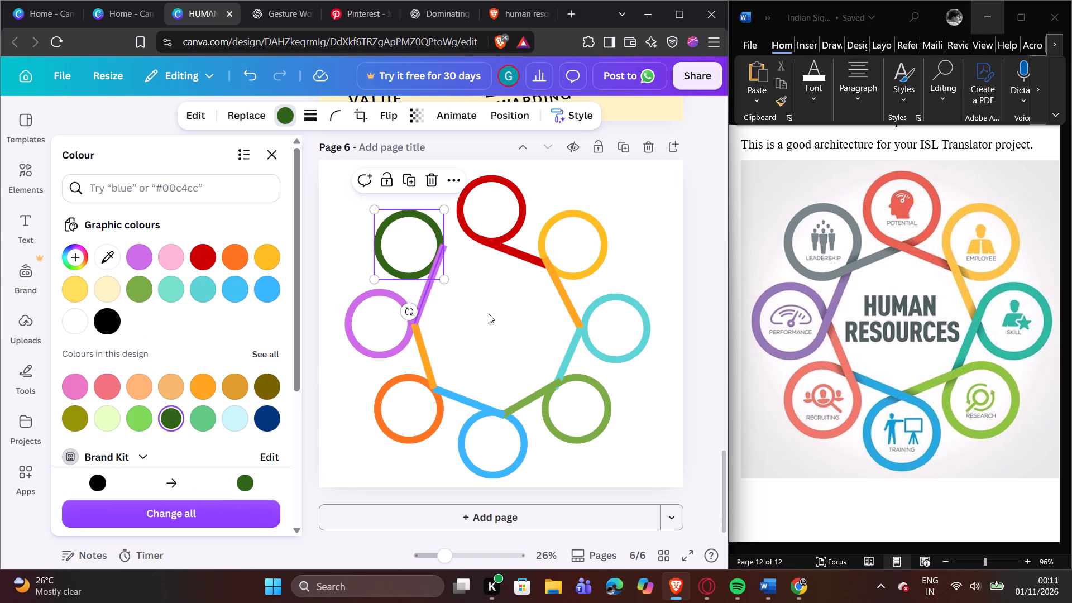
click(78, 423)
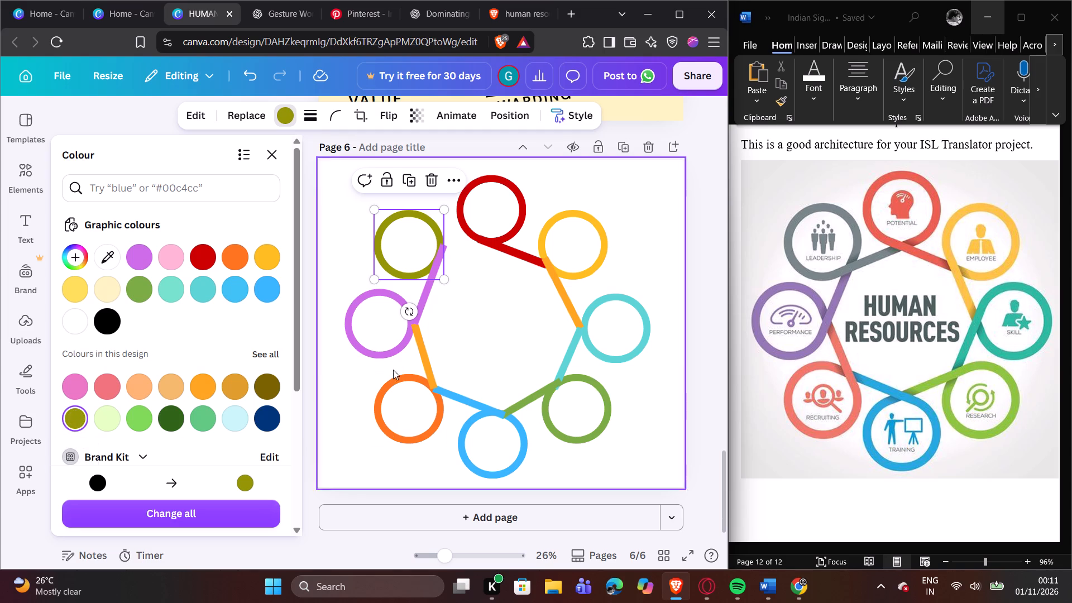
click(471, 289)
Duplicate the purple line that joins the Performance ring to the Leadership ring.
click(425, 282)
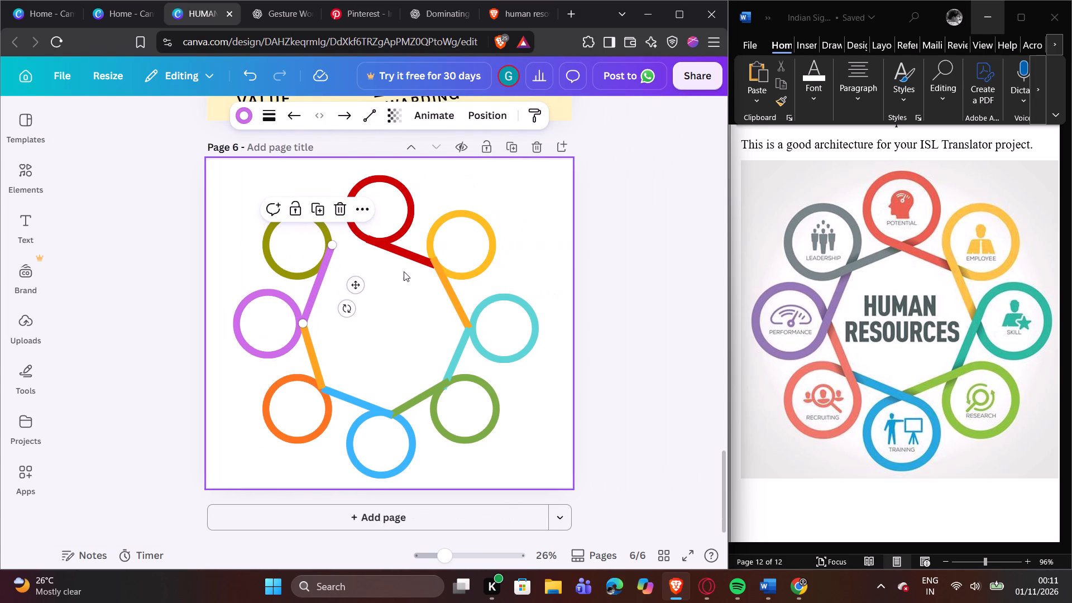
click(313, 207)
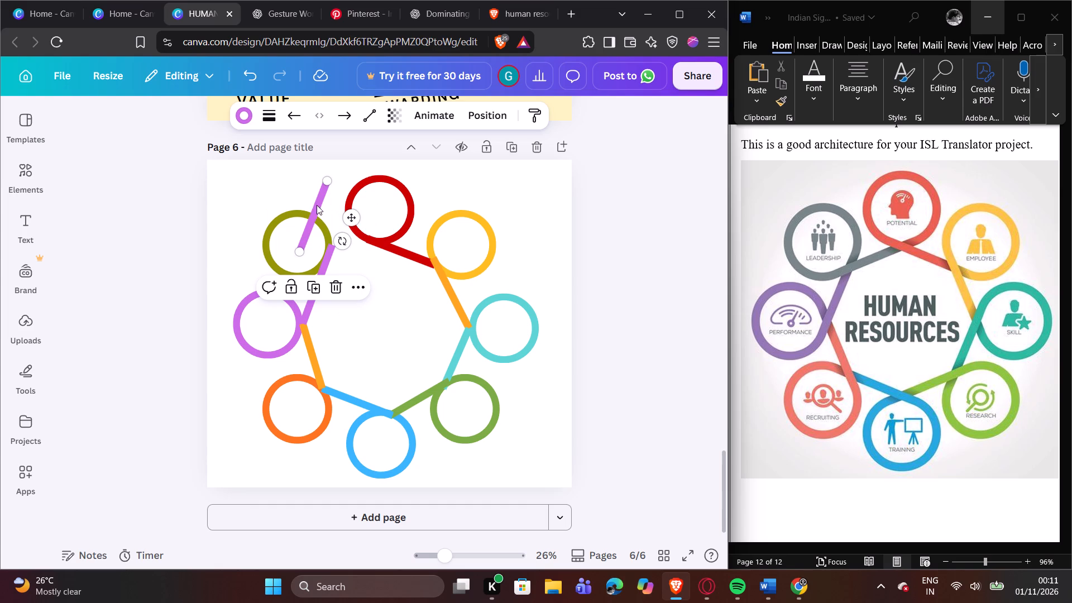
Attach the upper end of the copied purple line to the bottom edge of the red Potential ring.
drag(327, 175, 389, 236)
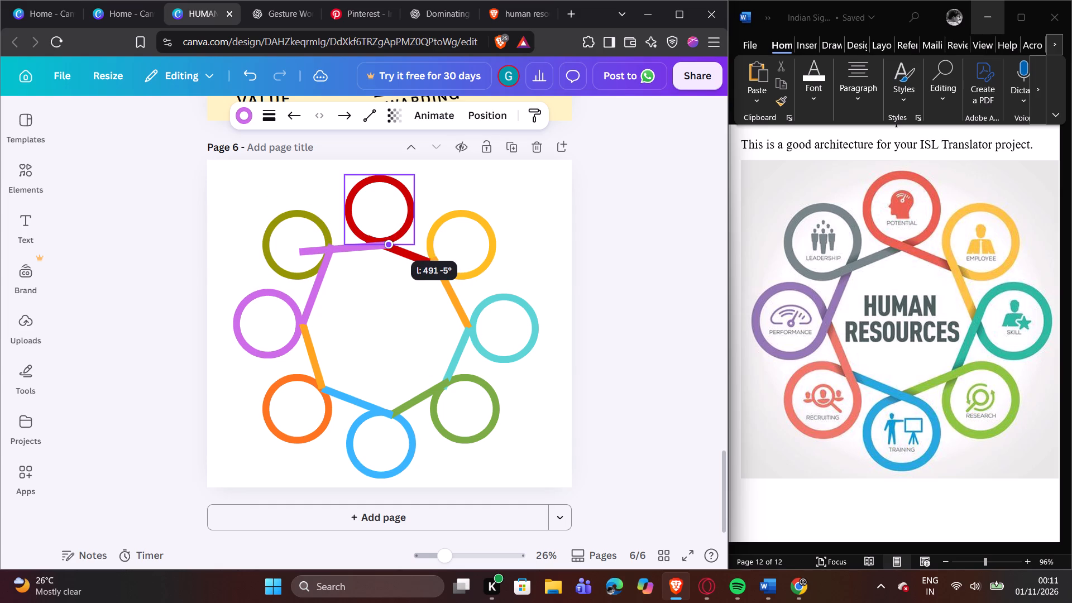
drag(389, 236, 390, 233)
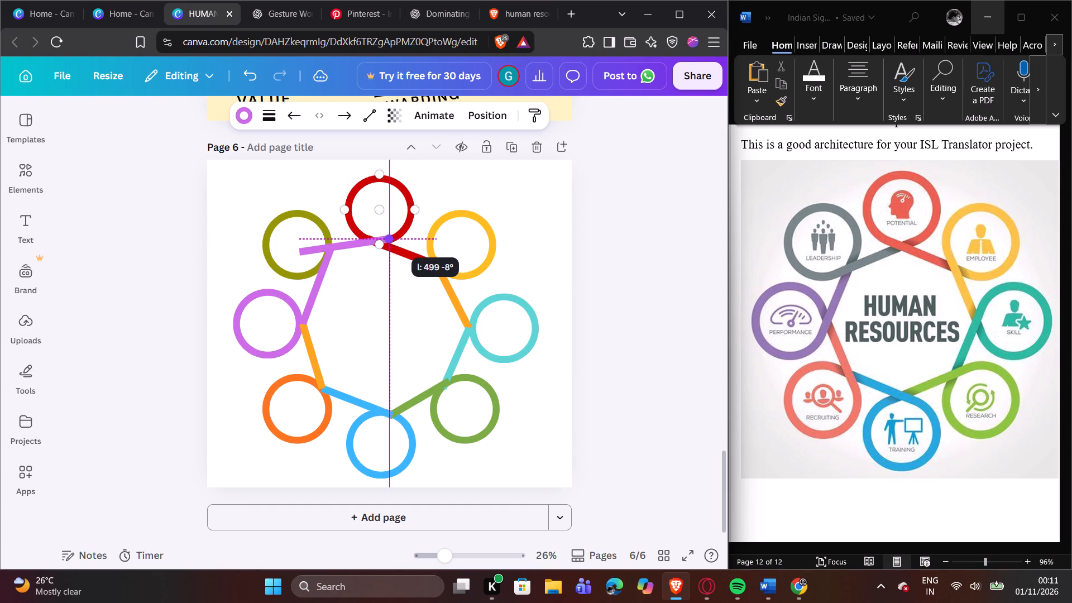
drag(390, 233, 386, 233)
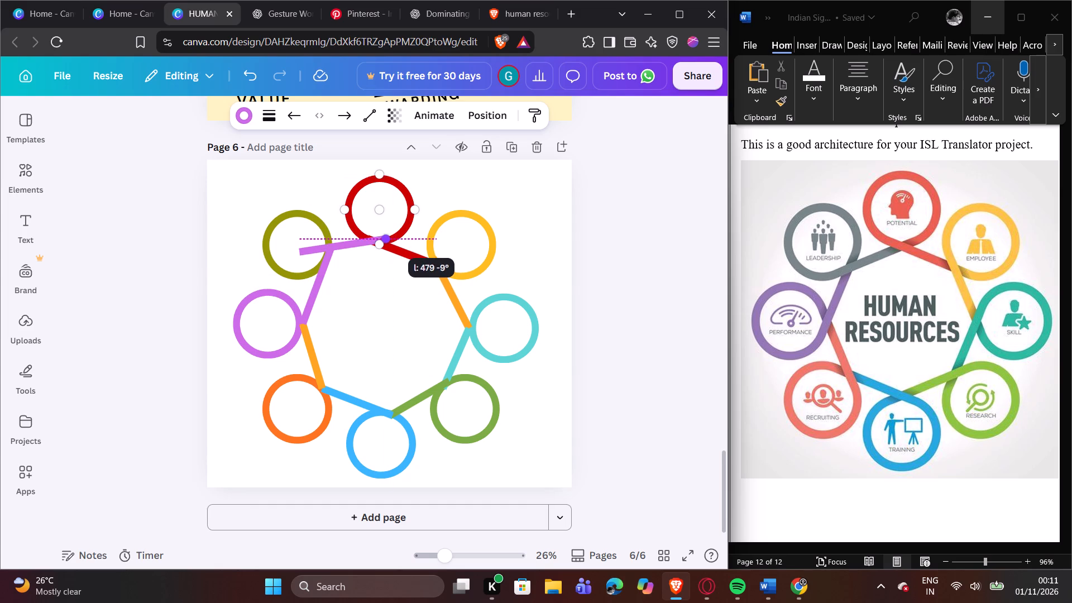
drag(386, 233, 384, 240)
click(358, 279)
click(377, 300)
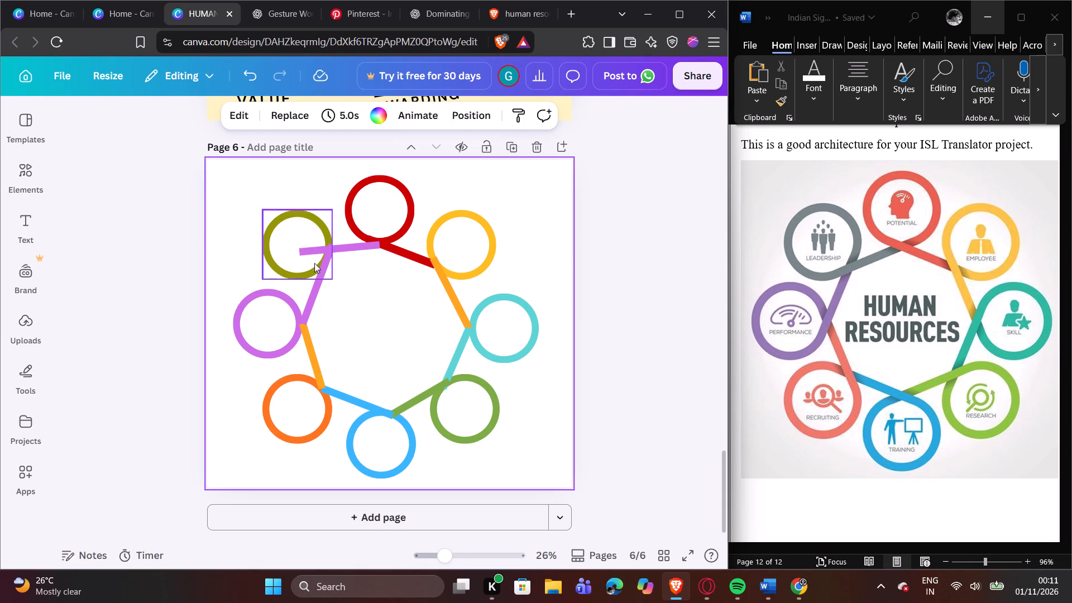
Recolour the copied purple line between the Leadership and Potential rings to Olive #959505.
click(318, 246)
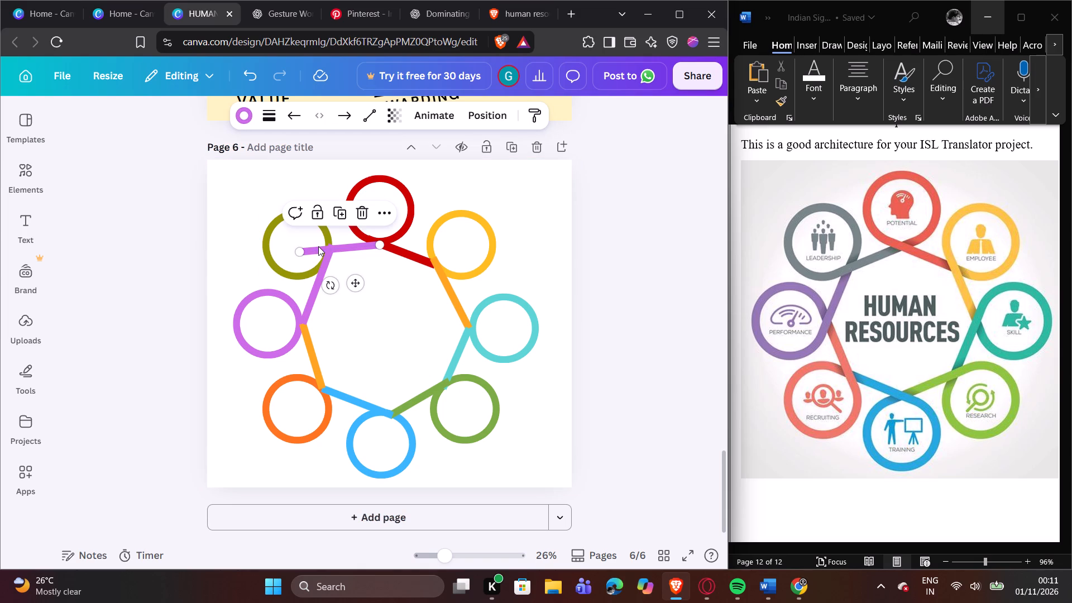
click(251, 108)
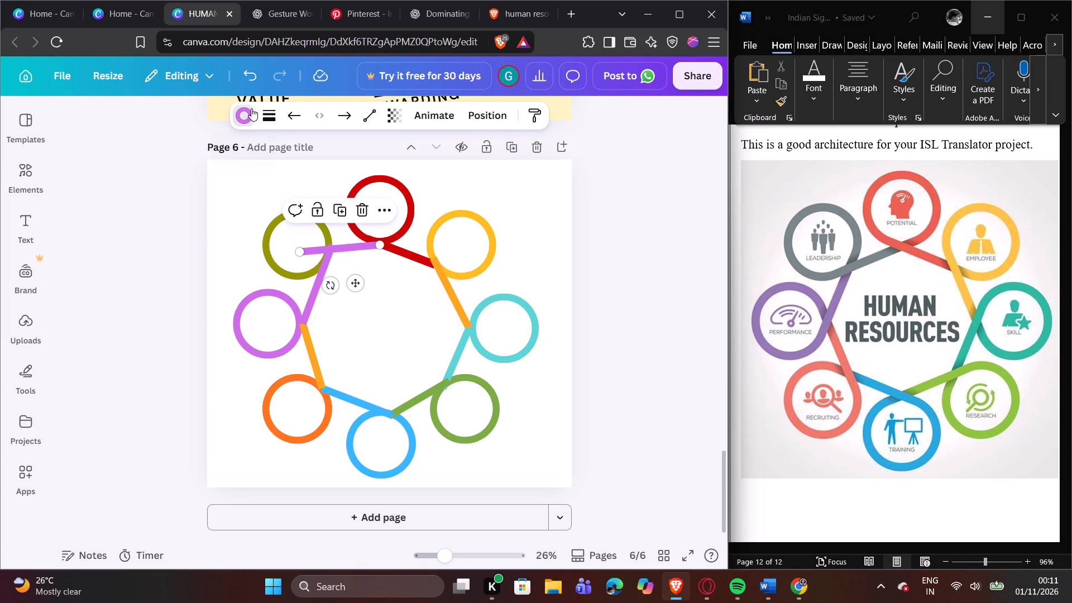
click(260, 258)
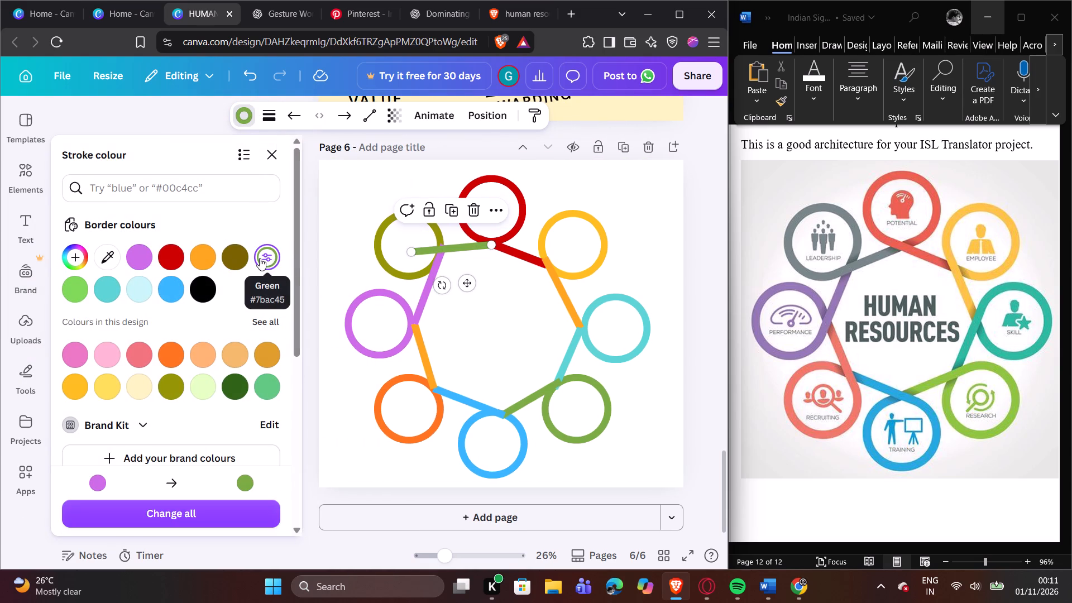
click(171, 384)
click(475, 290)
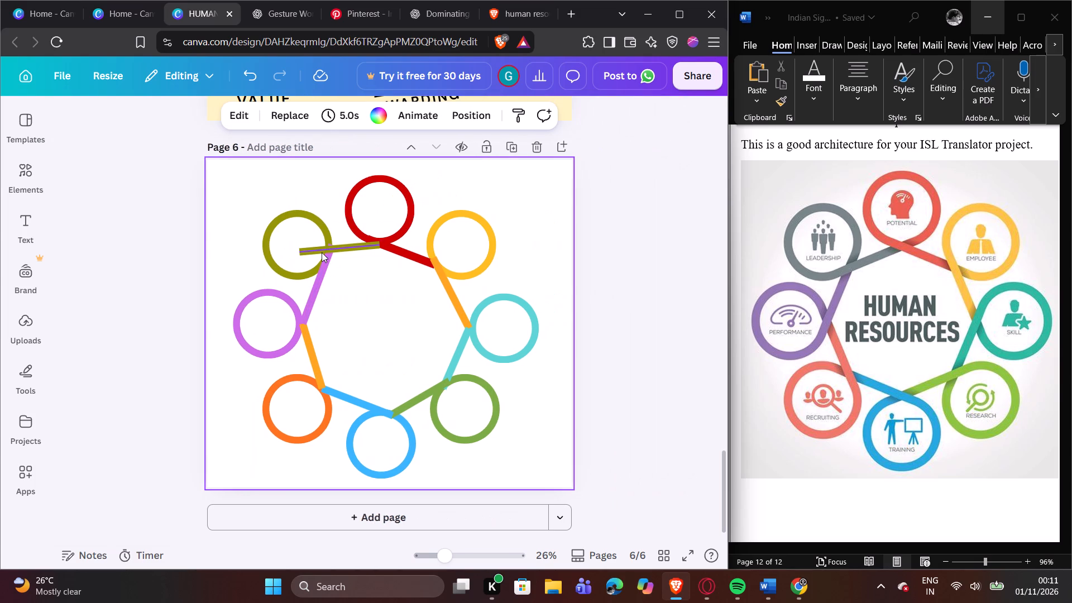
Move the olive line's outer end onto the lower-right edge of the olive Leadership ring.
click(321, 252)
drag(300, 248, 319, 260)
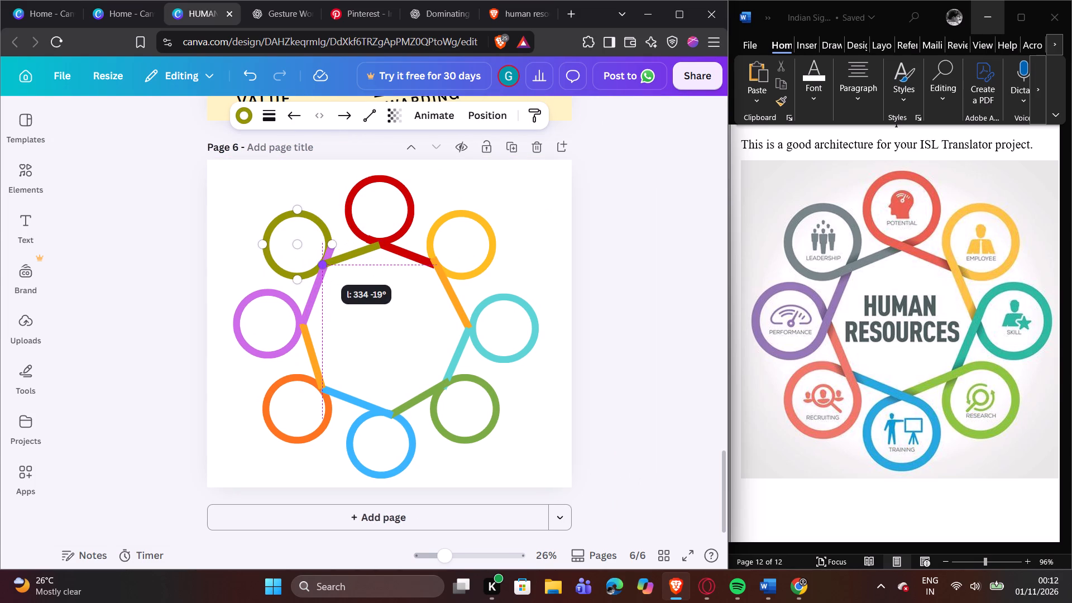
drag(319, 260, 326, 247)
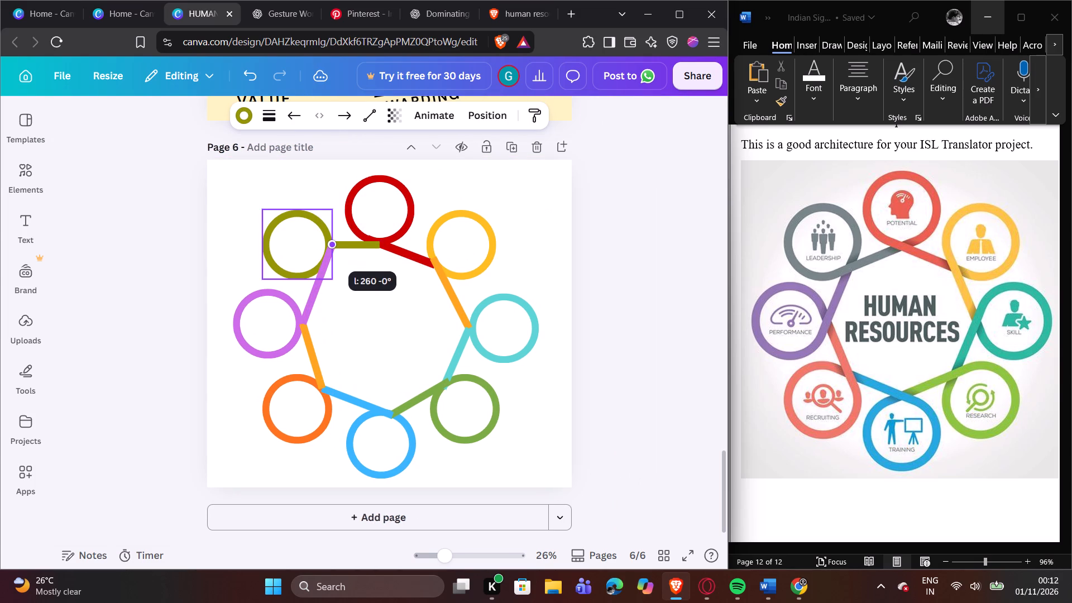
drag(326, 247, 316, 265)
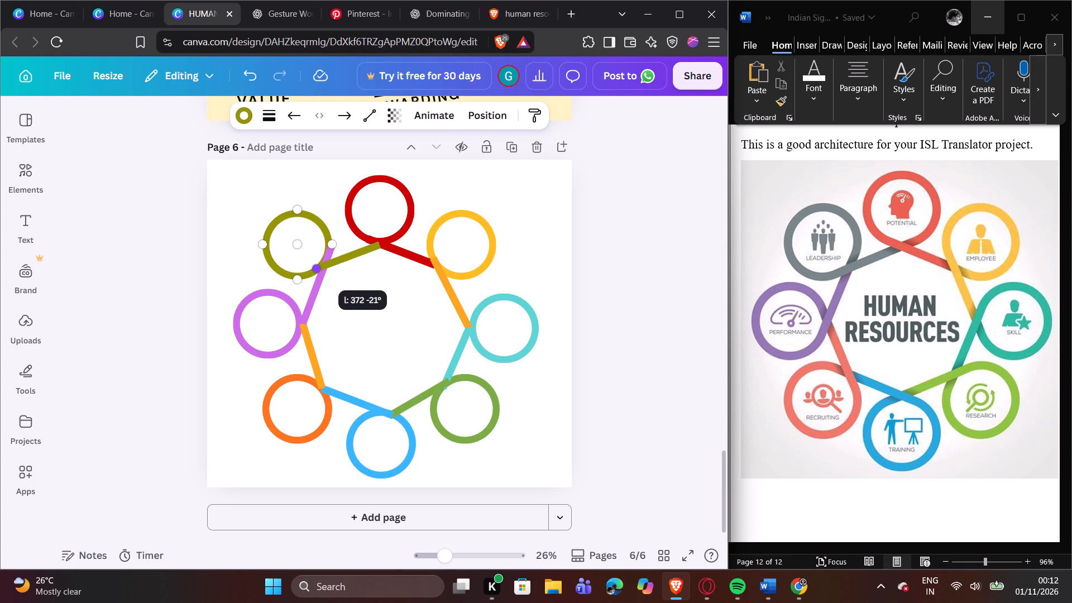
drag(316, 265, 312, 270)
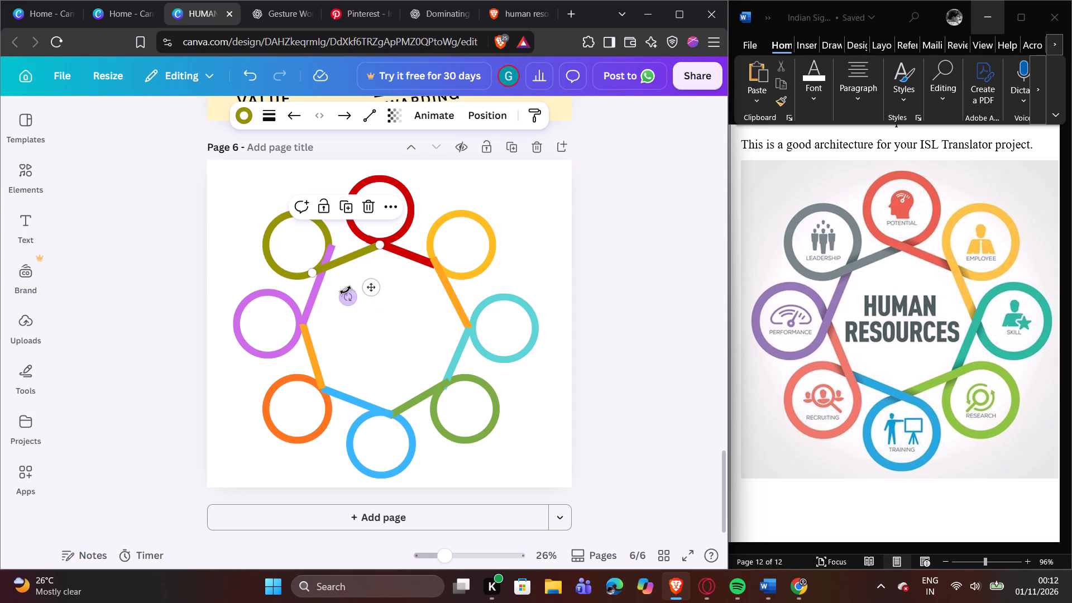
click(350, 291)
click(381, 332)
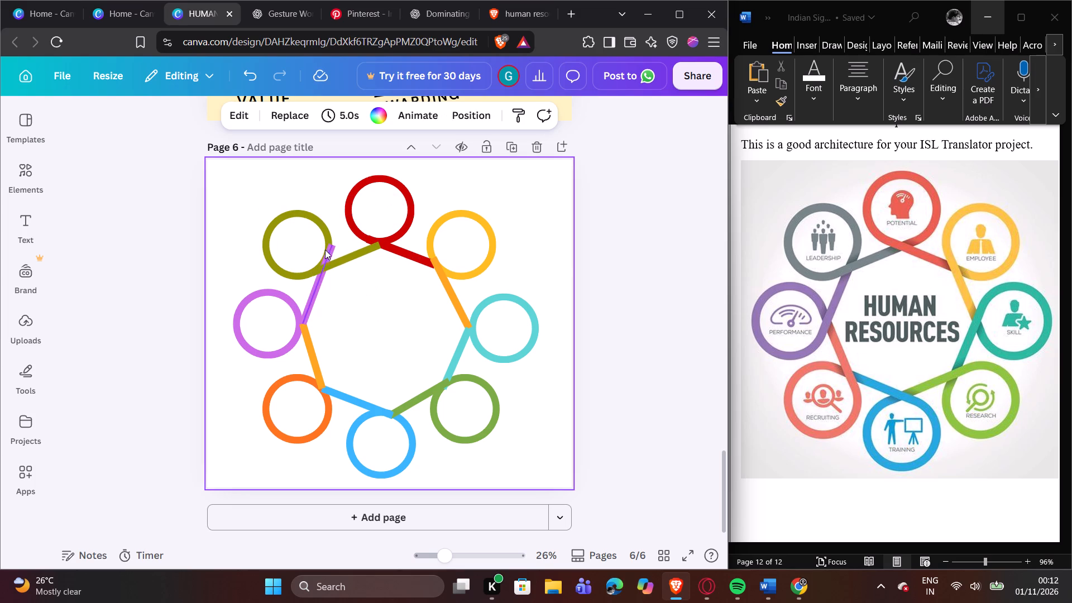
Shorten the purple Performance line so its upper end meets the olive line at the Leadership ring's lower-right edge.
click(331, 247)
drag(333, 246, 333, 252)
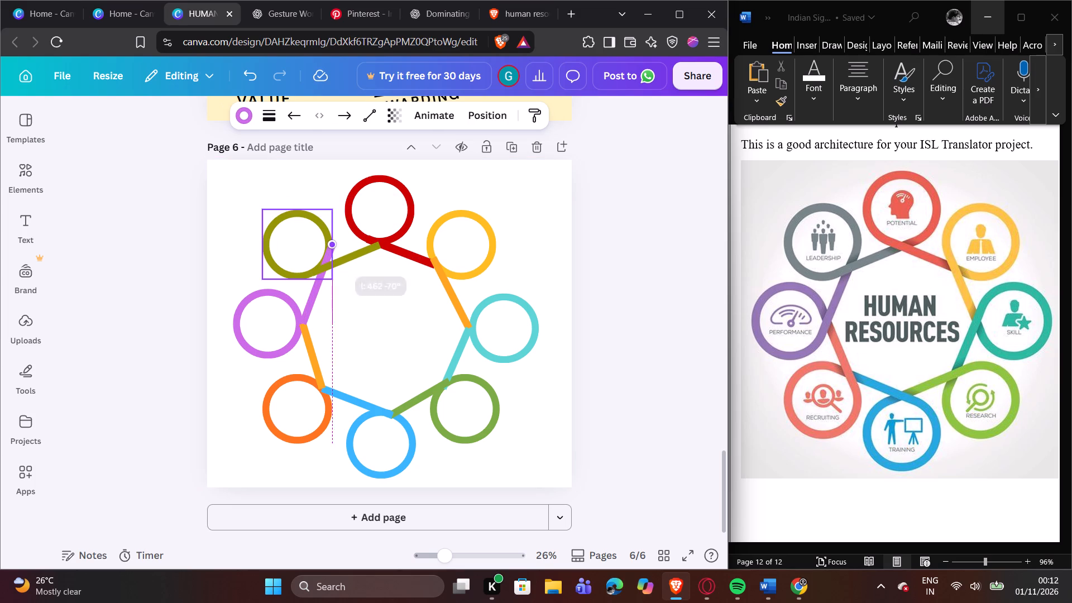
drag(333, 252, 323, 270)
click(378, 284)
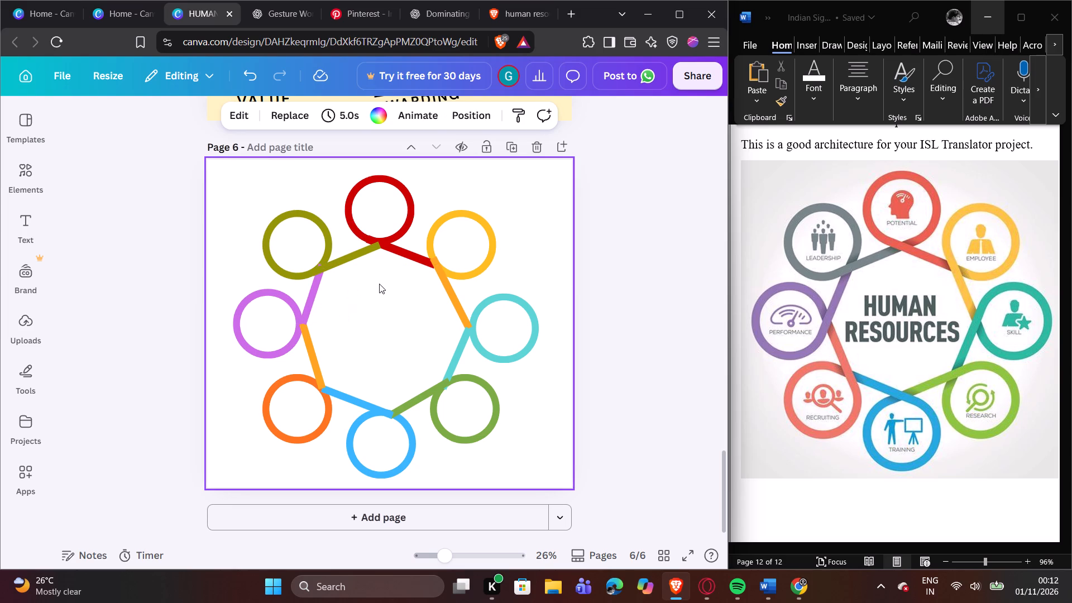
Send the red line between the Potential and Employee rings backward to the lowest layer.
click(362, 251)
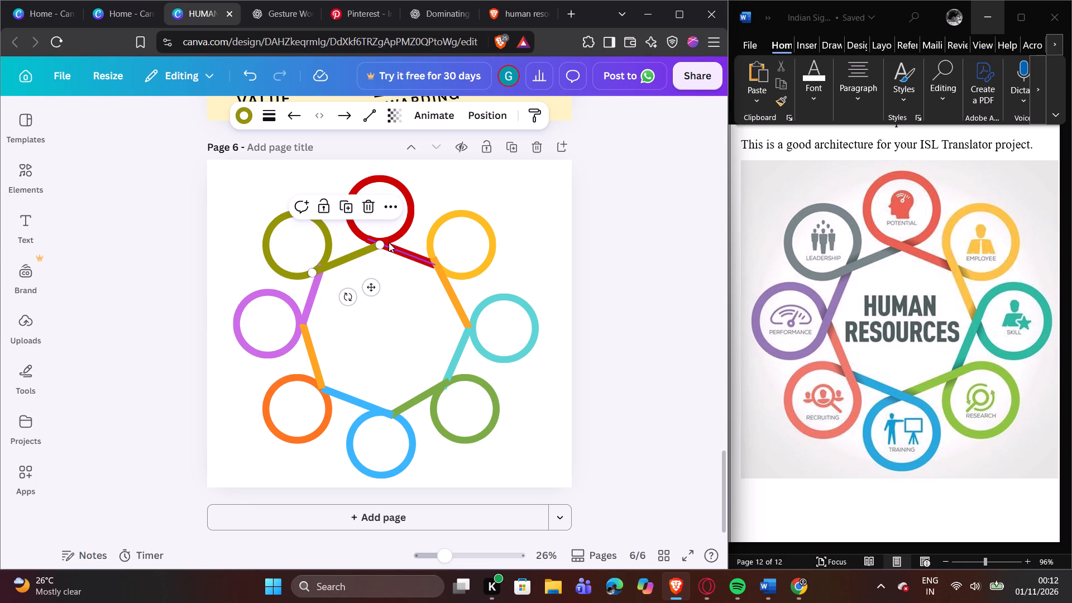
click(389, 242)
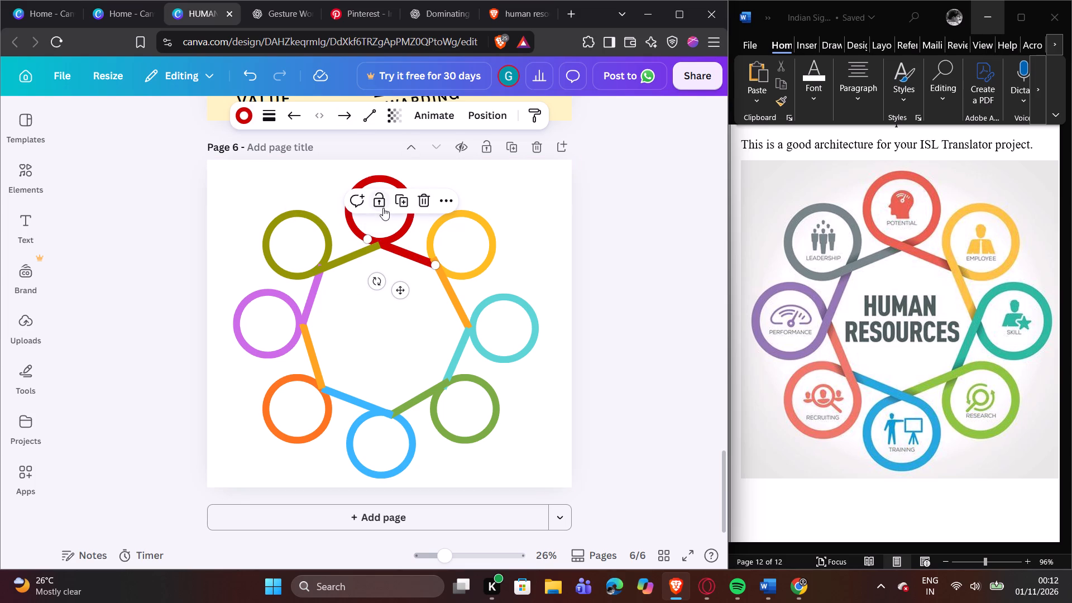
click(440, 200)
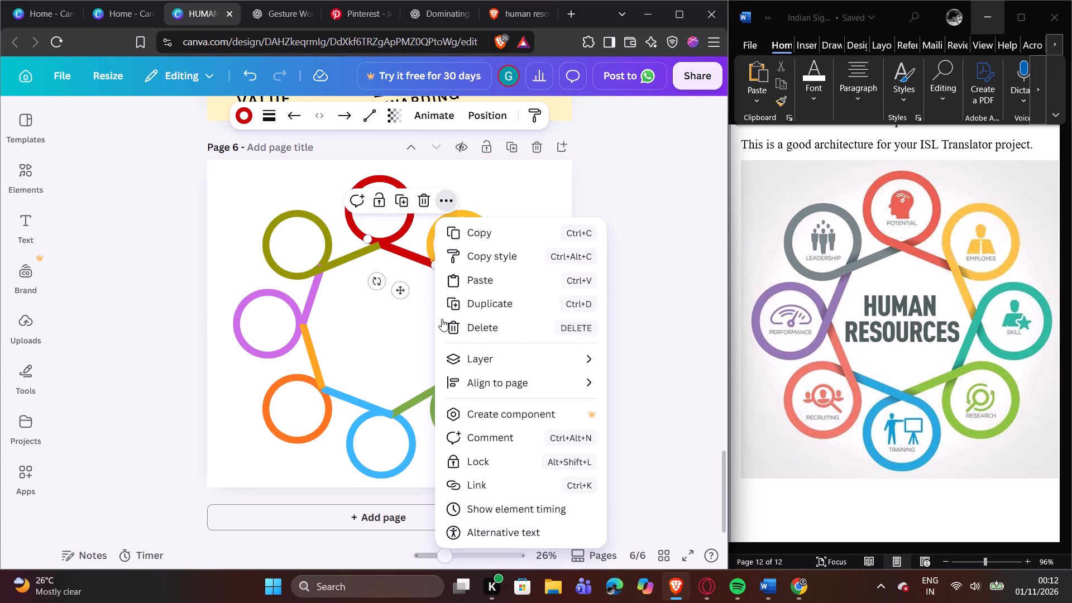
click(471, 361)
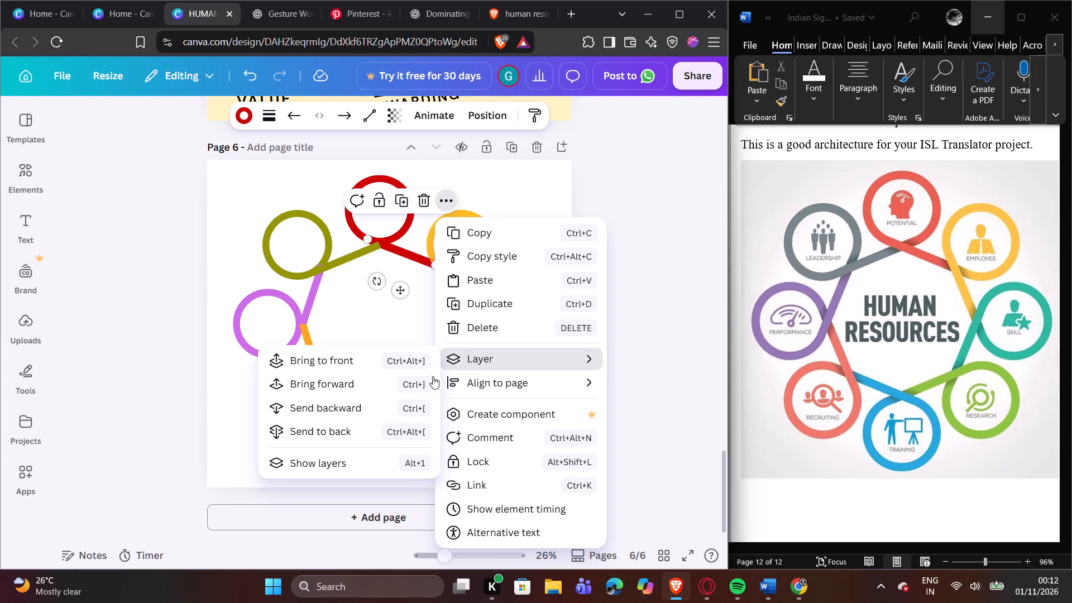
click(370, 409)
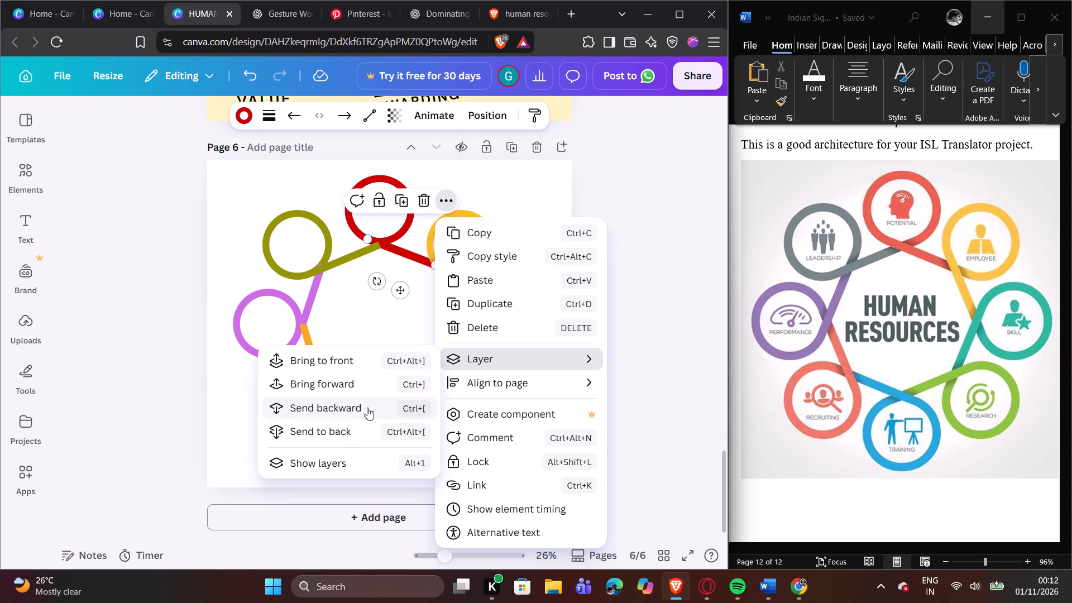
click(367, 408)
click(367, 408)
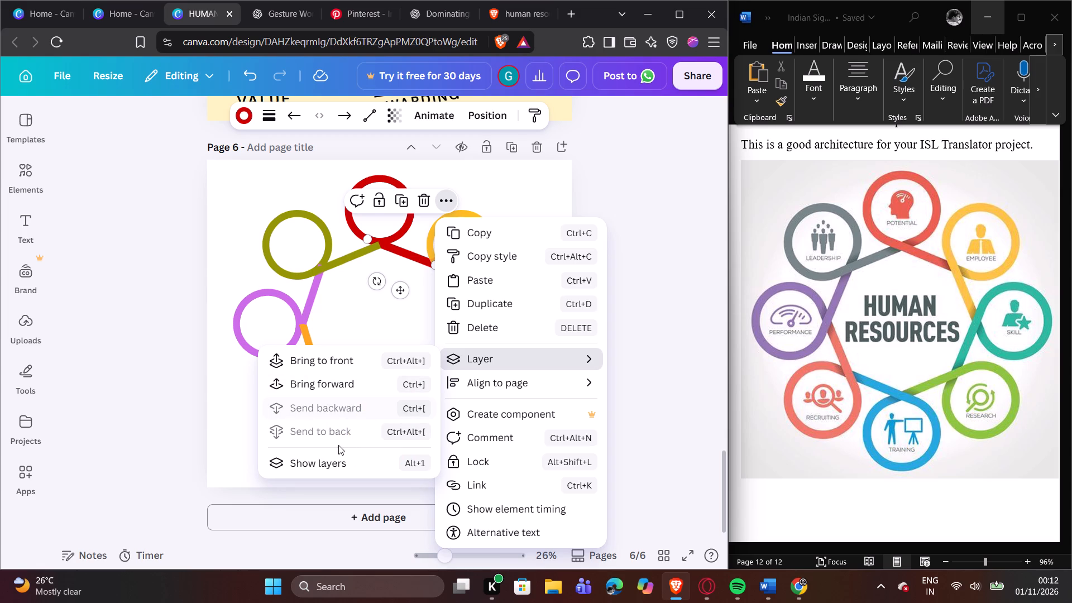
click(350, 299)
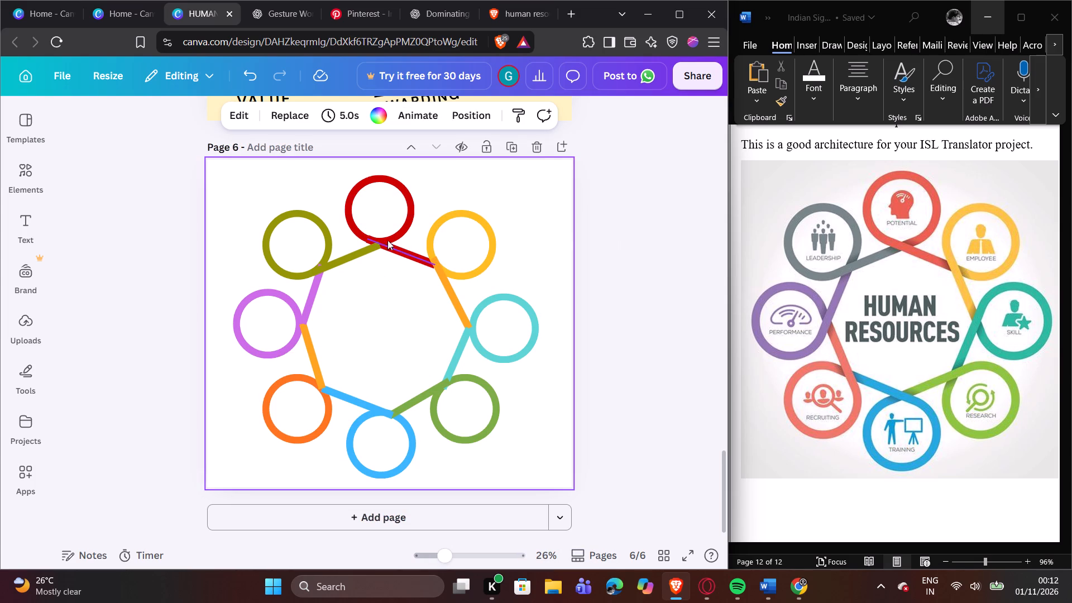
Extend the olive line's upper end slightly across the bottom edge of the red Potential ring.
click(371, 246)
drag(381, 243, 390, 242)
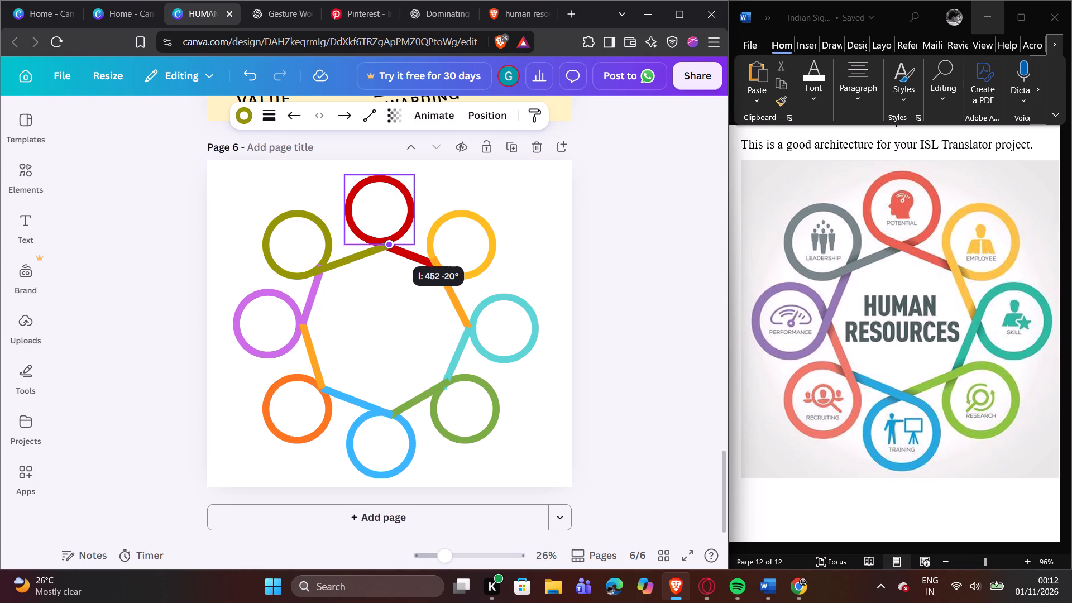
drag(390, 242, 392, 238)
click(376, 278)
click(395, 269)
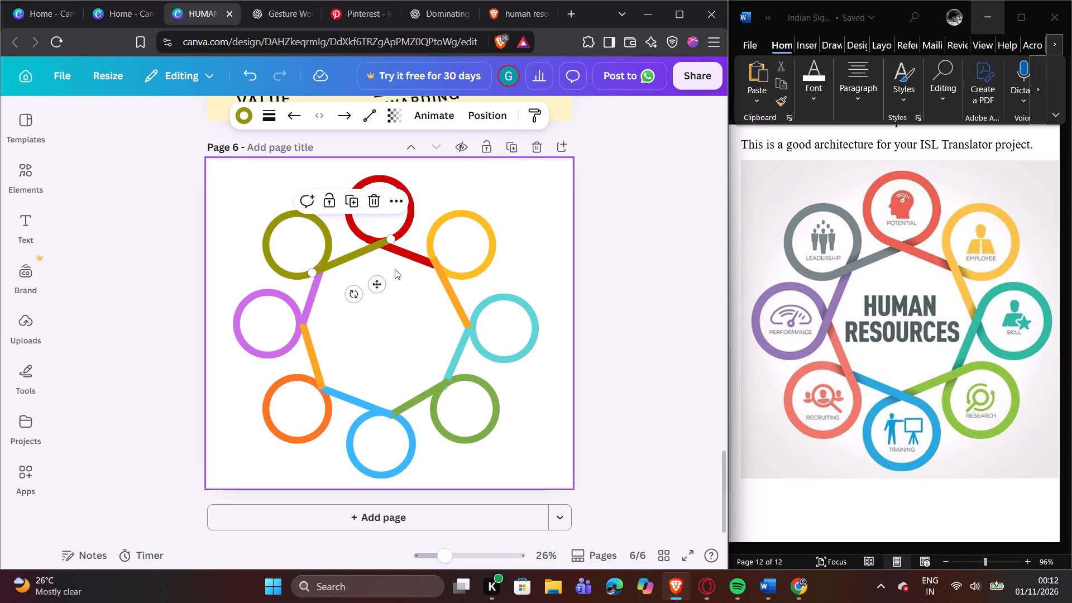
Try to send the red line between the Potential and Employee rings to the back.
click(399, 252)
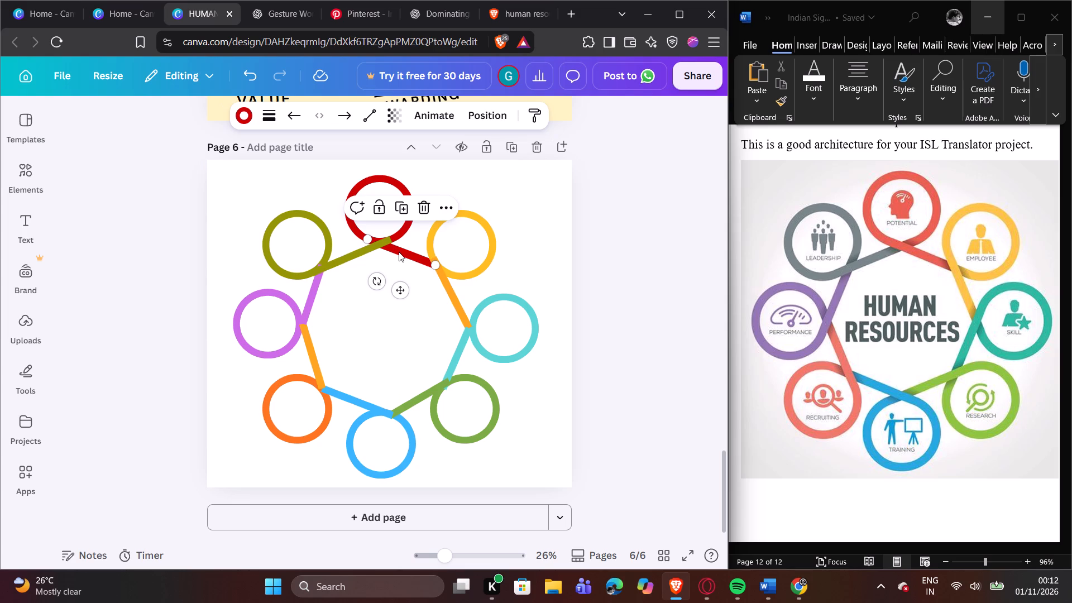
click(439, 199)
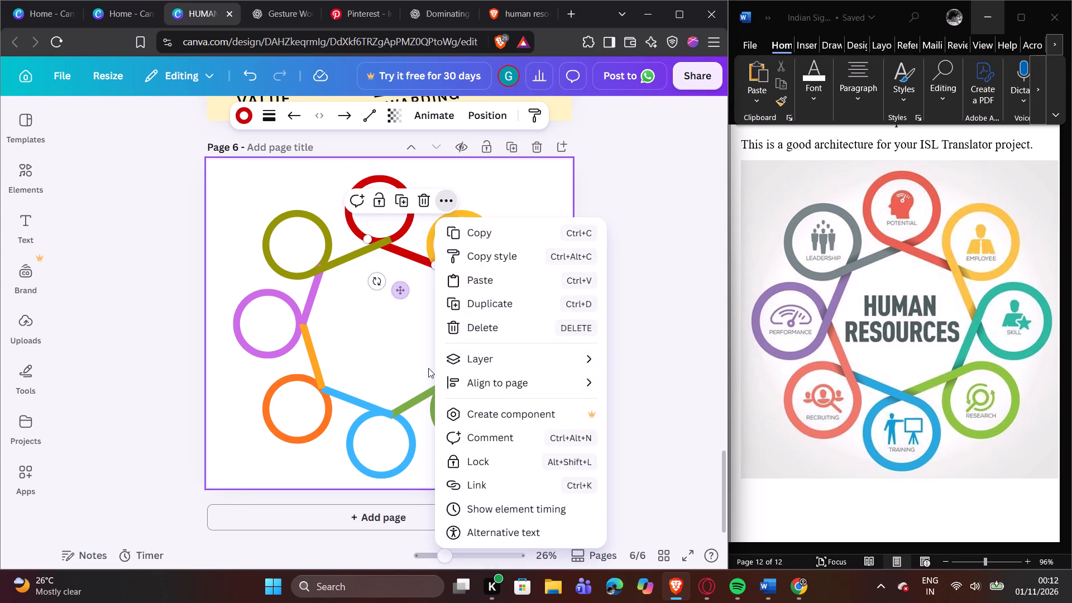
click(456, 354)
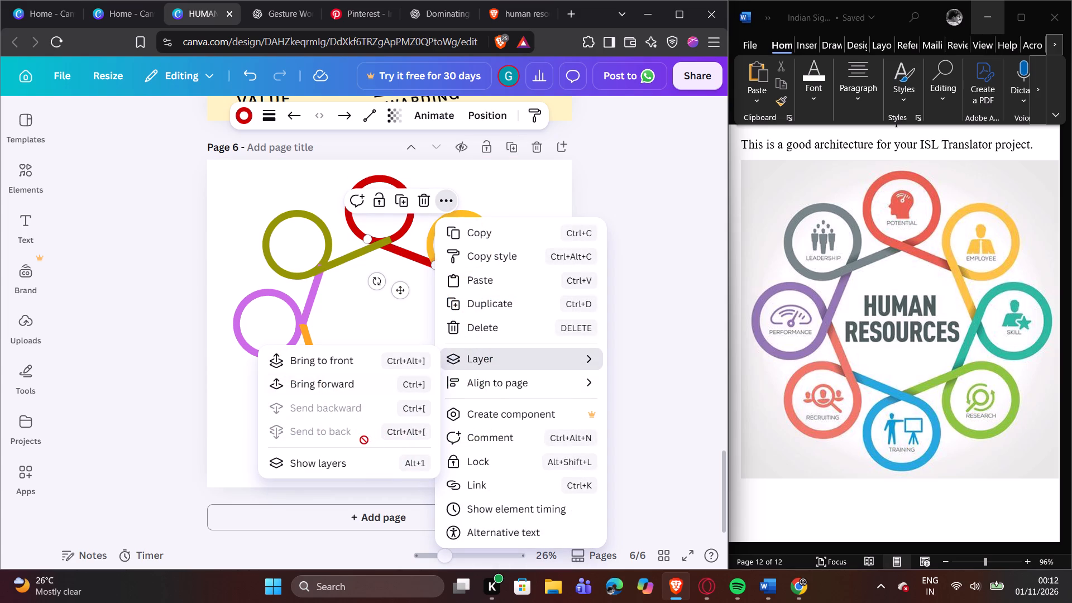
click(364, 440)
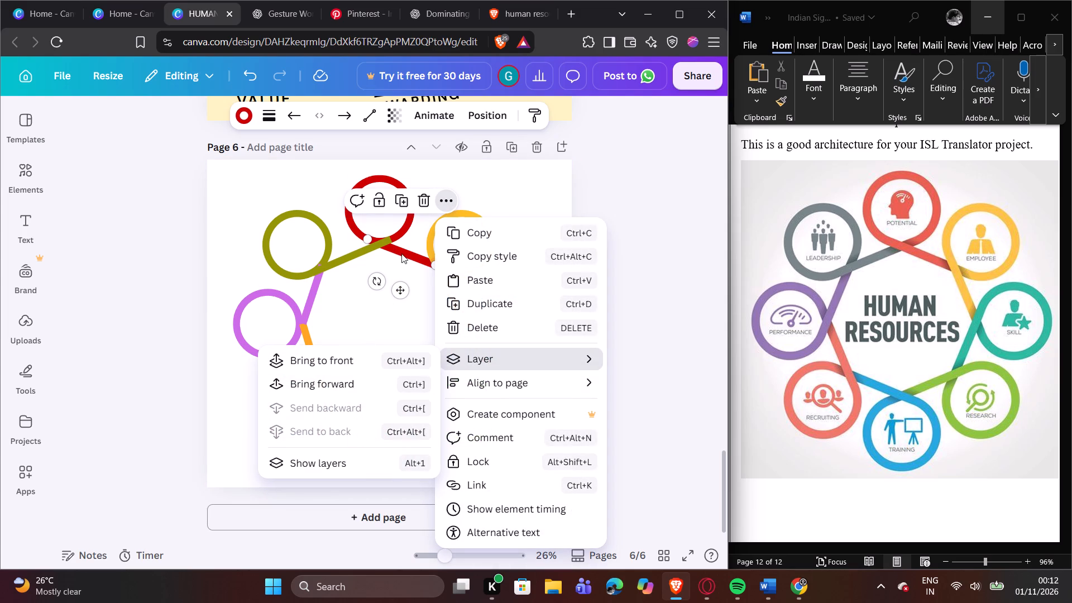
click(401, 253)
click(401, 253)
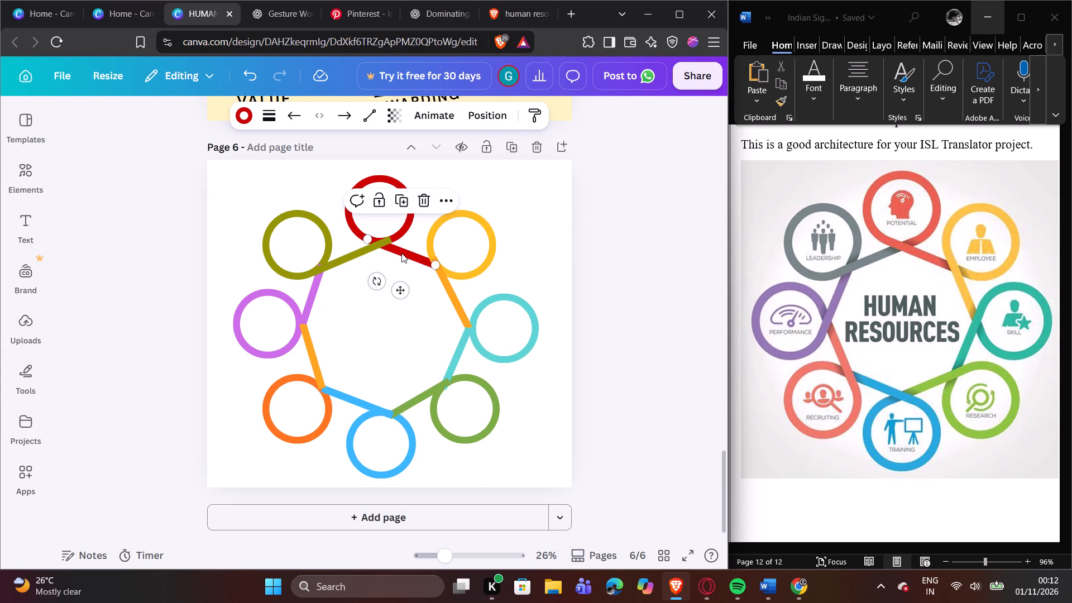
Bring the red line between the Potential and Employee rings forward so it lies over the olive line.
click(446, 199)
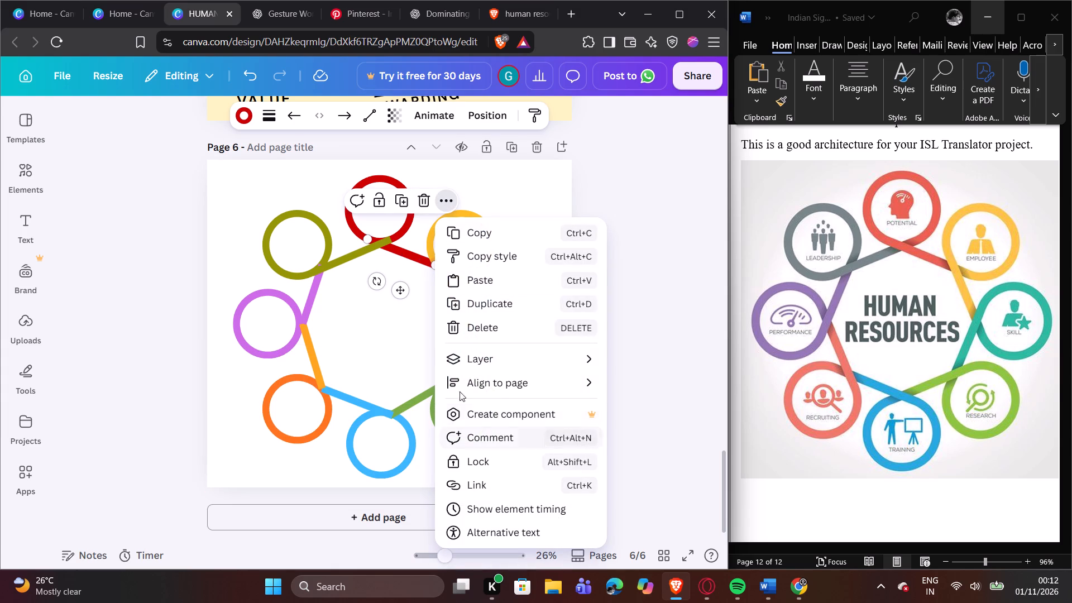
click(462, 352)
click(366, 383)
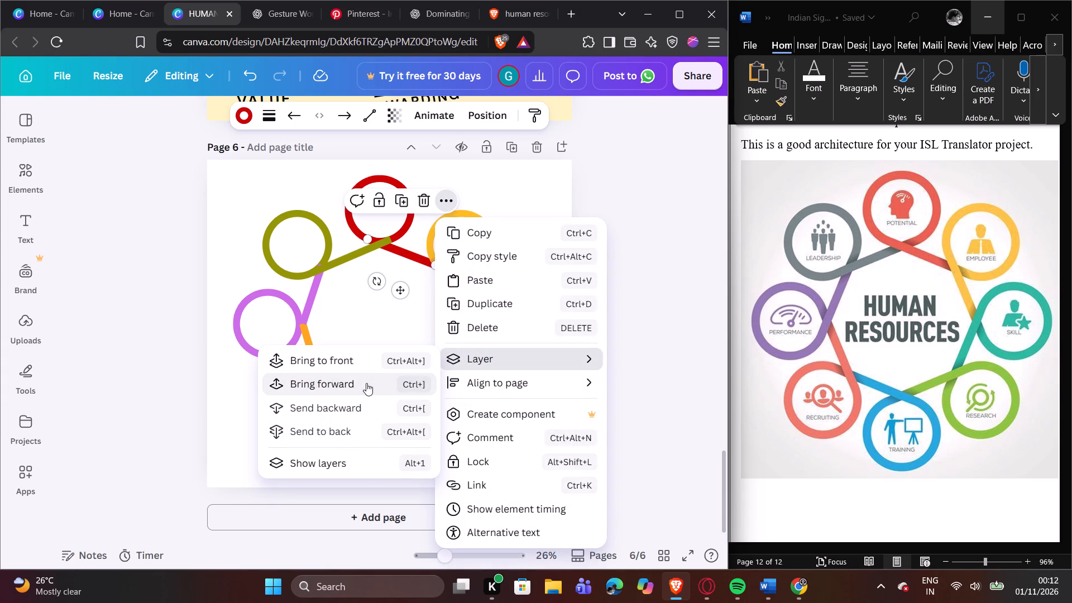
click(366, 383)
click(366, 383)
click(366, 383)
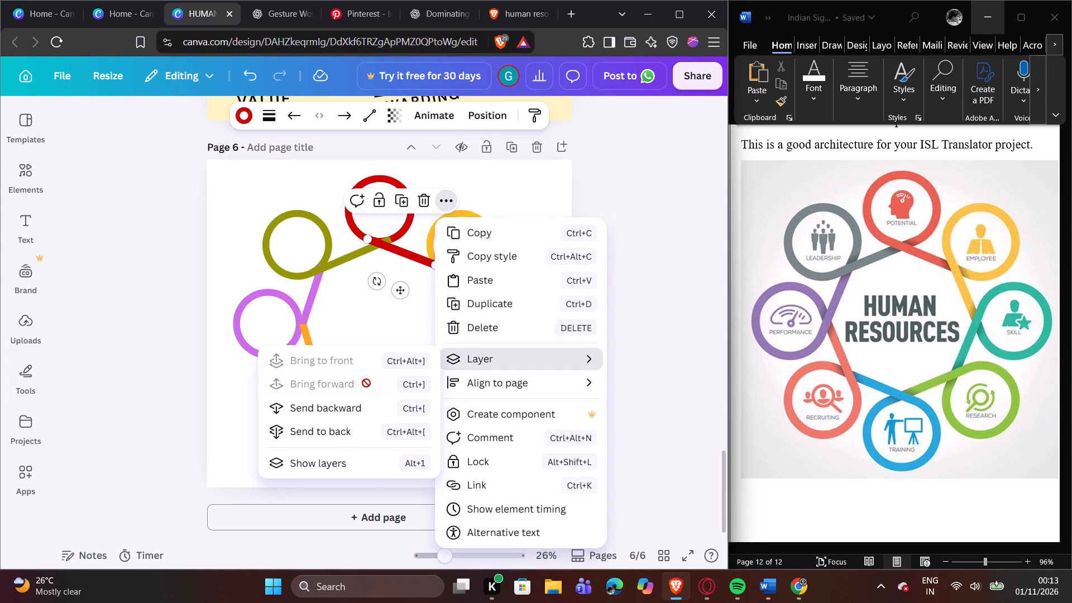
click(377, 343)
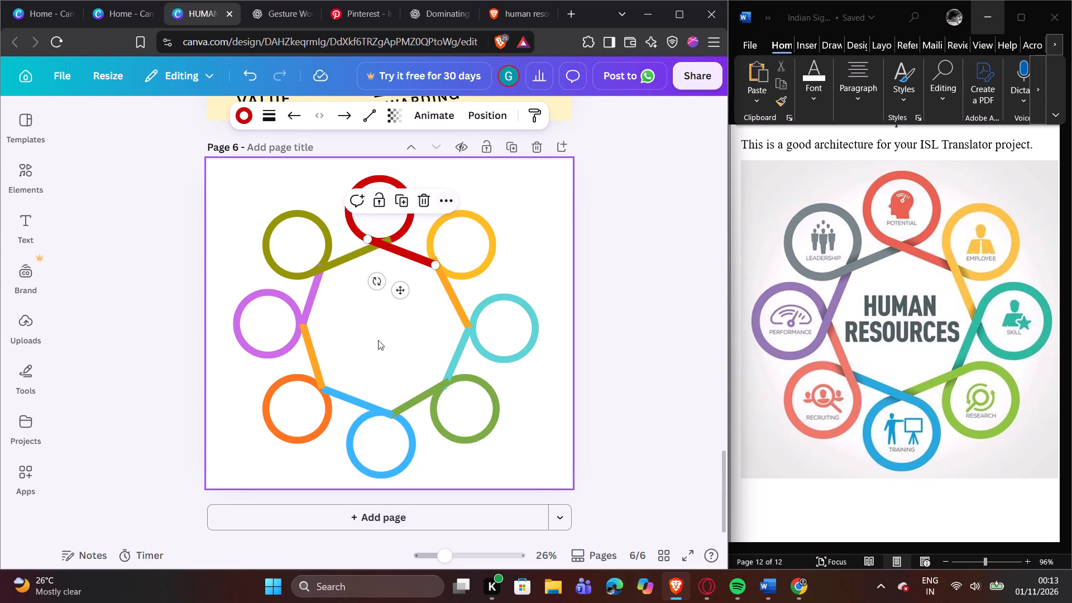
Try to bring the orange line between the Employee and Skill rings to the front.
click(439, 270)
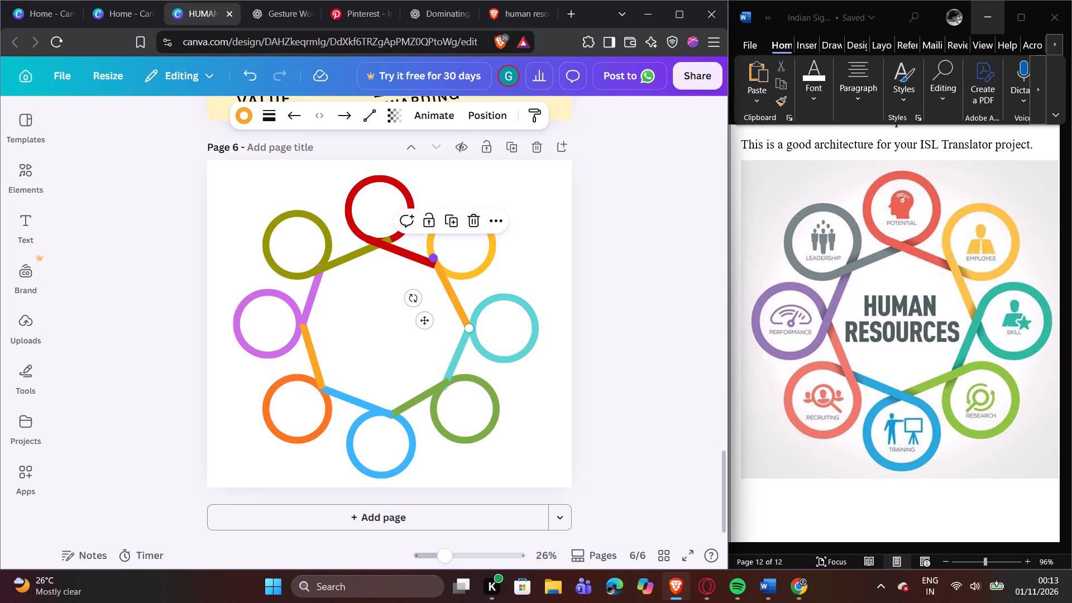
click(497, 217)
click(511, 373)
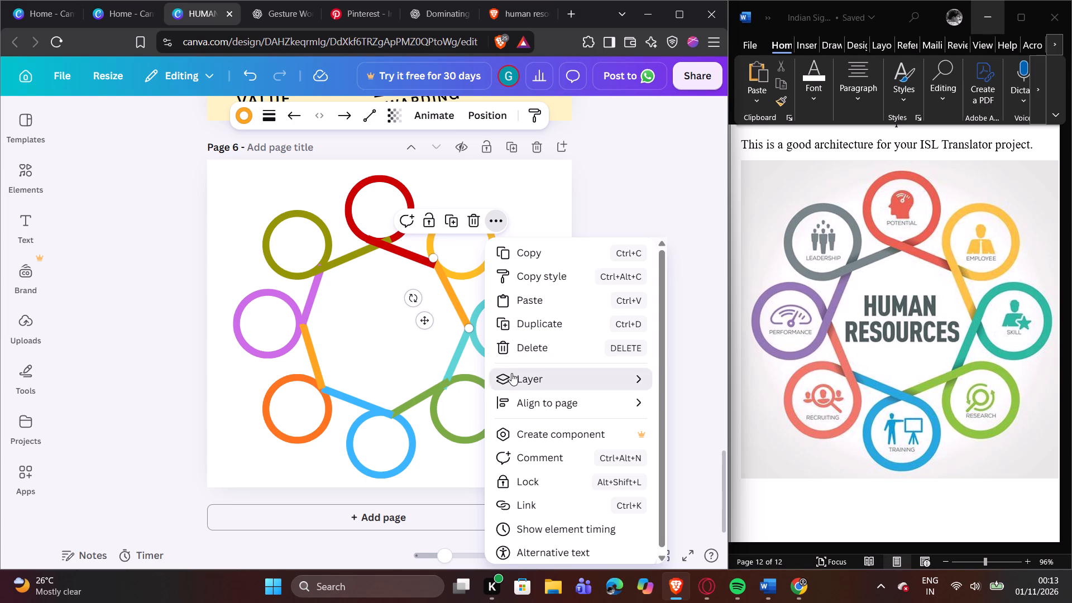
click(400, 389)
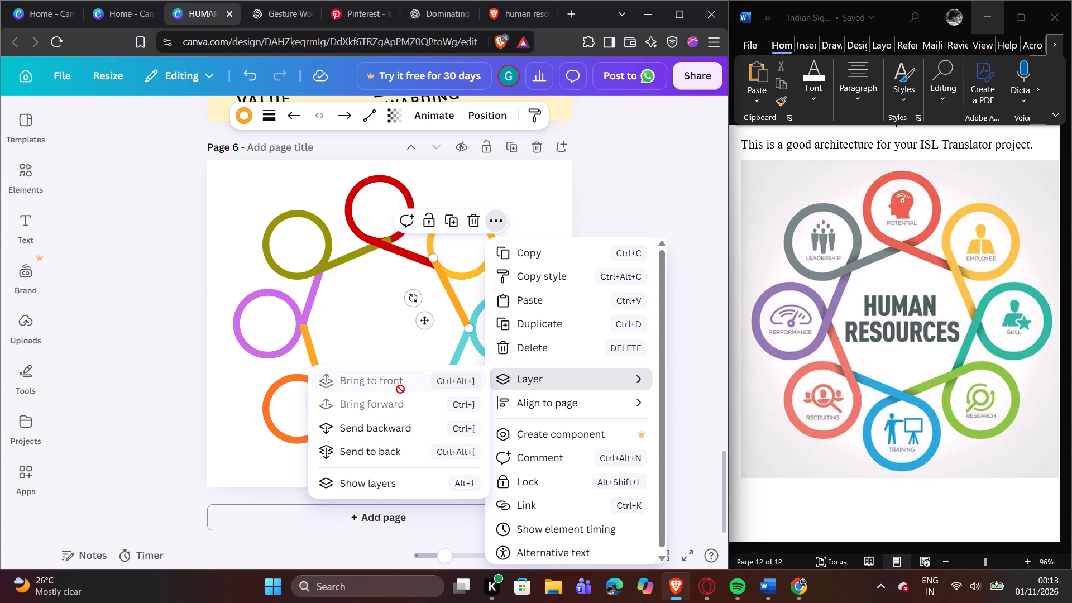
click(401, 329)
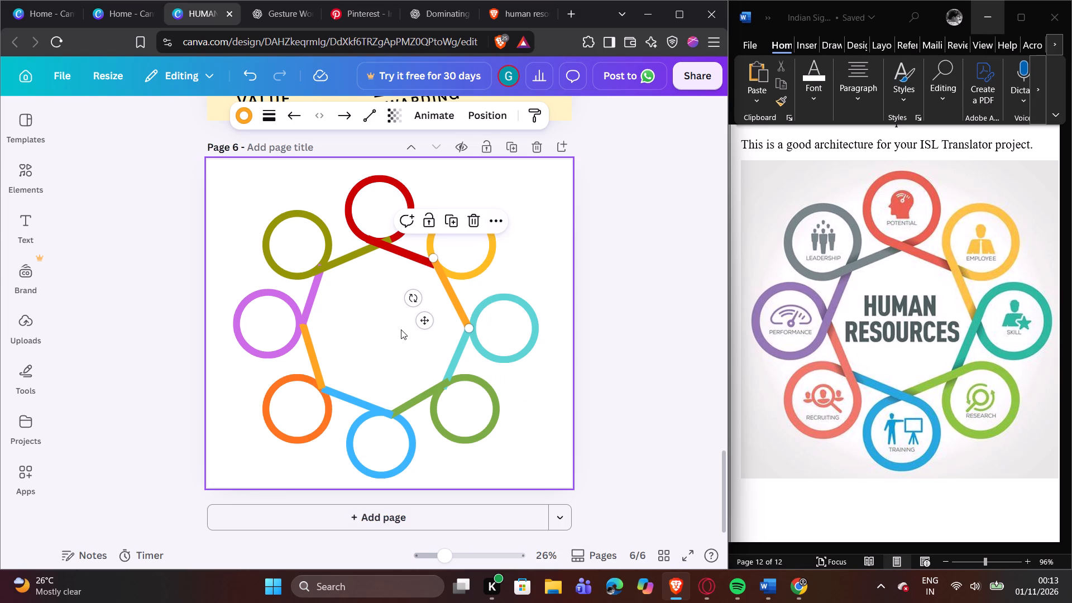
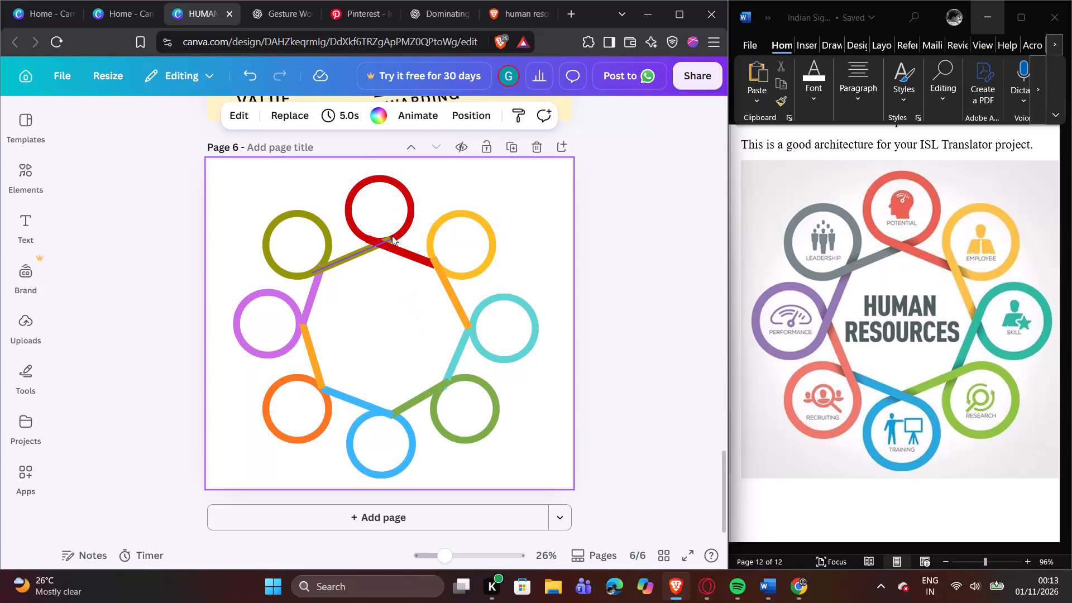
Shorten the olive line's upper end so it stops on the bottom edge of the red Potential ring.
click(393, 236)
click(387, 240)
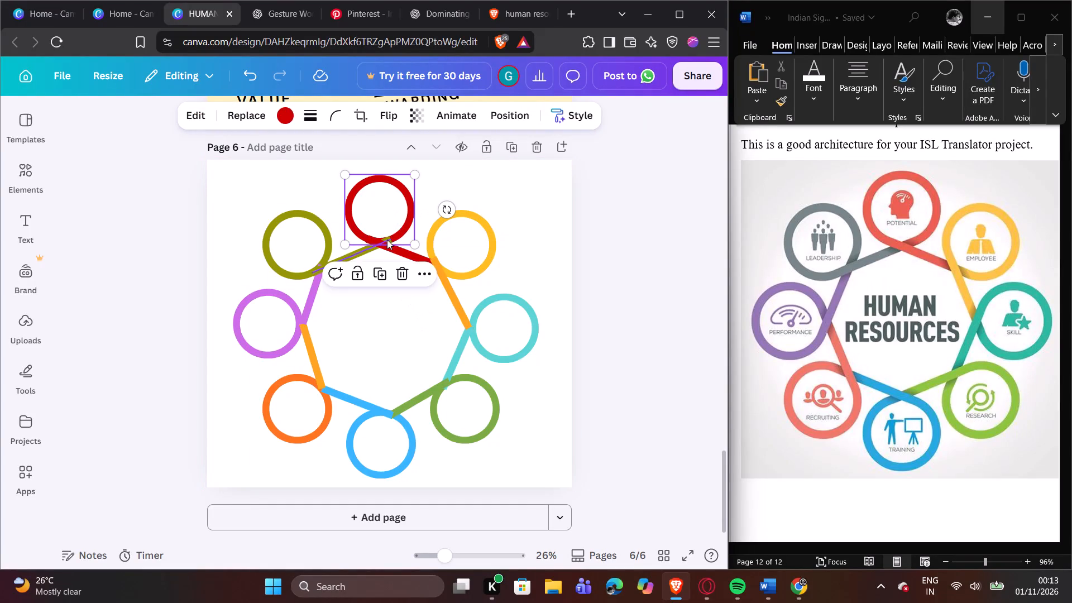
drag(390, 239, 384, 239)
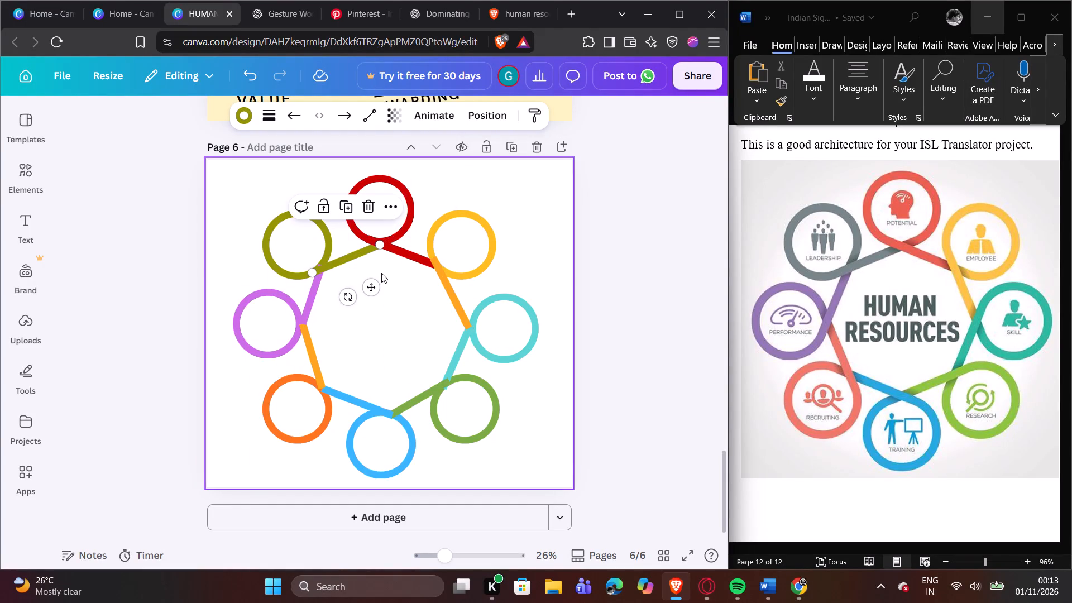
click(381, 274)
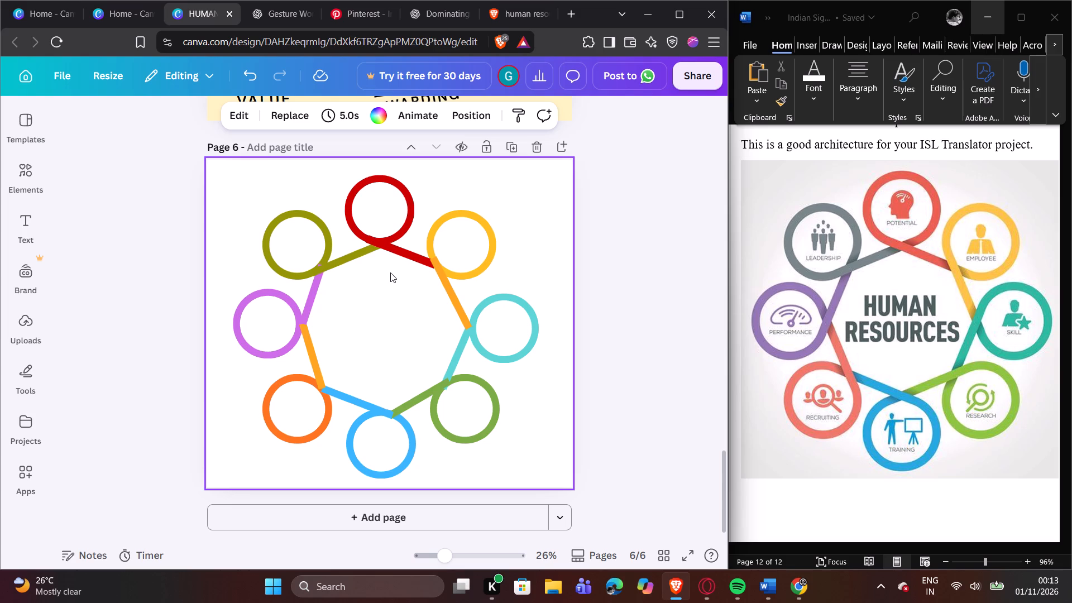
Extend the teal line's upper end past the orange line onto the inner-facing edge of the teal Skill ring.
click(459, 344)
drag(465, 329, 466, 326)
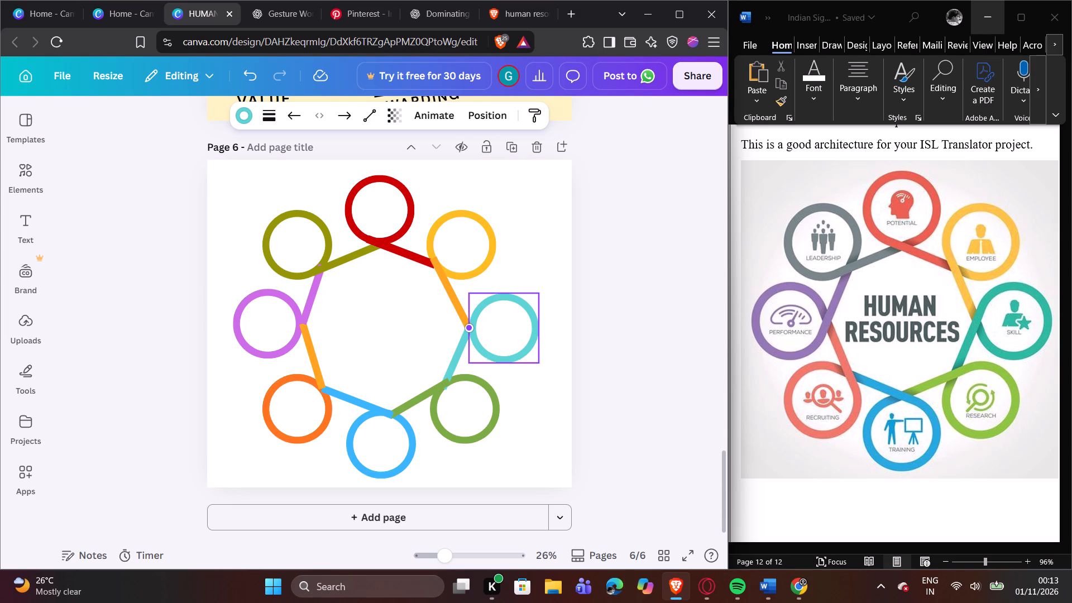
drag(466, 326, 473, 315)
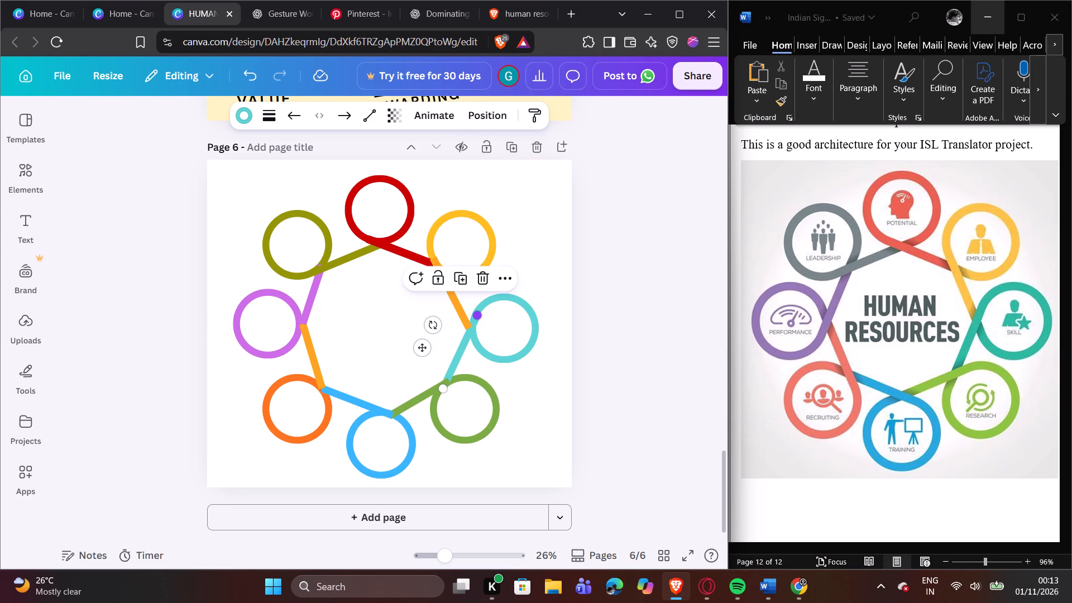
click(630, 340)
click(476, 322)
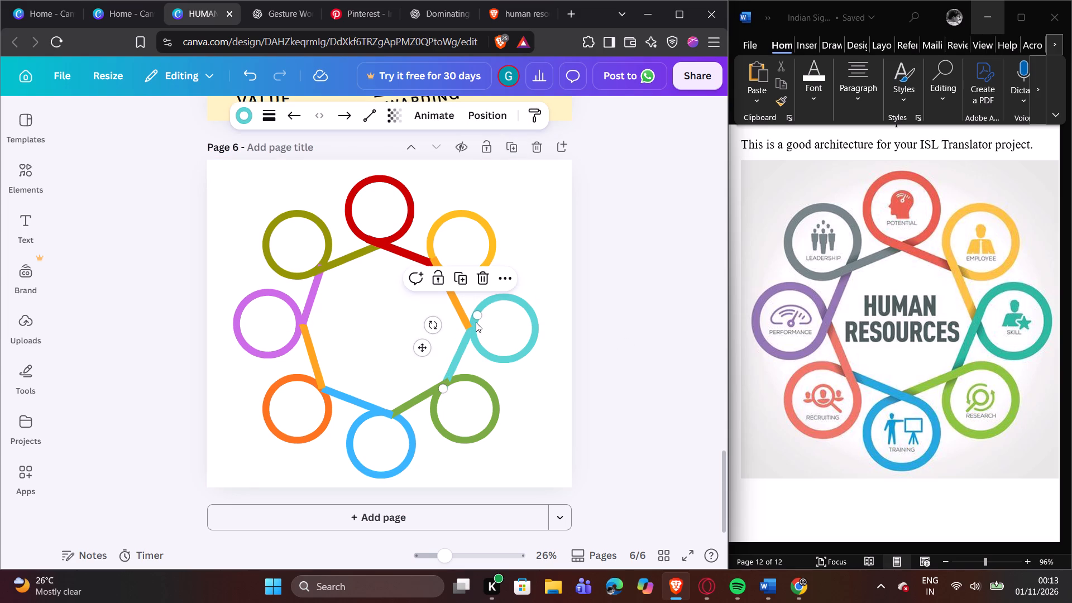
click(480, 319)
click(410, 348)
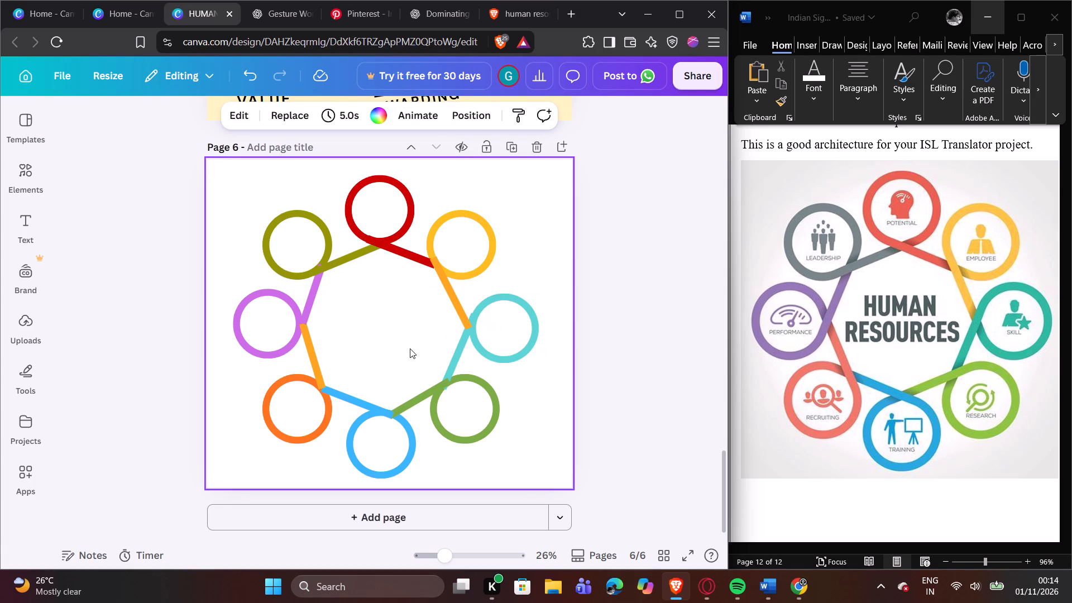
click(475, 318)
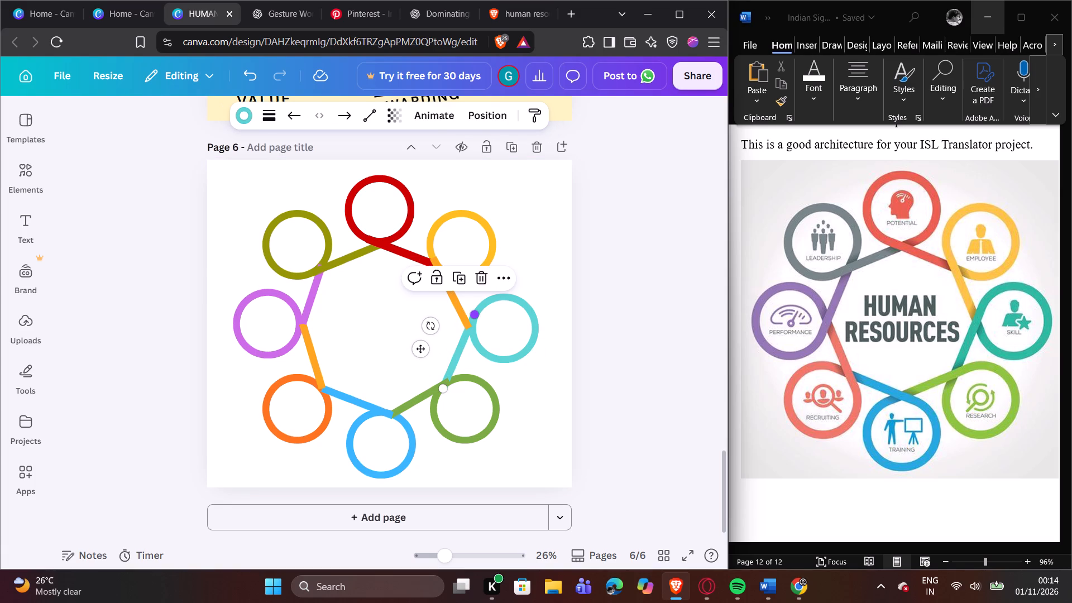
click(475, 315)
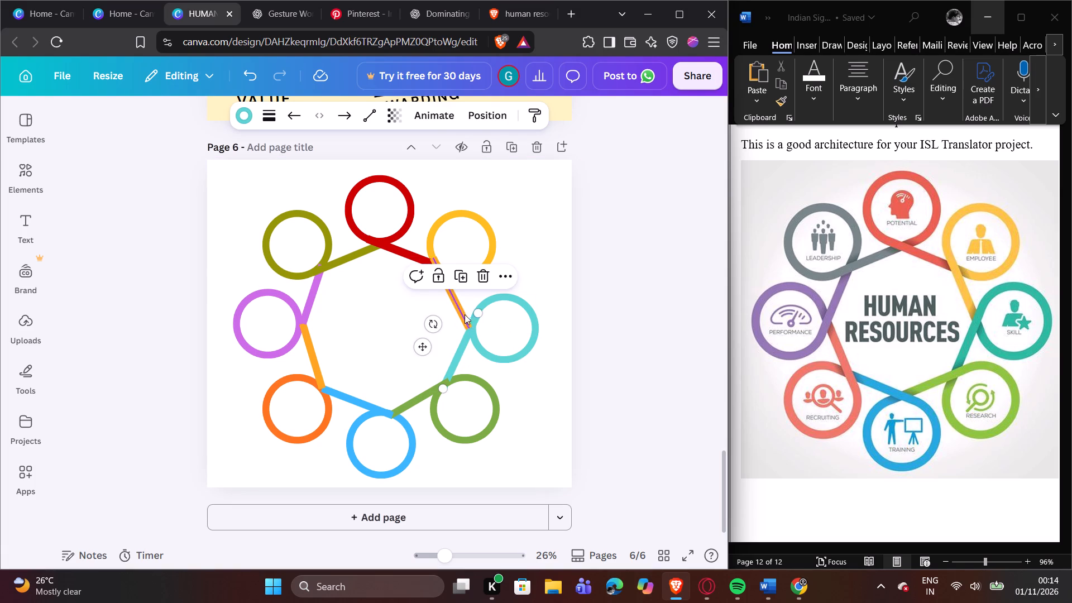
click(475, 309)
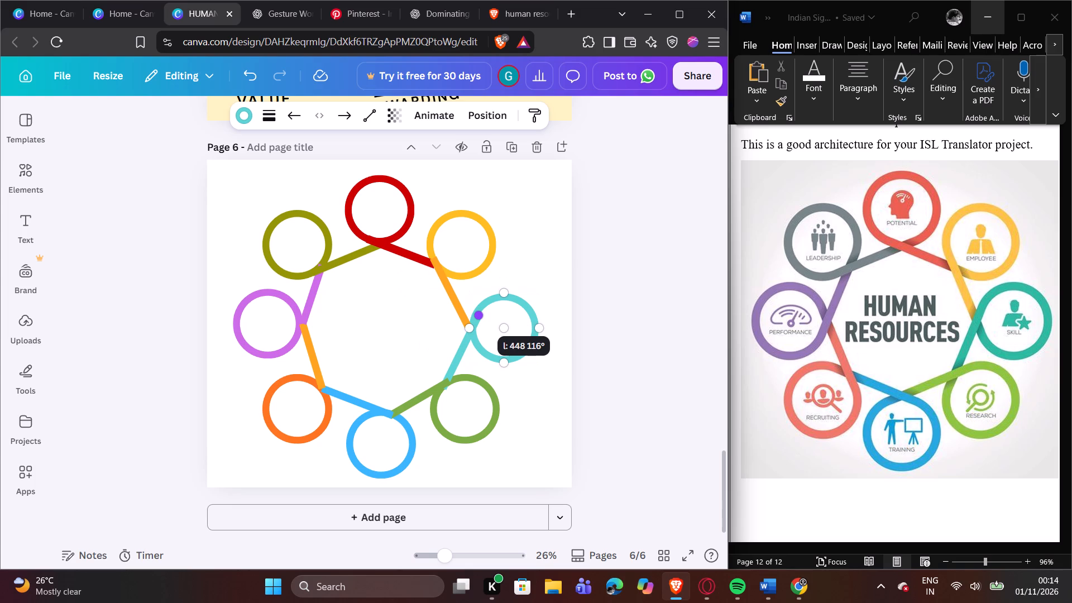
click(362, 325)
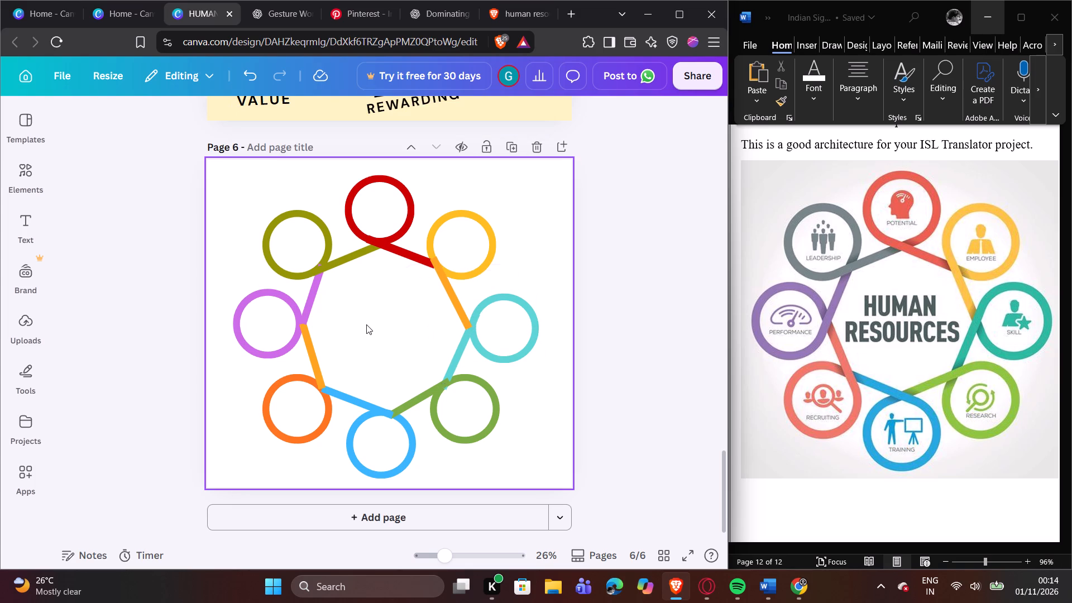
Bring the teal line between the Skill and Research rings forward so it lies over the orange line.
click(478, 318)
click(504, 275)
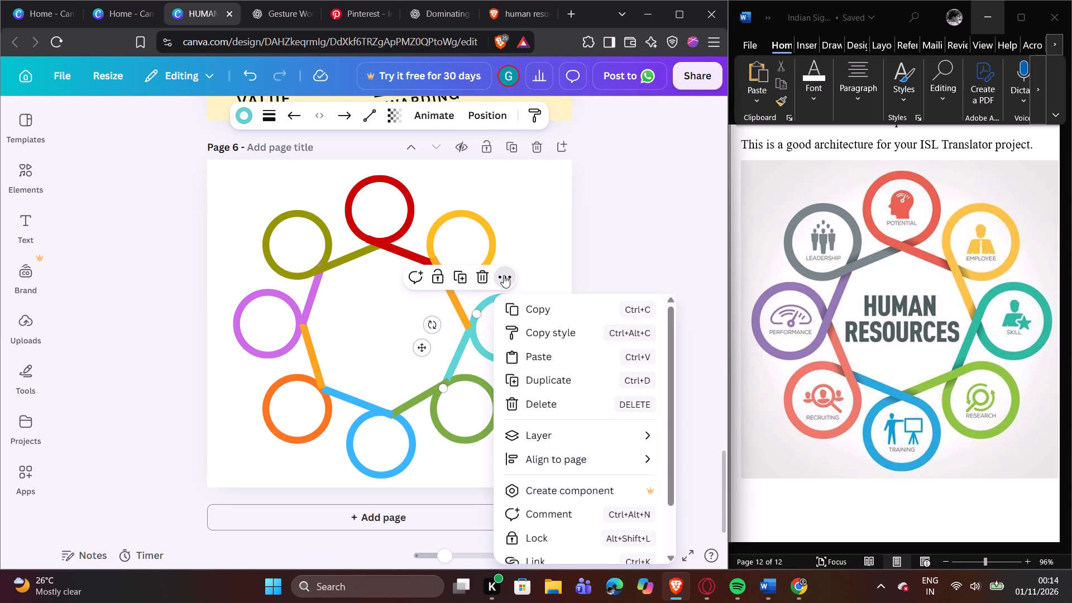
click(544, 430)
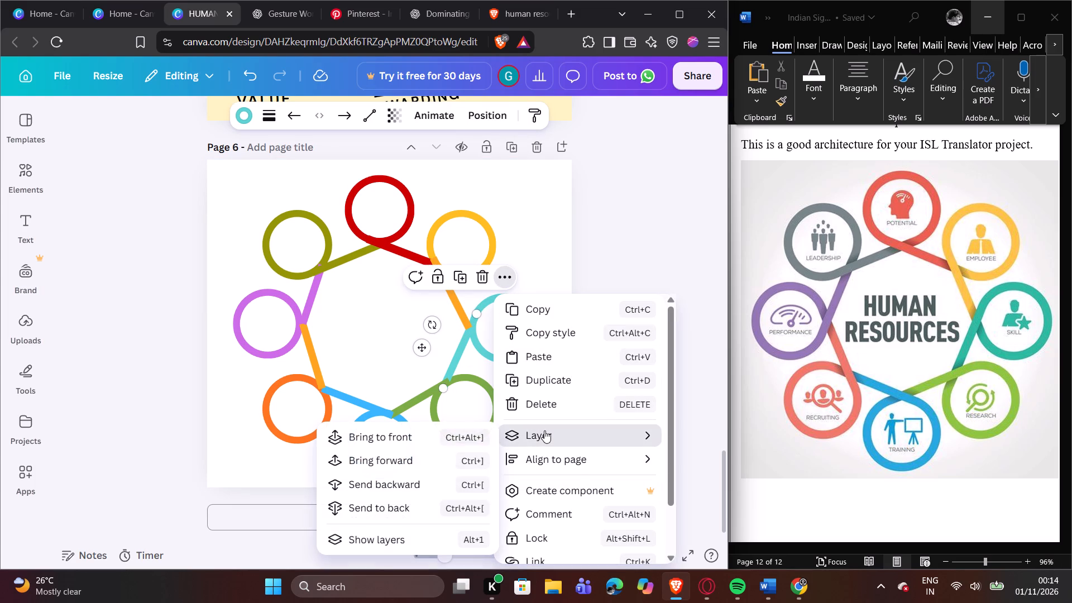
click(409, 452)
click(409, 452)
click(372, 363)
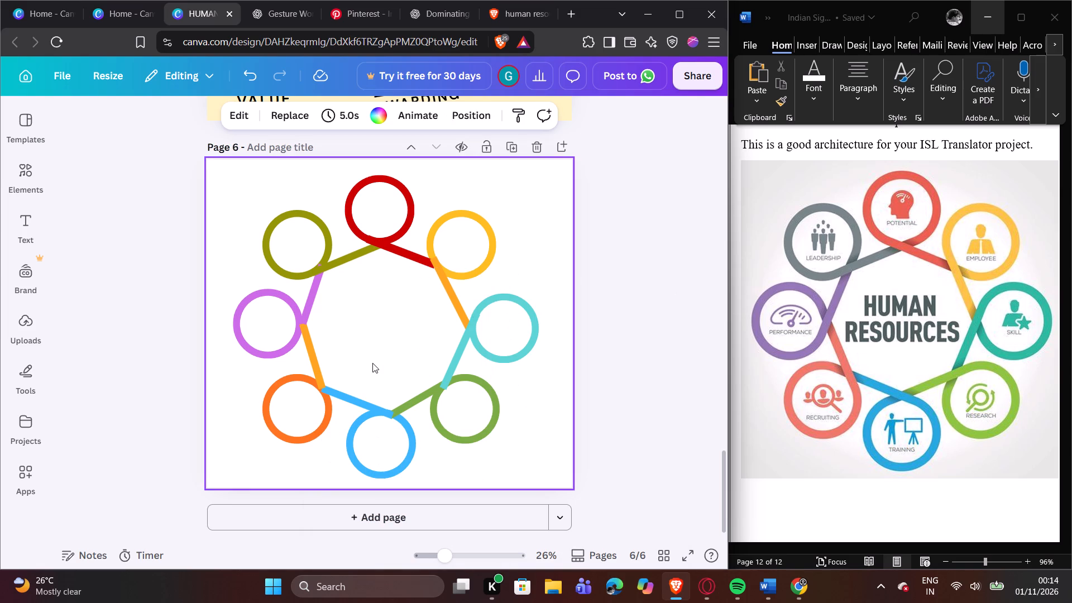
Bring the green line between the Research and Training rings forward so it lies over the teal line.
click(425, 391)
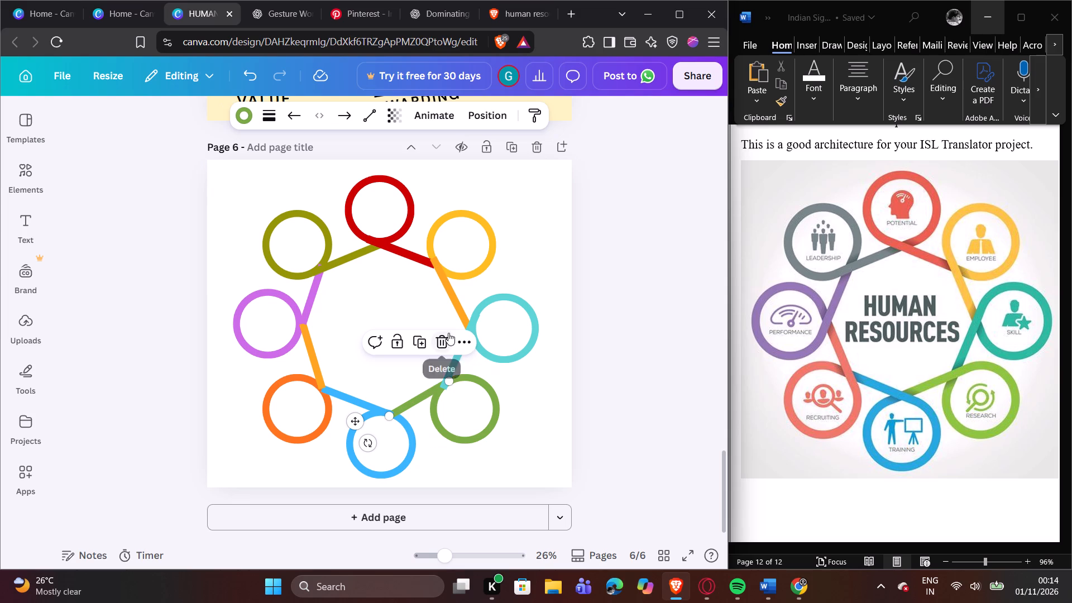
click(465, 349)
click(480, 203)
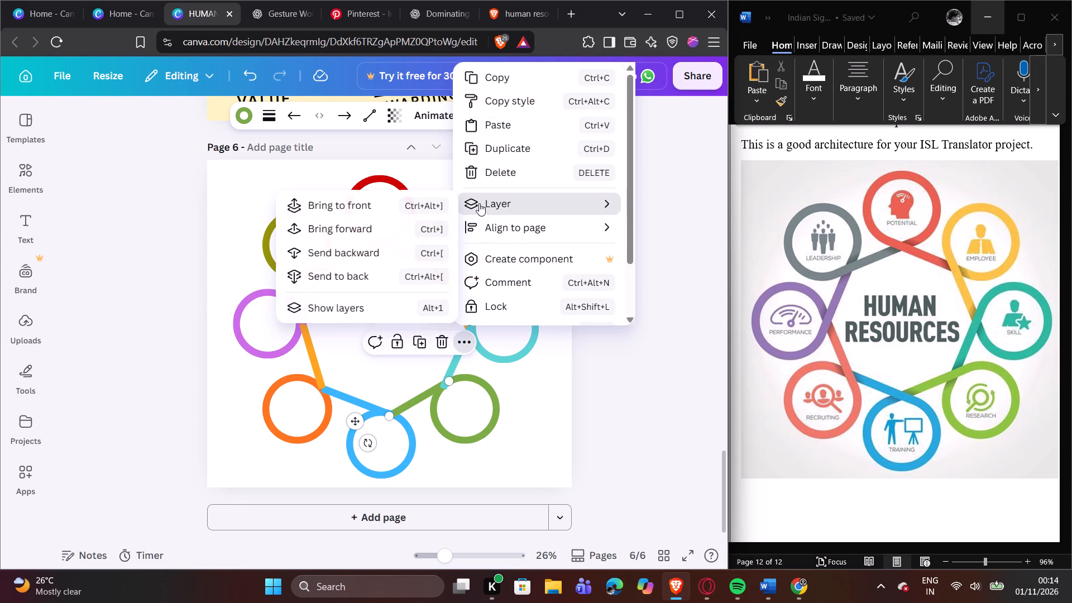
click(348, 223)
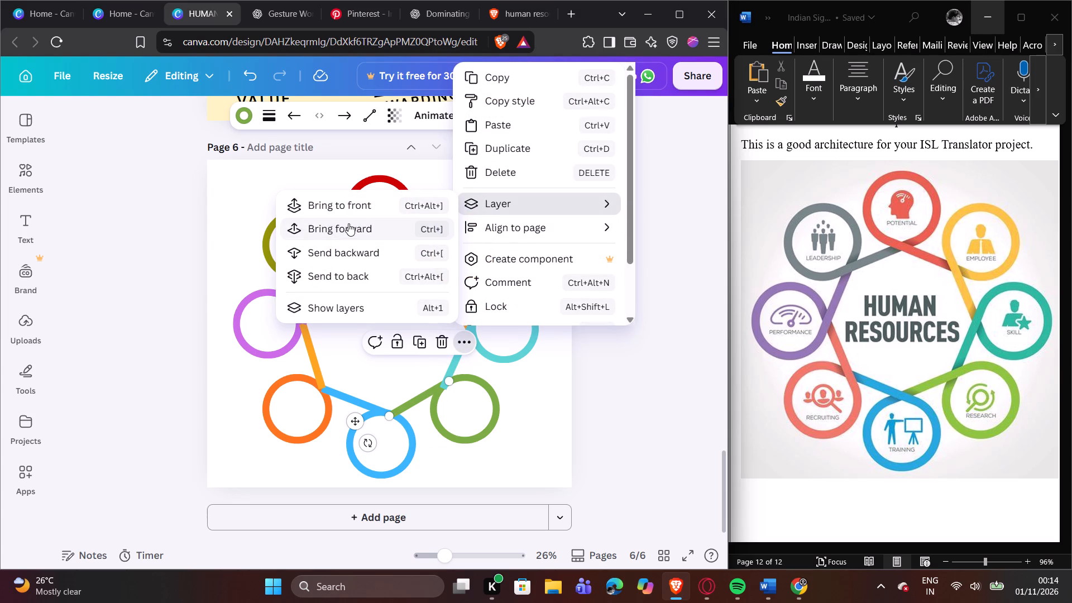
click(348, 223)
click(395, 360)
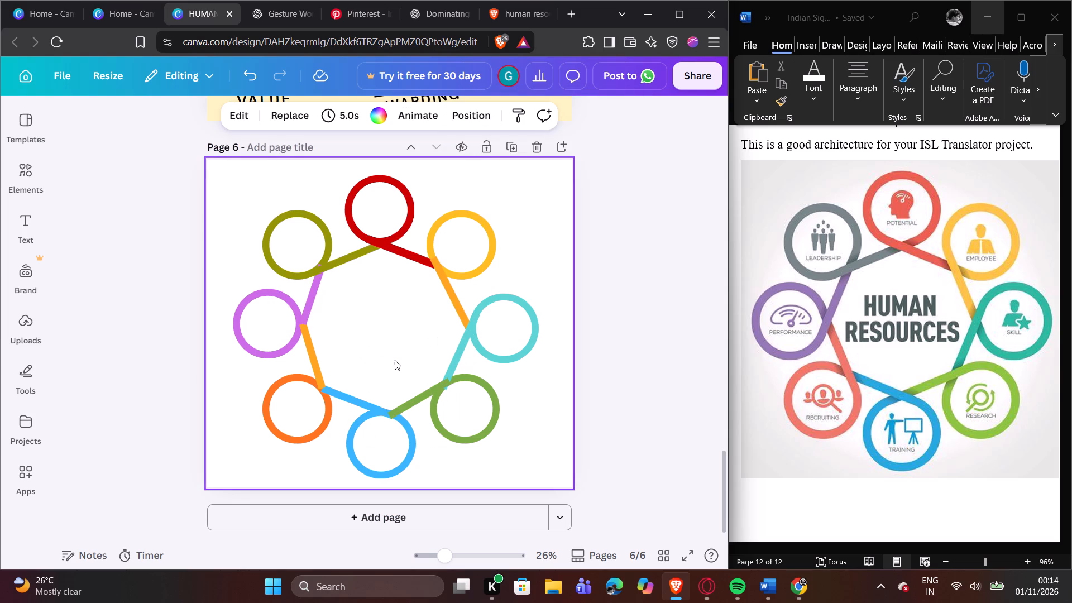
Fine-tune the teal line's lower end on the green Research ring, making the line about 450 long at 114°.
click(449, 372)
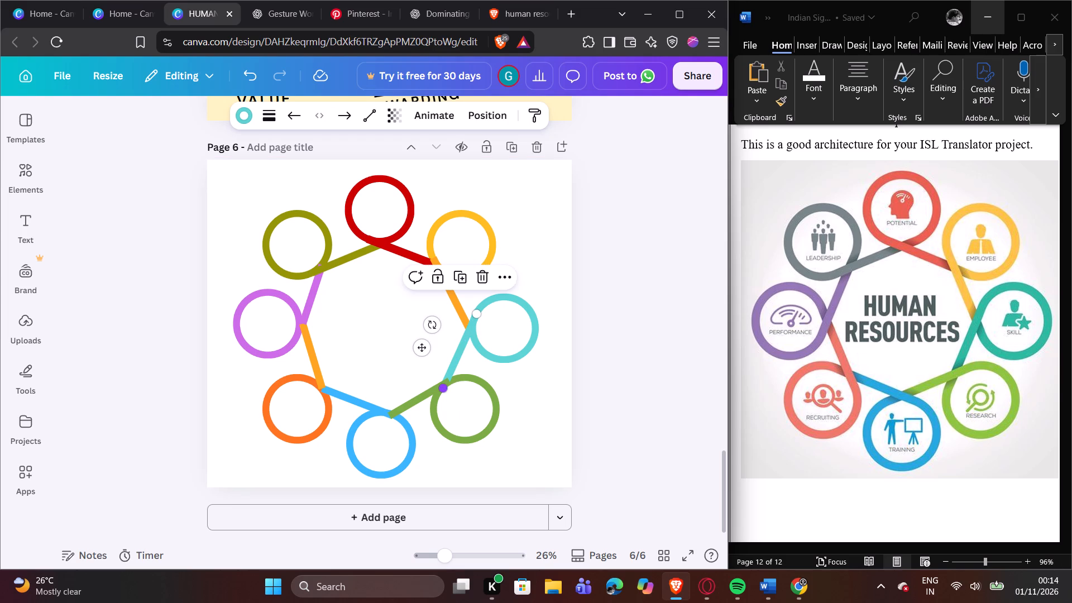
click(442, 387)
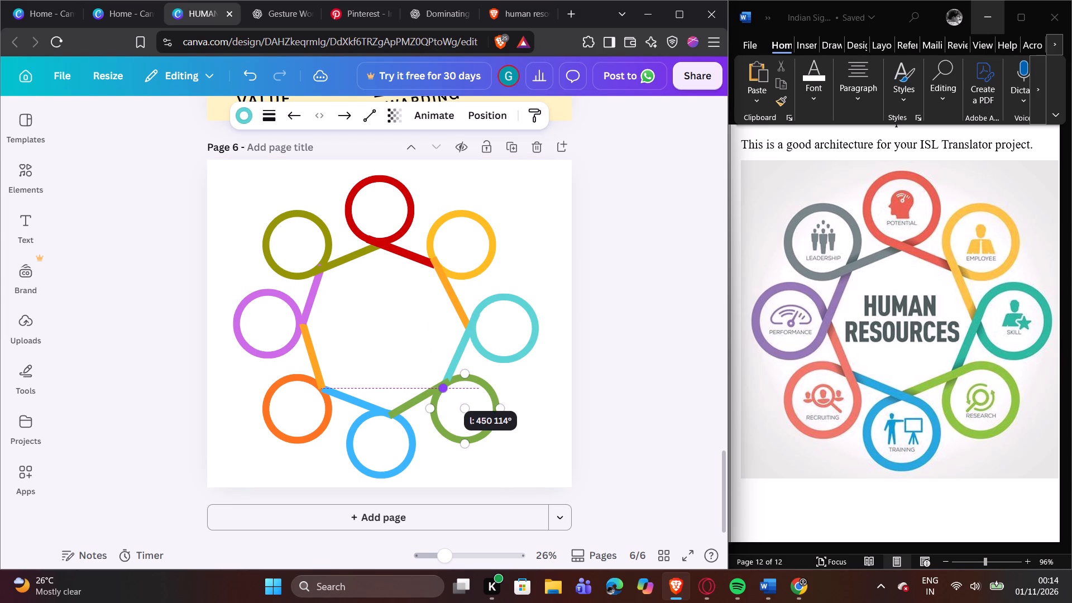
click(414, 370)
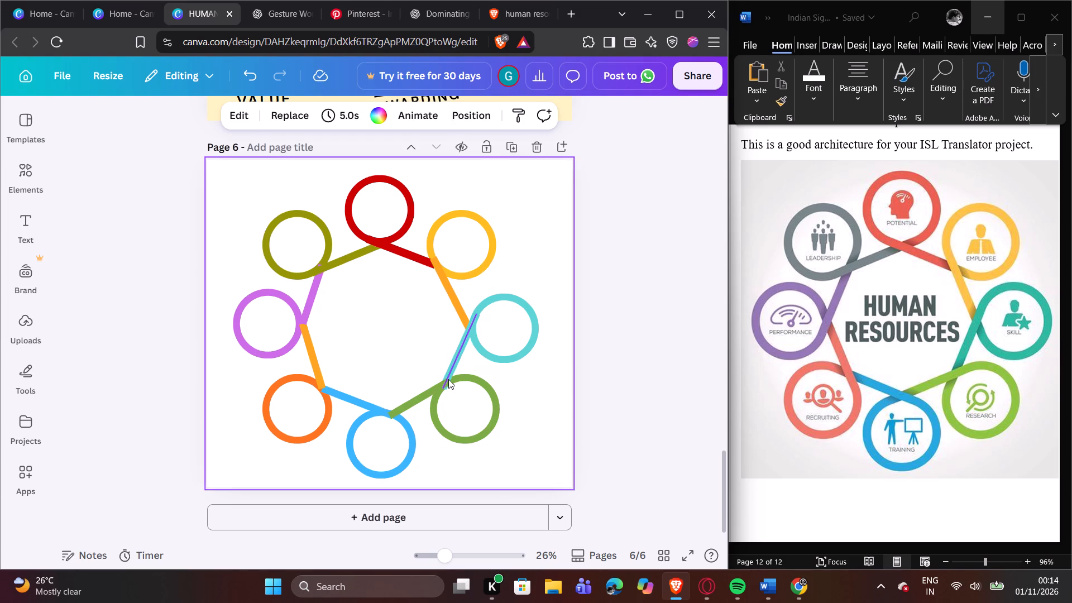
click(448, 379)
Extend the green line's upper end past the teal line so it blends into the upper edge of the green Research ring.
click(425, 394)
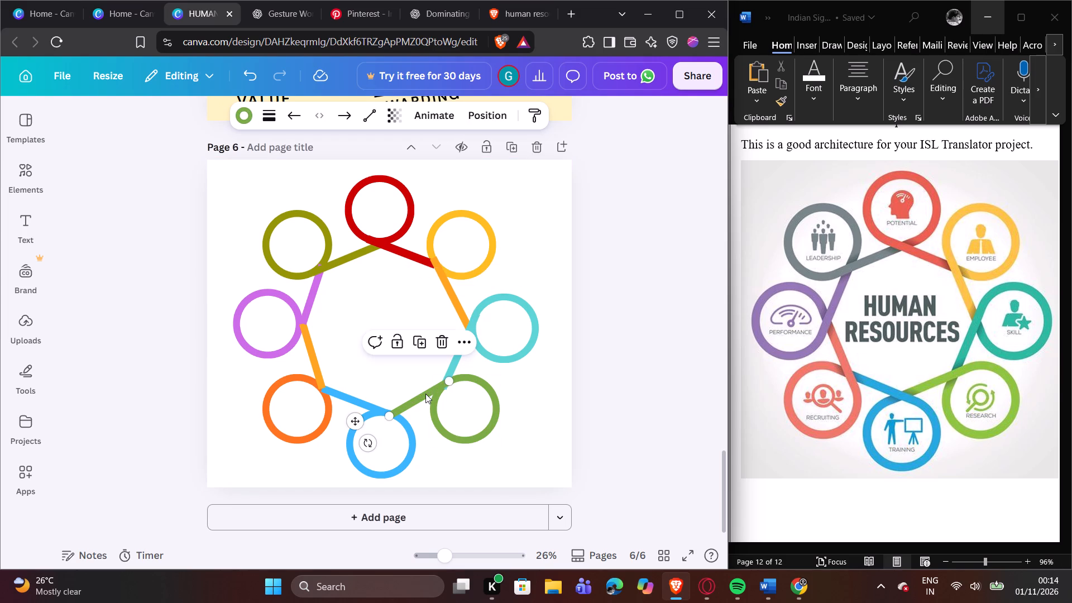
drag(448, 378, 456, 377)
click(398, 368)
click(460, 377)
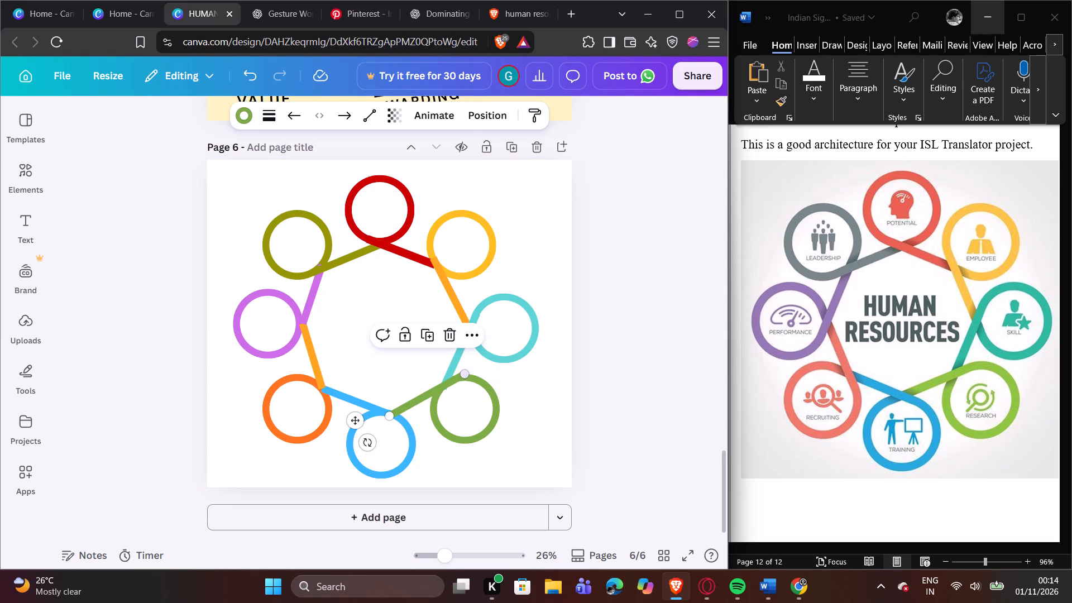
drag(461, 374, 456, 379)
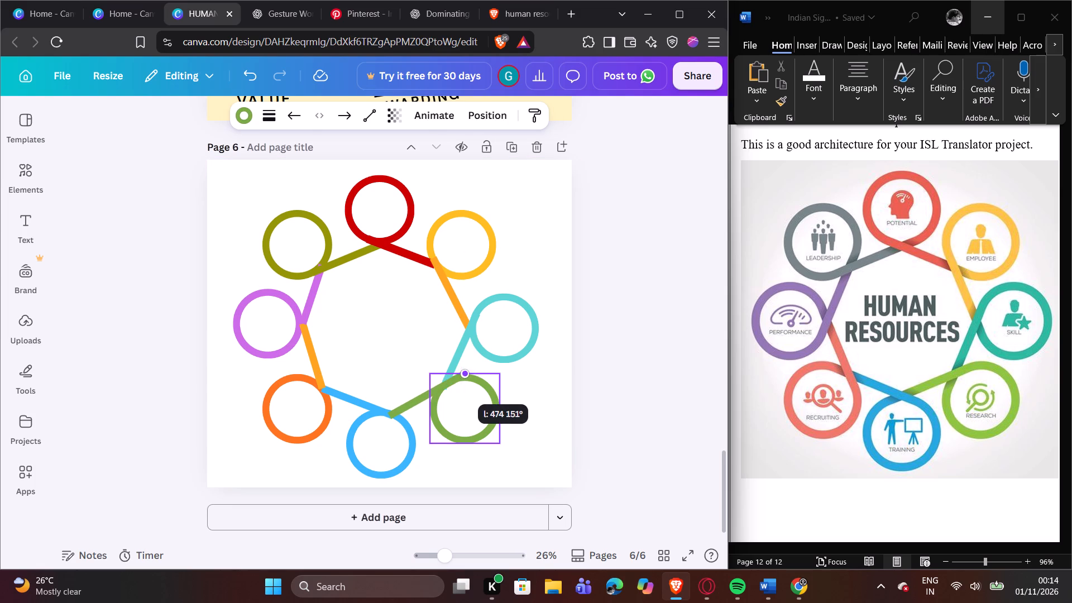
drag(456, 379, 456, 380)
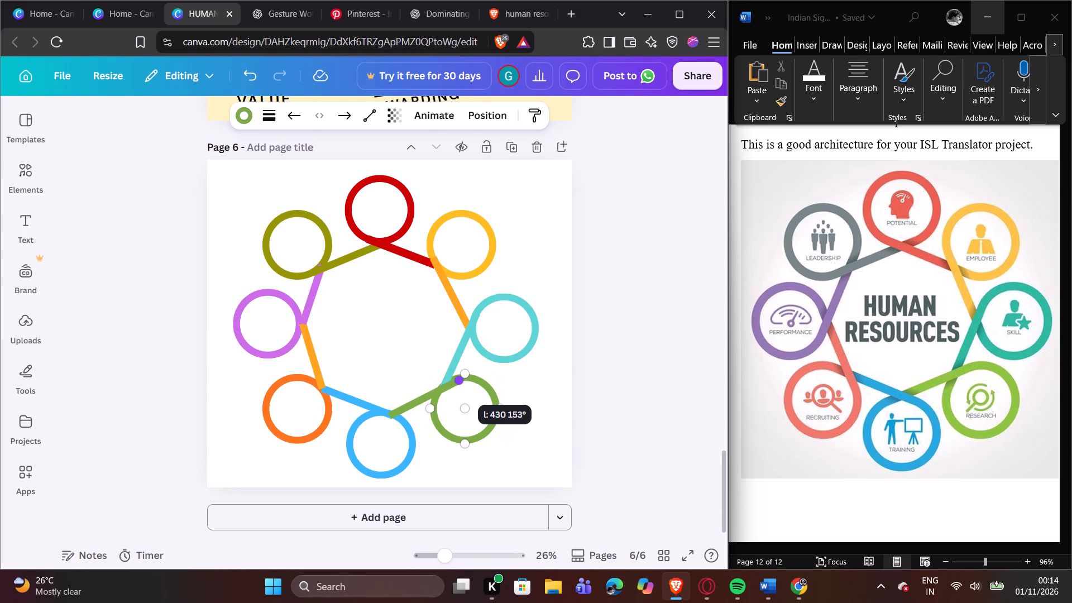
drag(456, 380, 456, 380)
click(403, 375)
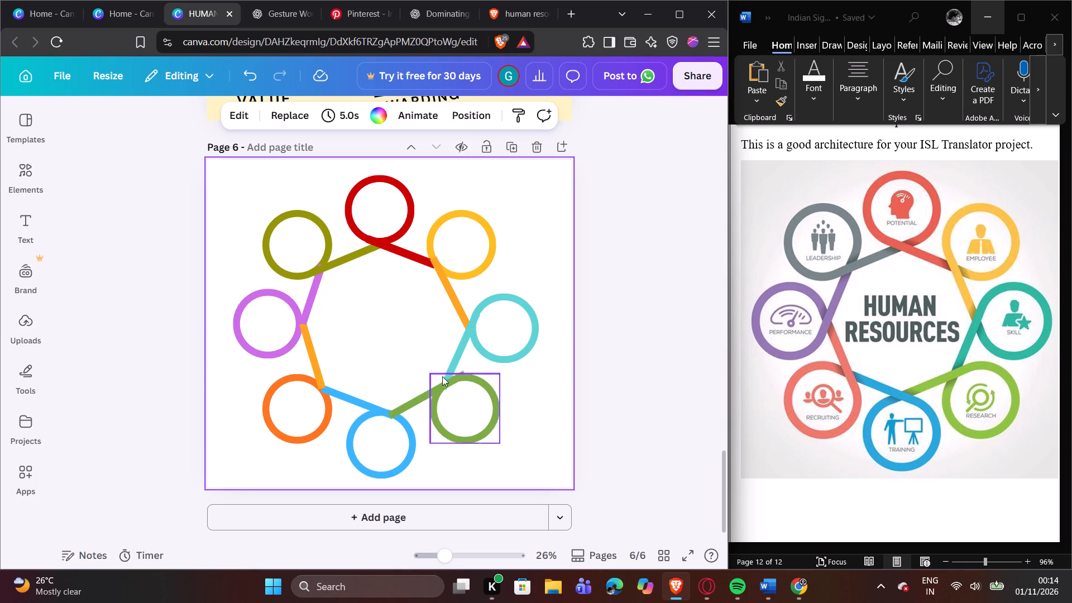
click(461, 376)
drag(465, 375, 454, 380)
click(428, 370)
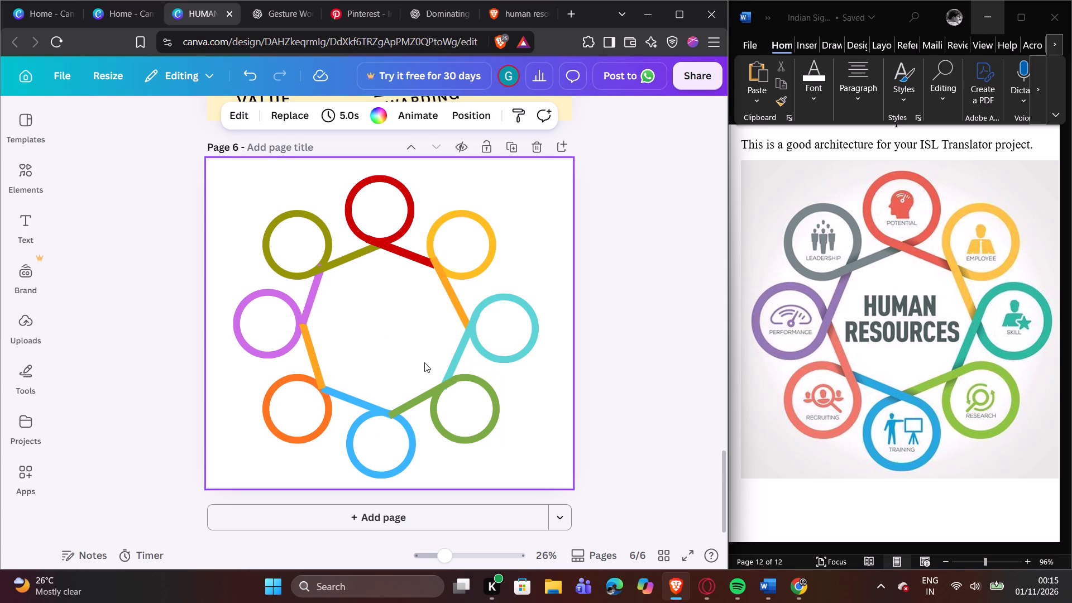
Extend the blue line's lower end past the green line onto the top edge of the blue Training ring, about 447 long.
click(356, 402)
drag(394, 414, 400, 414)
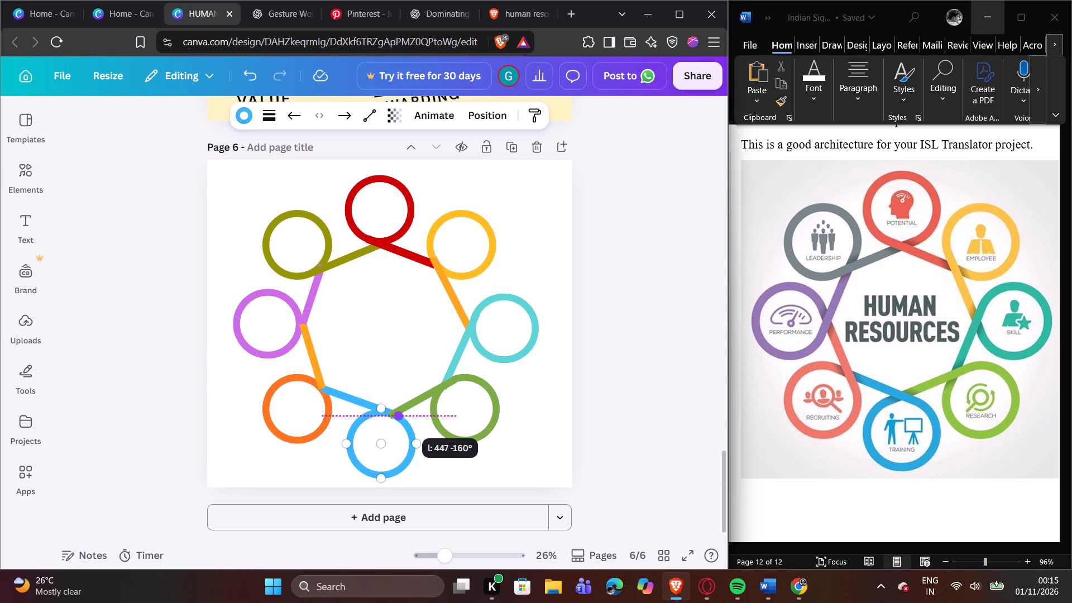
drag(400, 414, 400, 415)
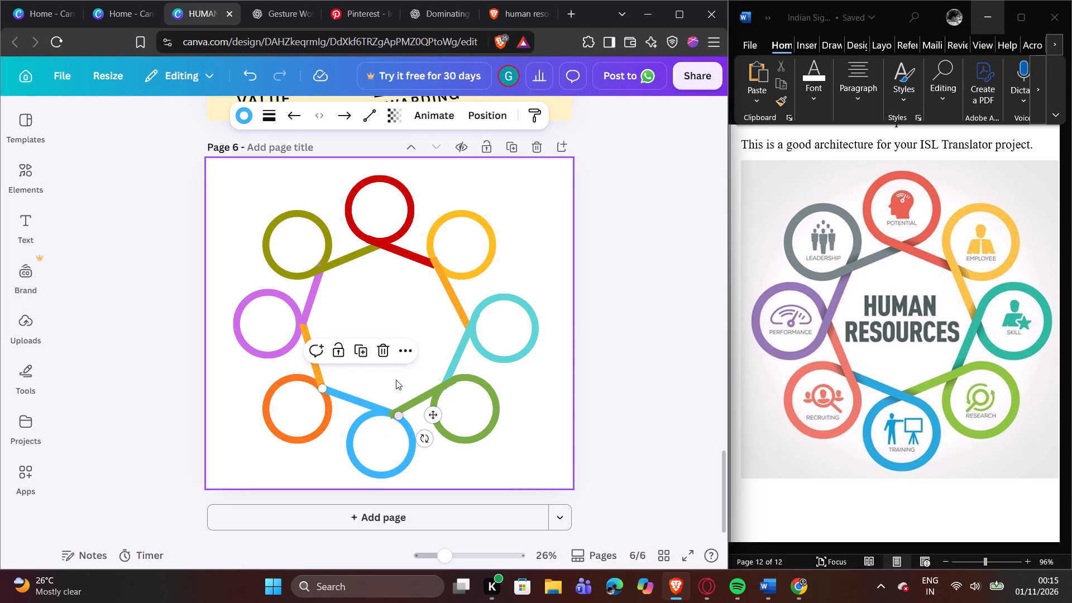
click(396, 380)
Bring the blue line between the Recruiting and Training rings forward so it lies over the green line.
click(379, 406)
click(400, 353)
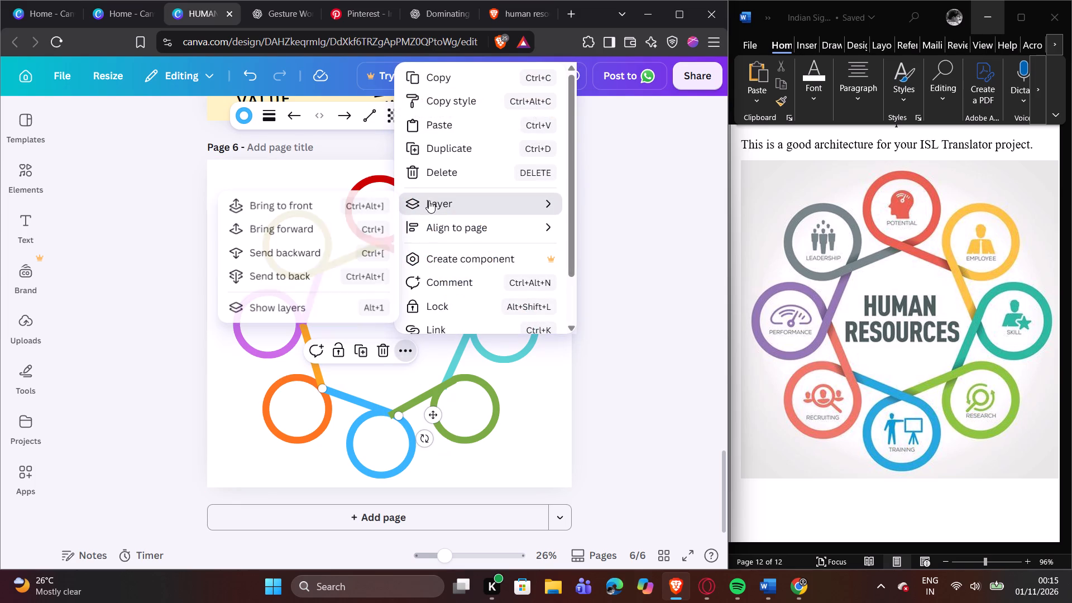
click(317, 223)
click(317, 223)
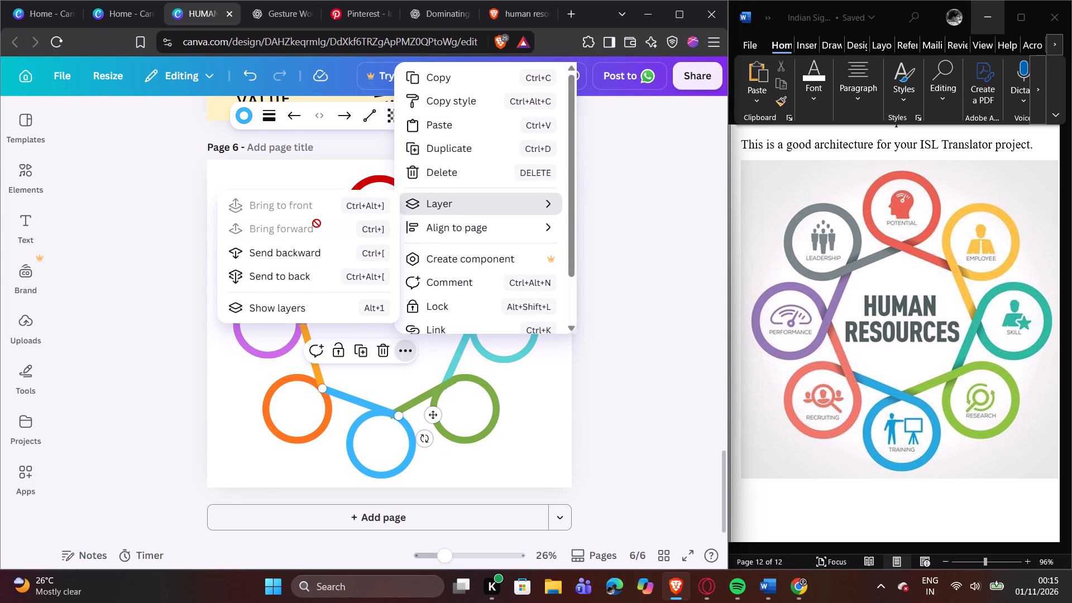
click(373, 387)
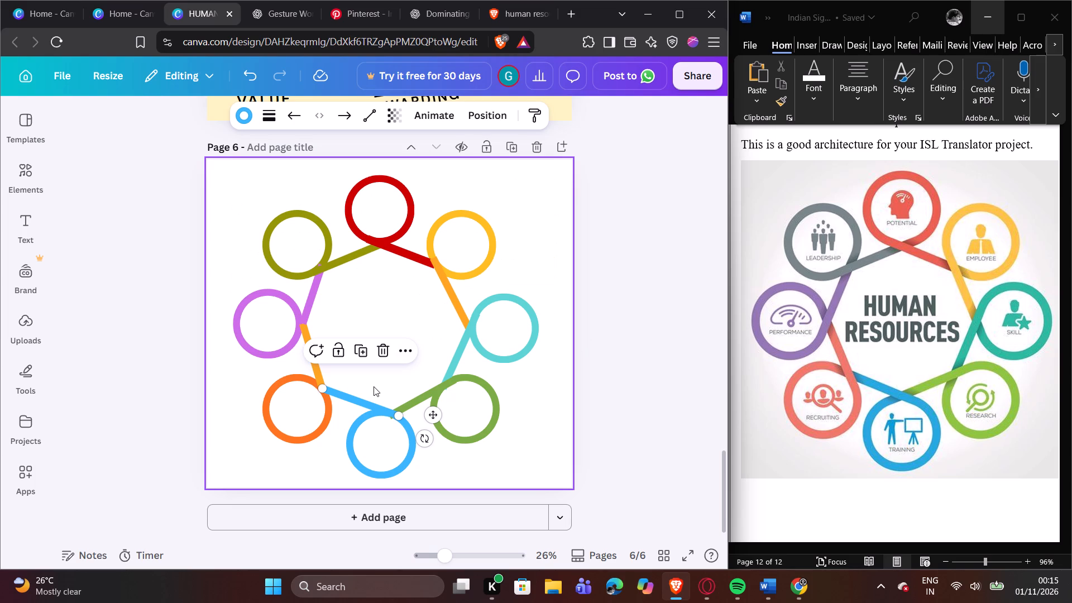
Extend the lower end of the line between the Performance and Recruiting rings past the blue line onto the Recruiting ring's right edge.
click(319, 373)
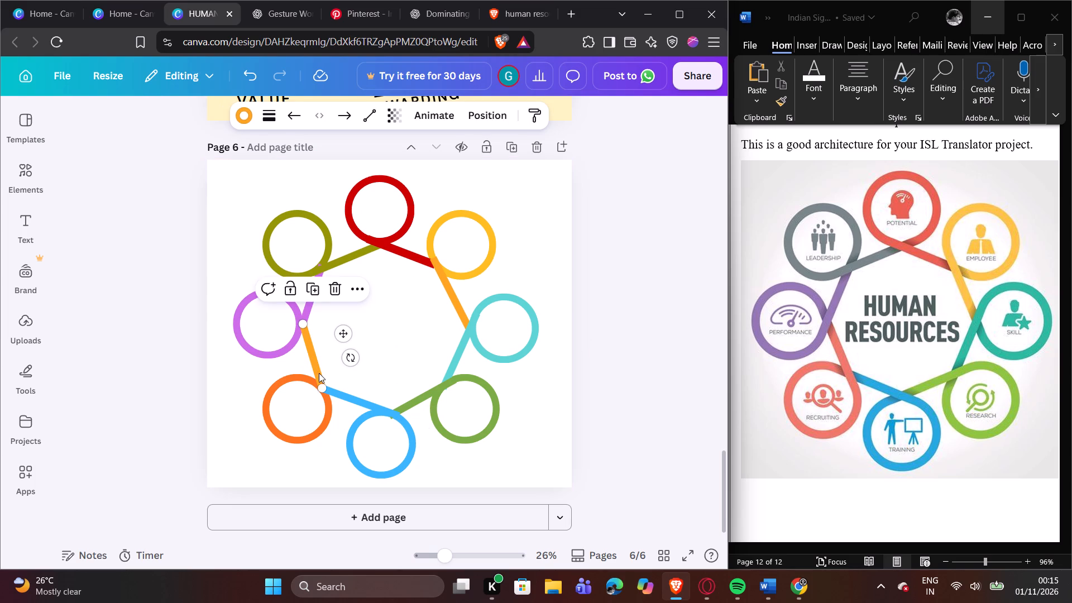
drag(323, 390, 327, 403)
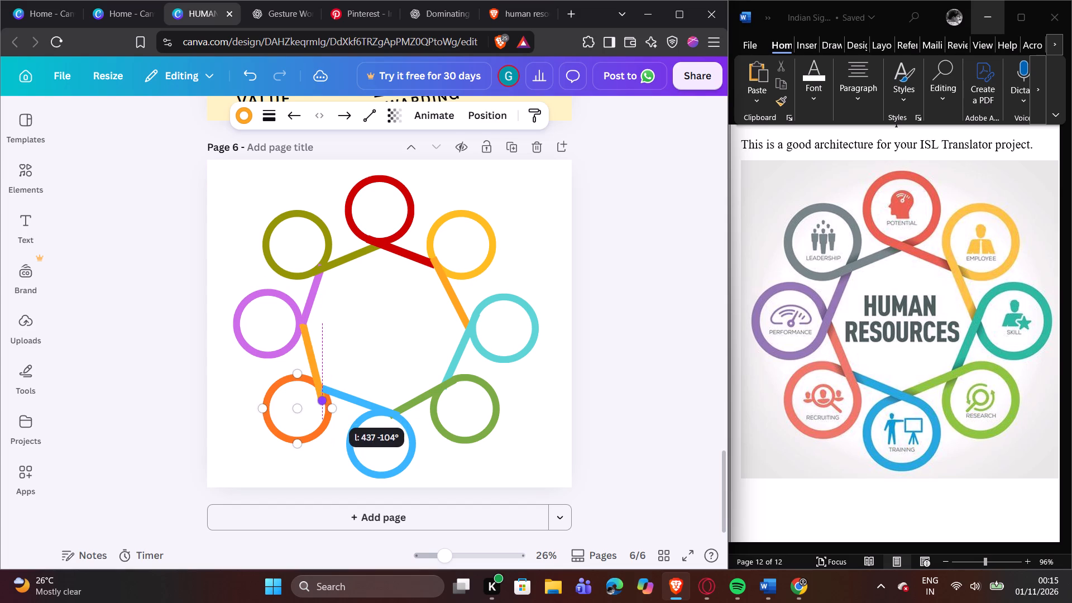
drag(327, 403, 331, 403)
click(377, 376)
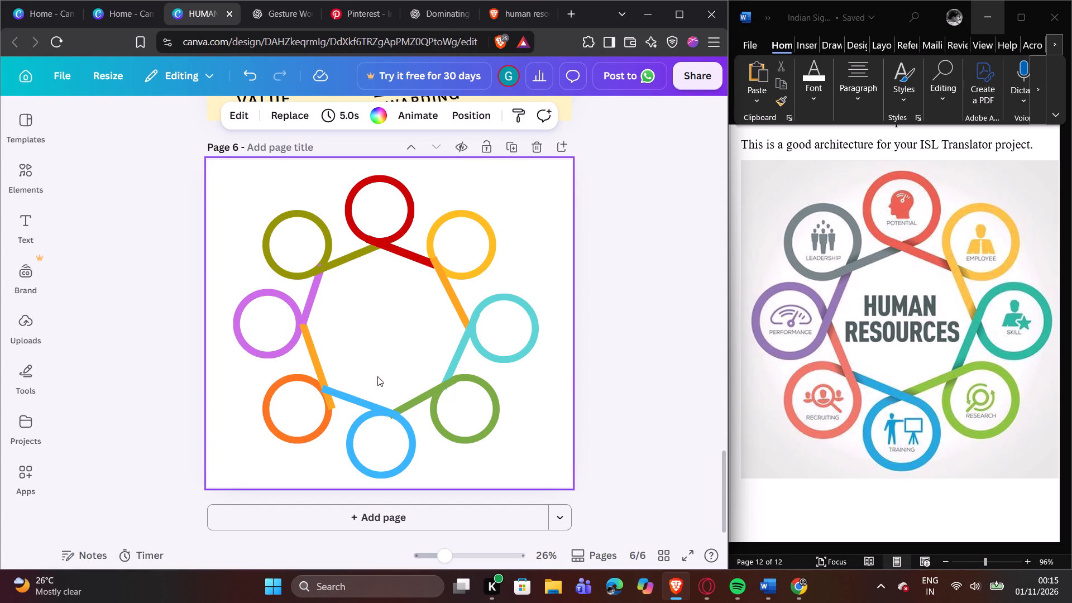
Recolour the line between the Performance and Recruiting rings to the darker orange that matches the Recruiting ring.
click(332, 408)
click(332, 410)
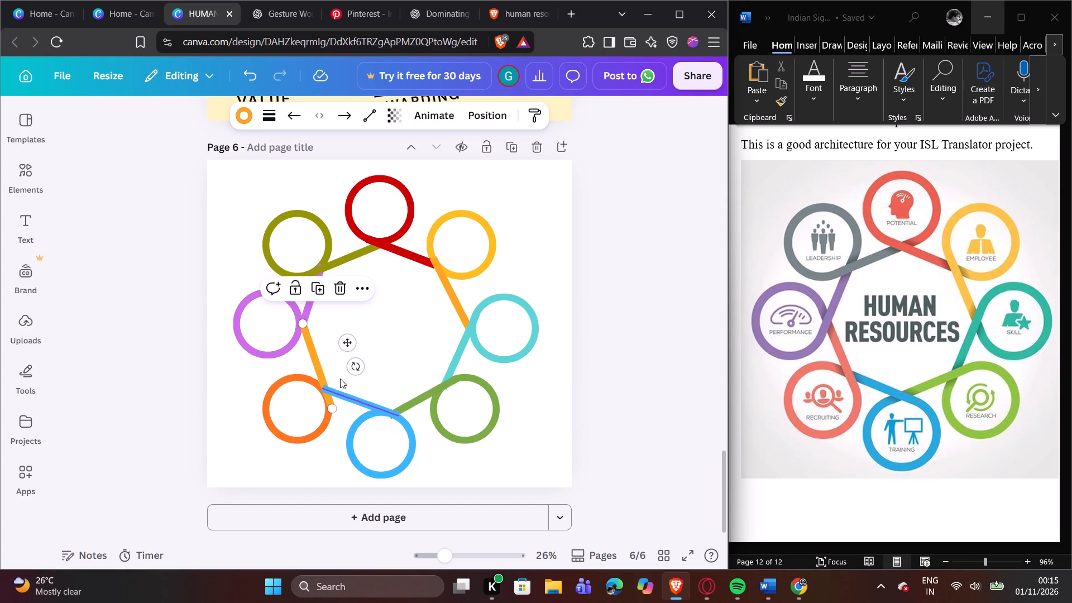
click(319, 361)
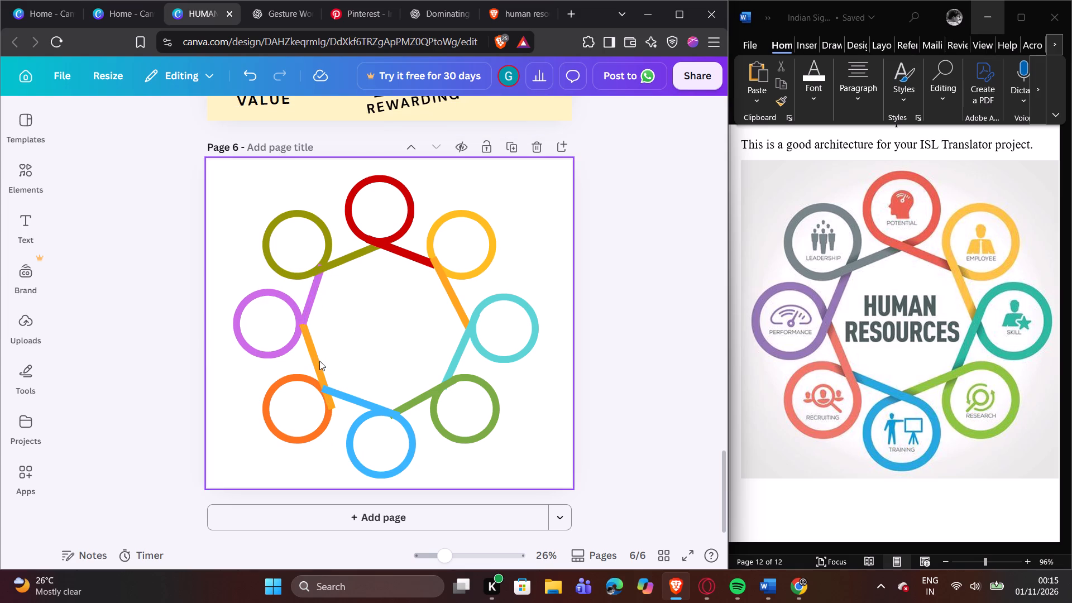
click(319, 361)
click(238, 111)
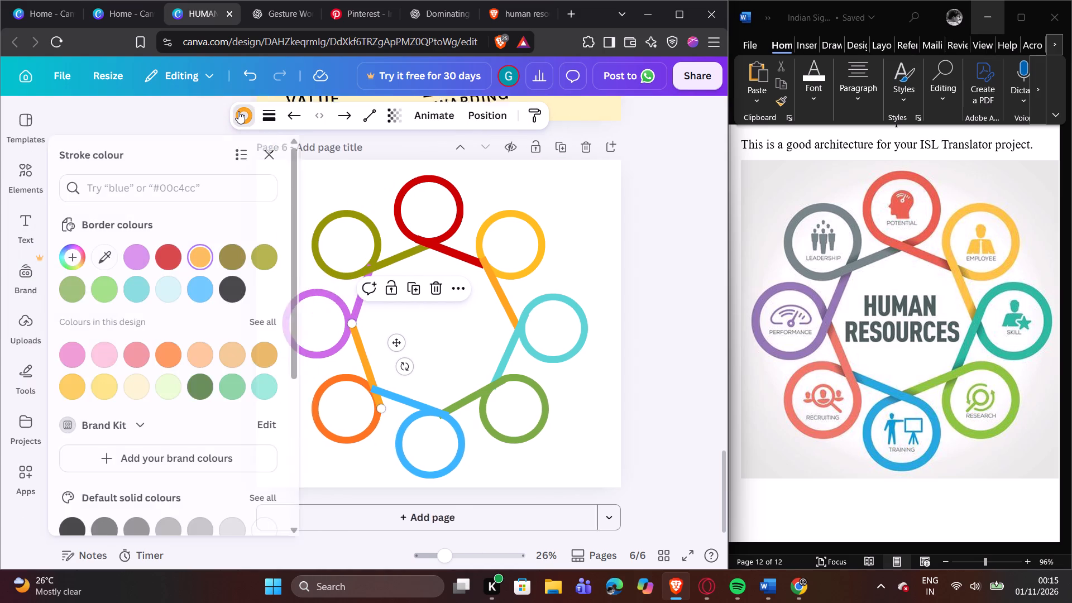
click(171, 353)
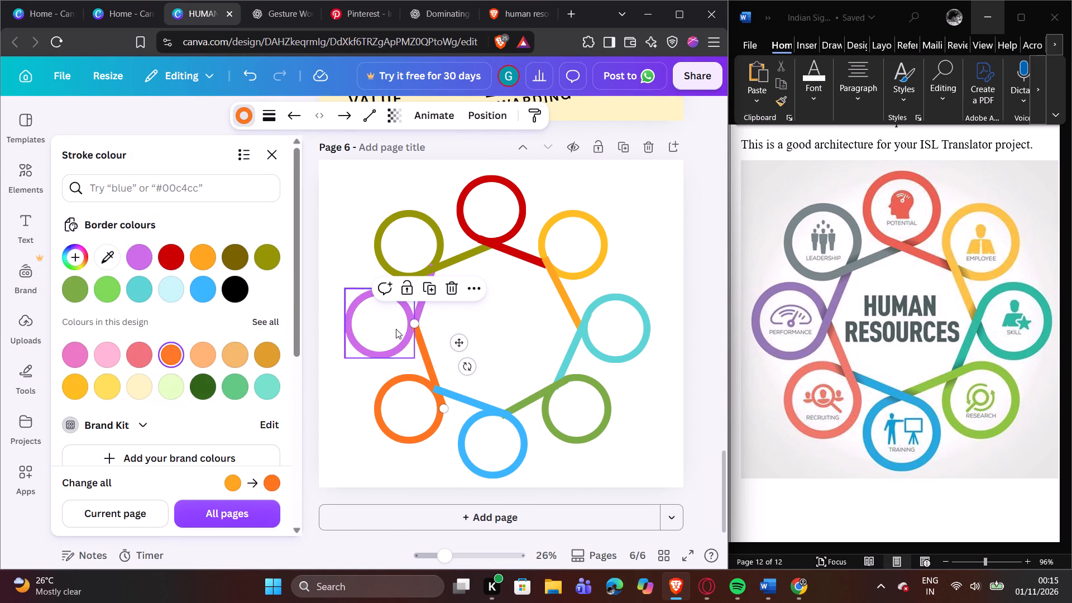
click(504, 331)
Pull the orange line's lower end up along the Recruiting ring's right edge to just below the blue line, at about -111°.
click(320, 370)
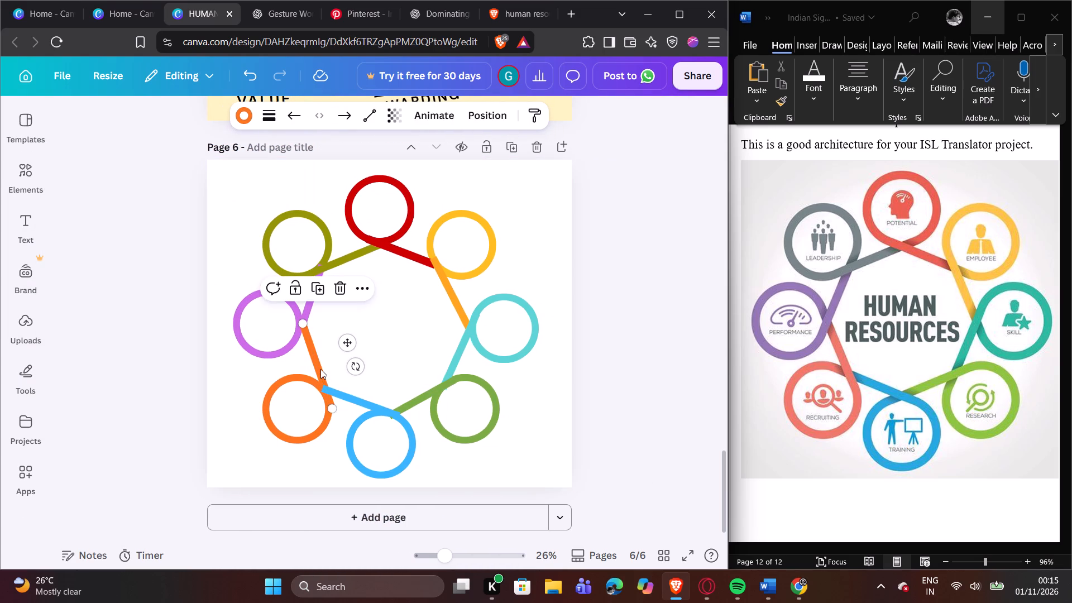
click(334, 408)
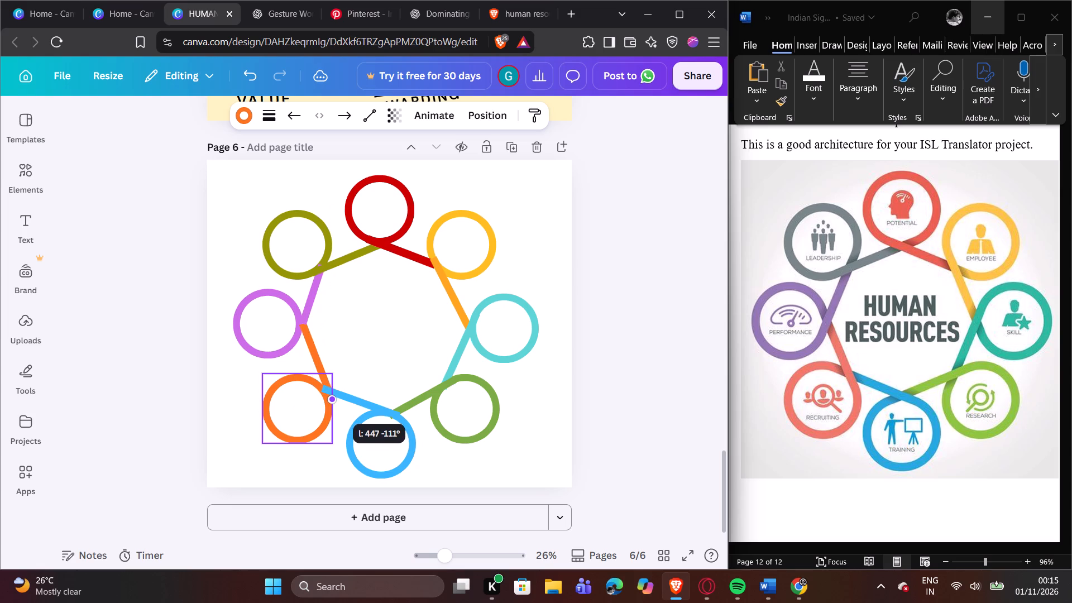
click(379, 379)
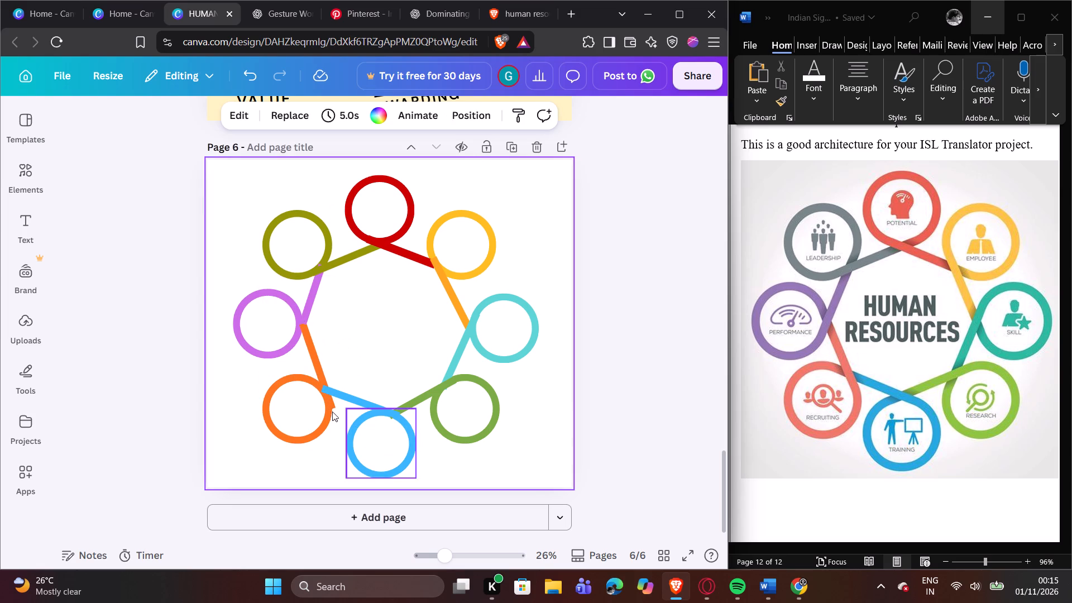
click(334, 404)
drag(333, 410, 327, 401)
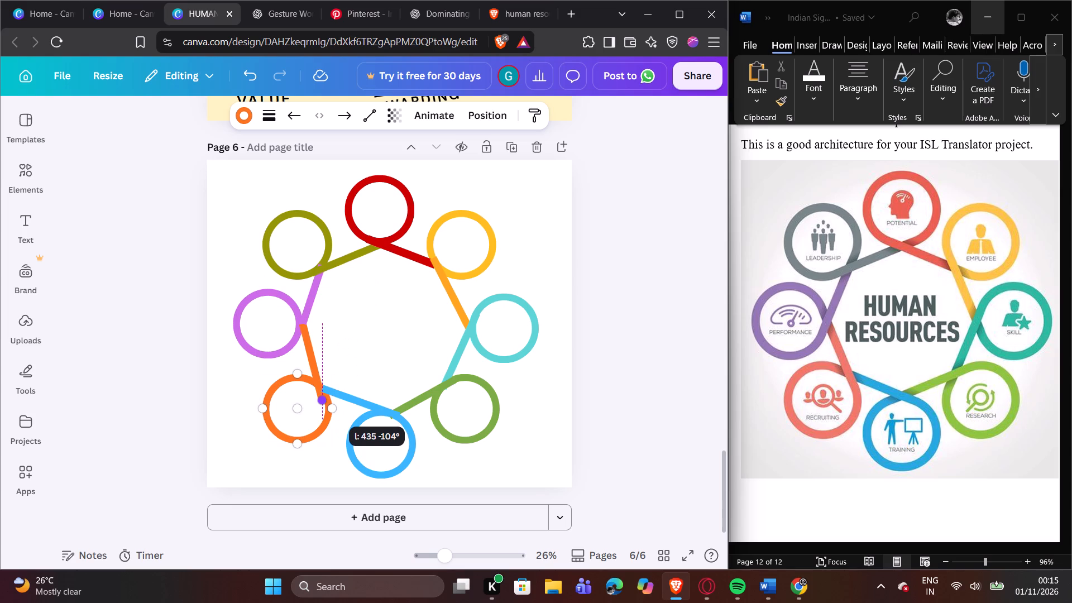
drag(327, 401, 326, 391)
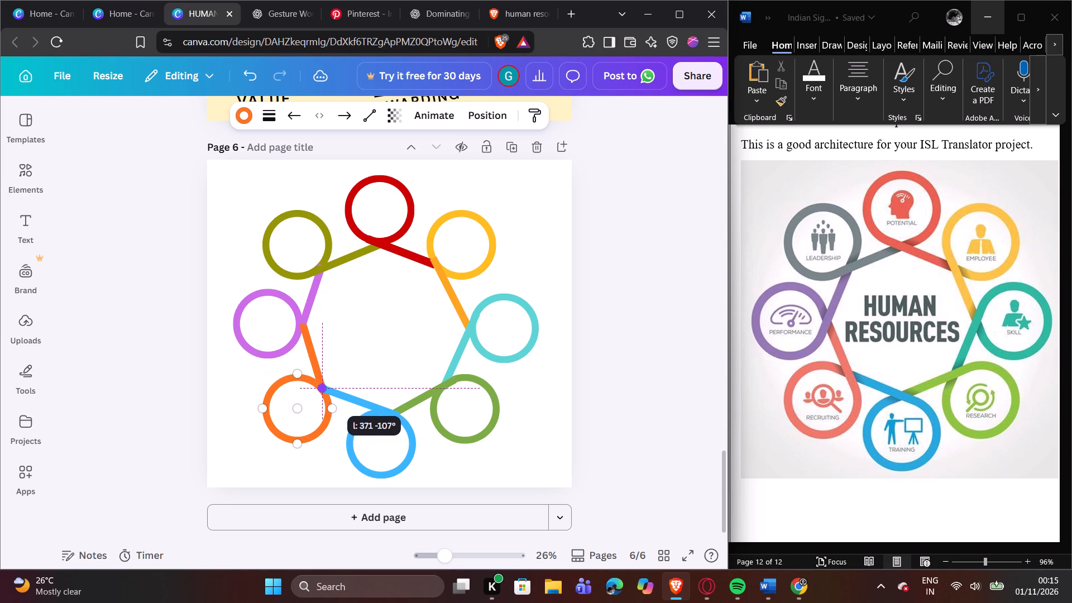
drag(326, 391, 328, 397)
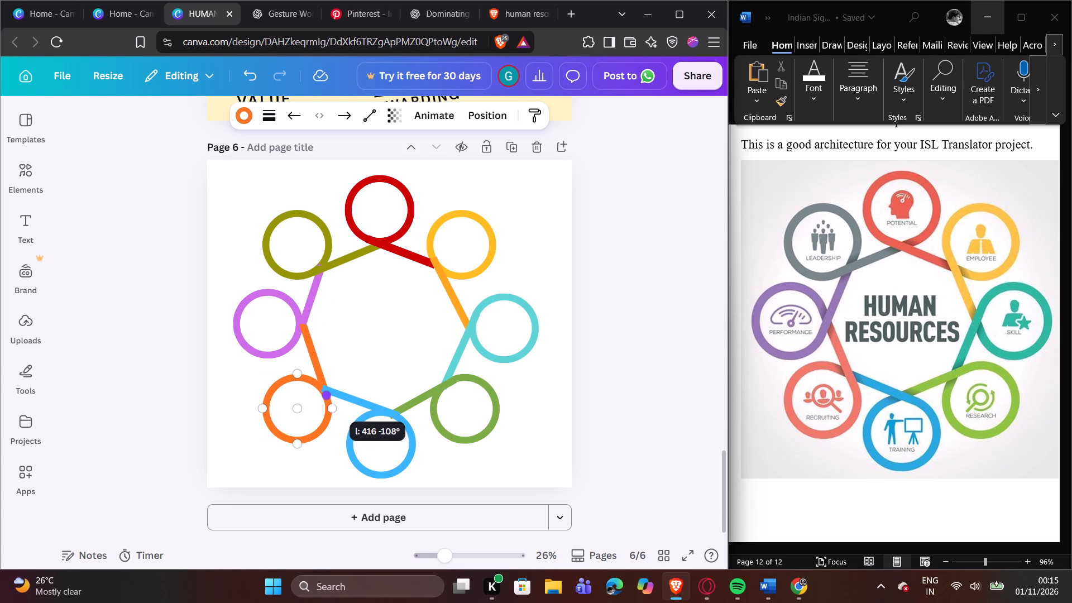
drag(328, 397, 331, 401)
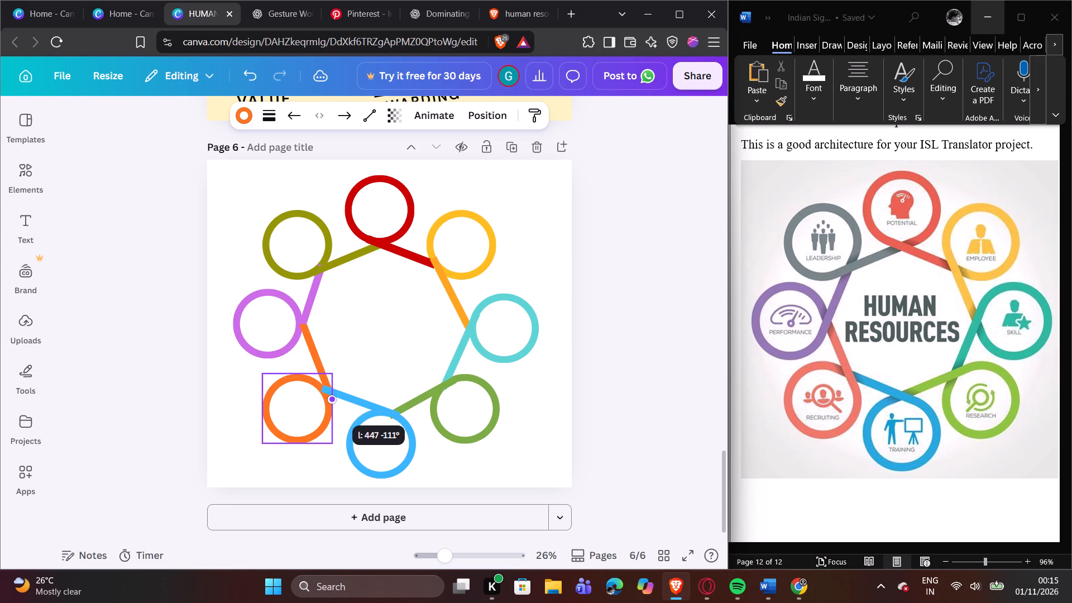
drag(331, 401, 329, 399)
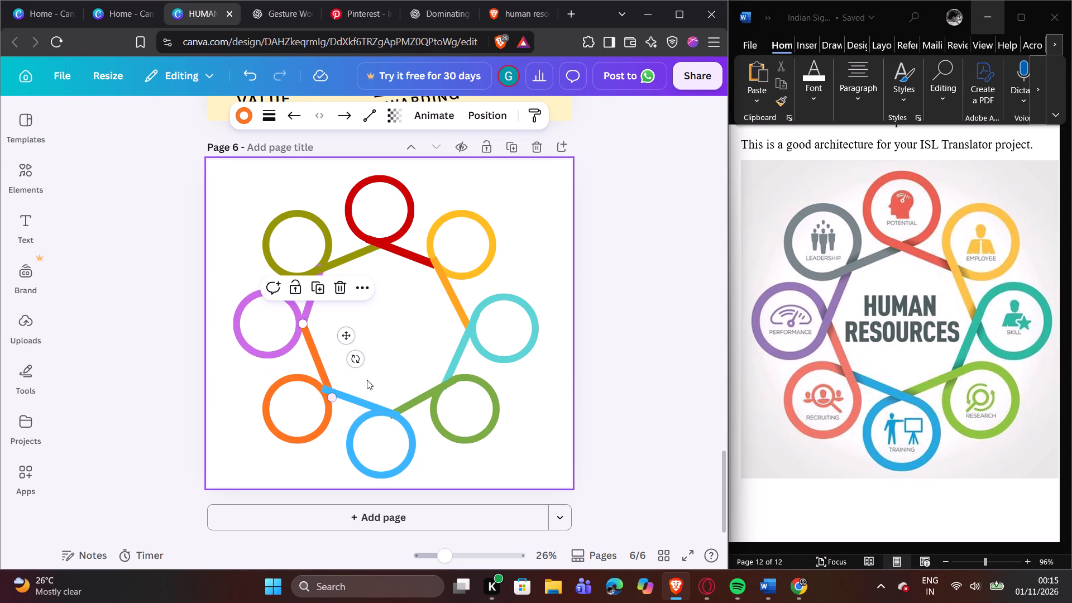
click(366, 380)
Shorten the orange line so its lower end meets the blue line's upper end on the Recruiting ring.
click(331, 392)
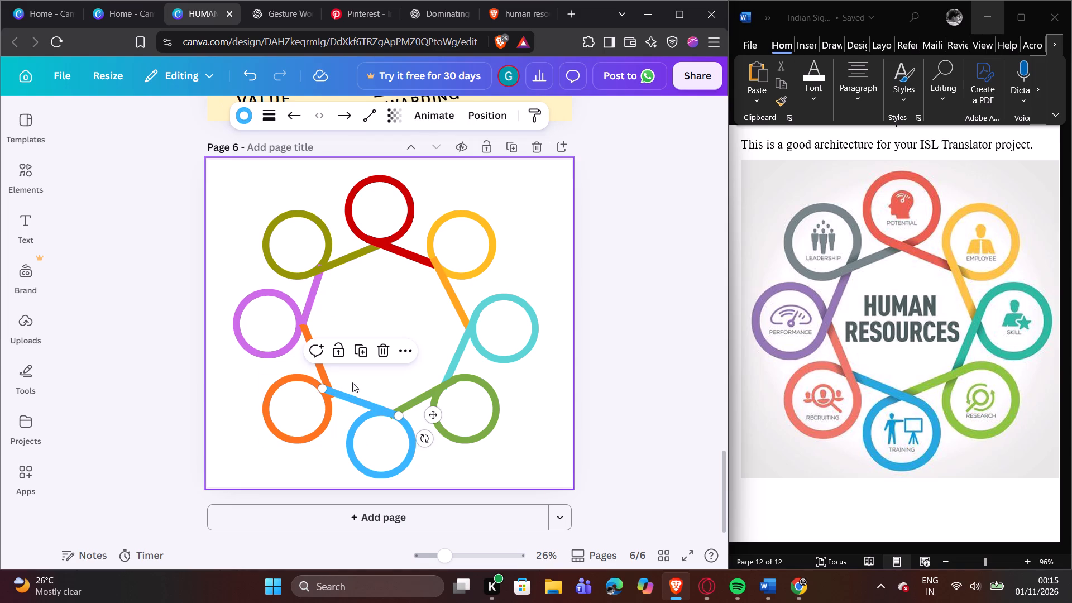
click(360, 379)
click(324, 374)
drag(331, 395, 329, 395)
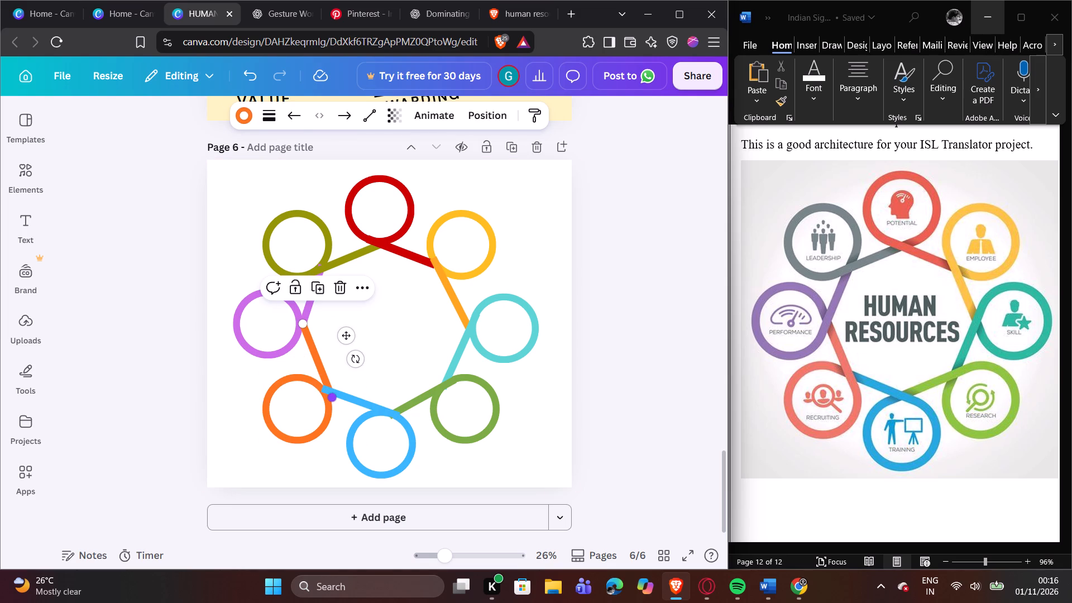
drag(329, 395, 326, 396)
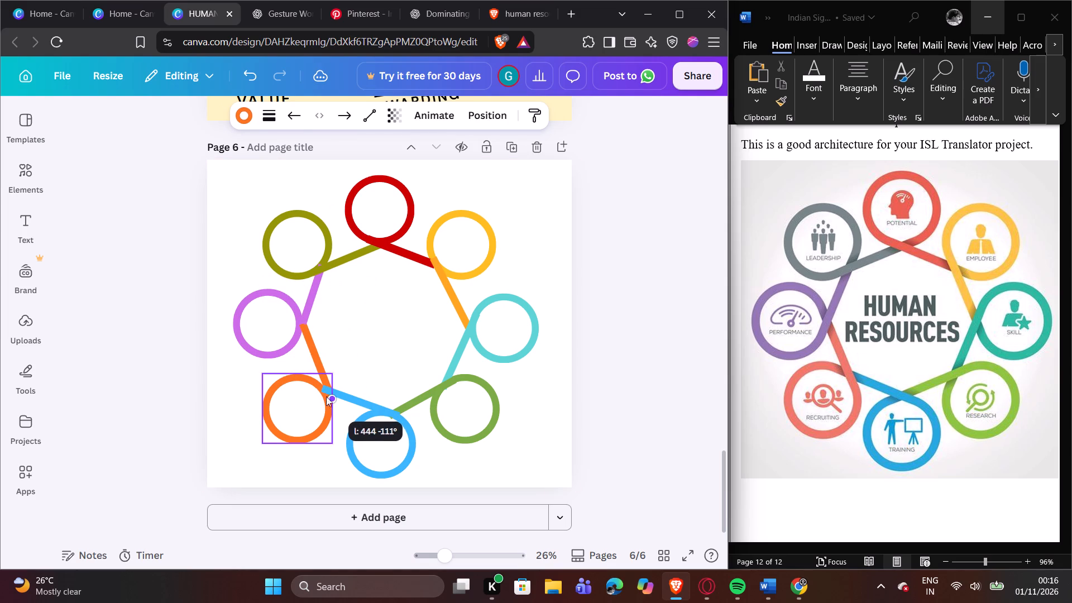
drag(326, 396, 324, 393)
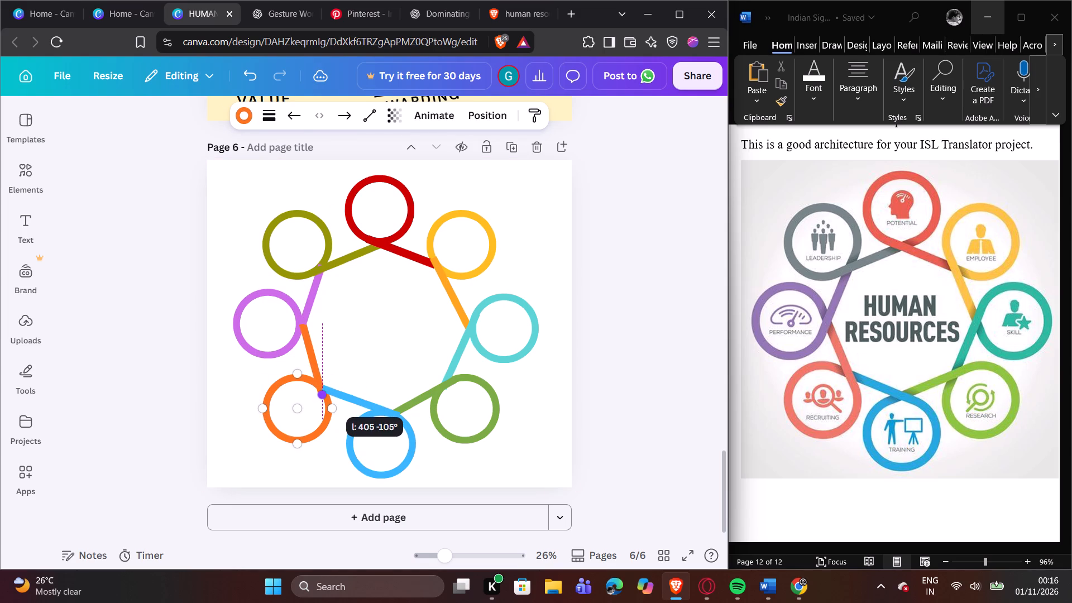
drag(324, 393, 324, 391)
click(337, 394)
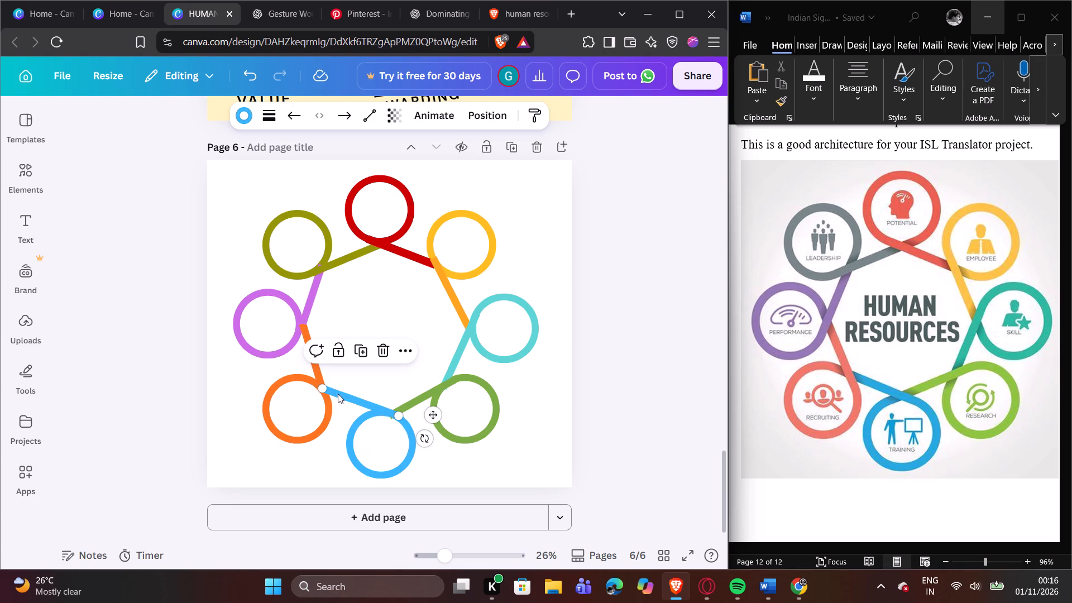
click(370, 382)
Bring the orange line between the Performance and Recruiting rings to the front so it lies over the blue line.
click(318, 379)
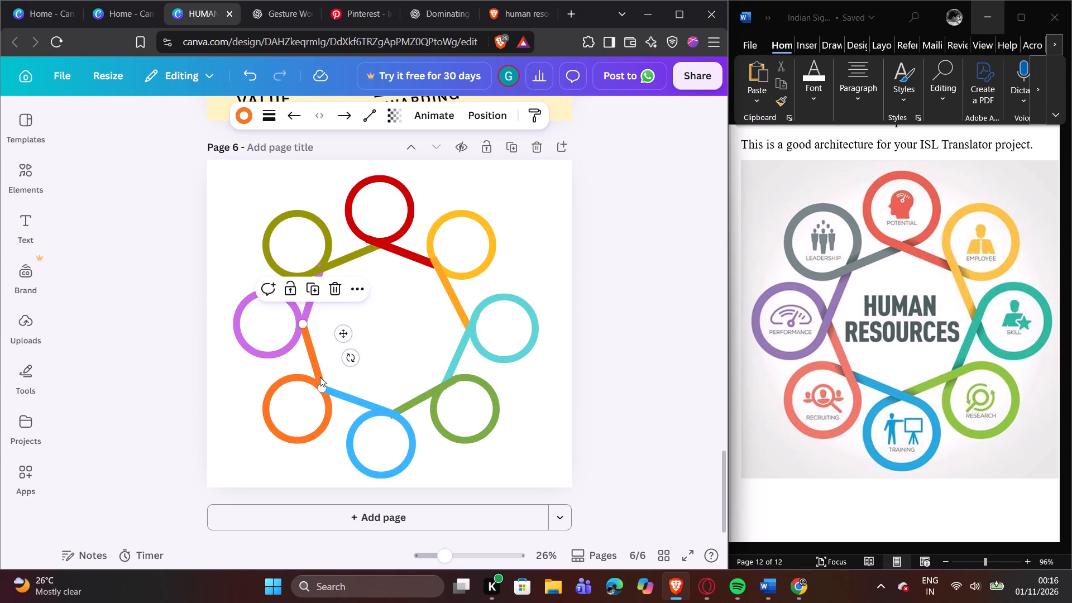
click(350, 291)
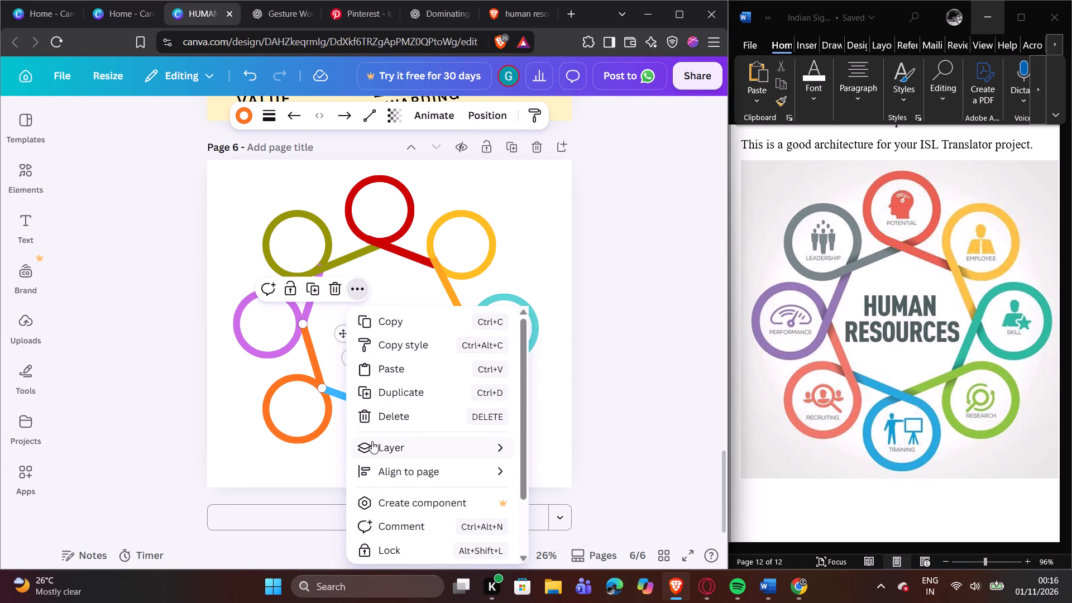
click(554, 438)
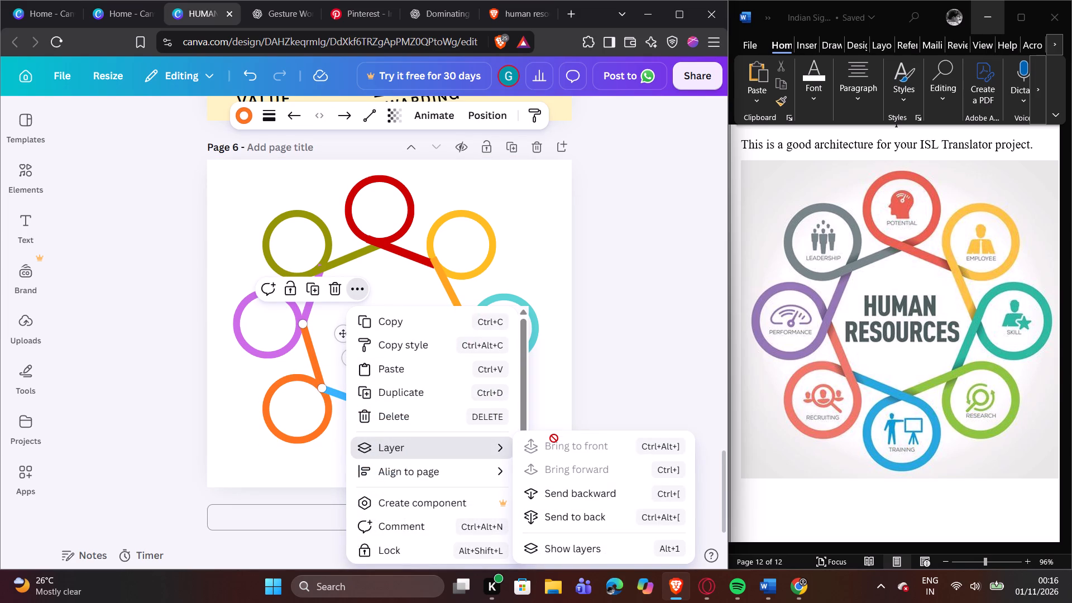
click(620, 329)
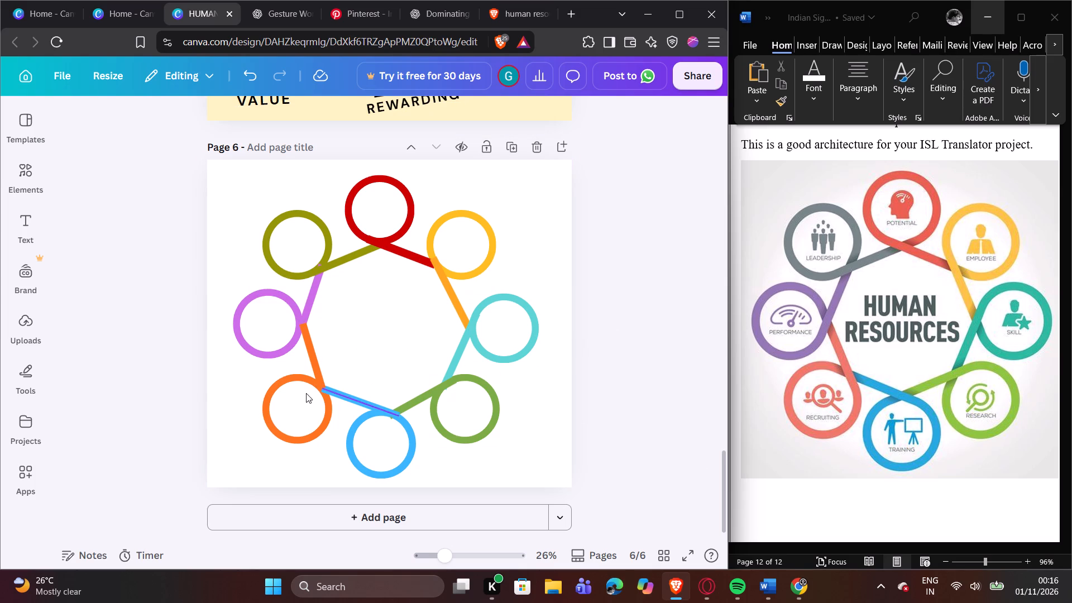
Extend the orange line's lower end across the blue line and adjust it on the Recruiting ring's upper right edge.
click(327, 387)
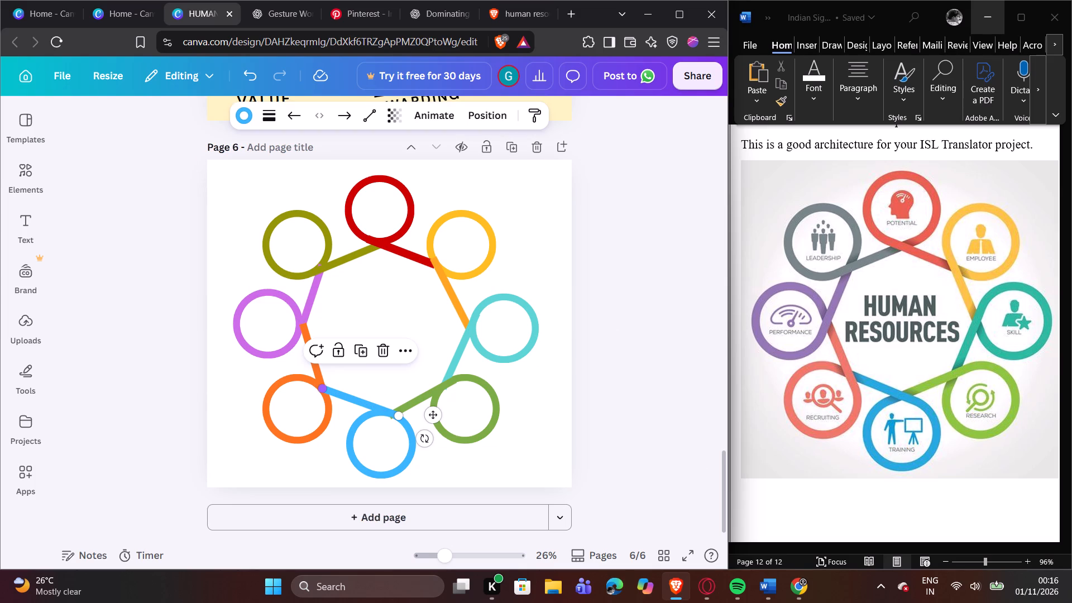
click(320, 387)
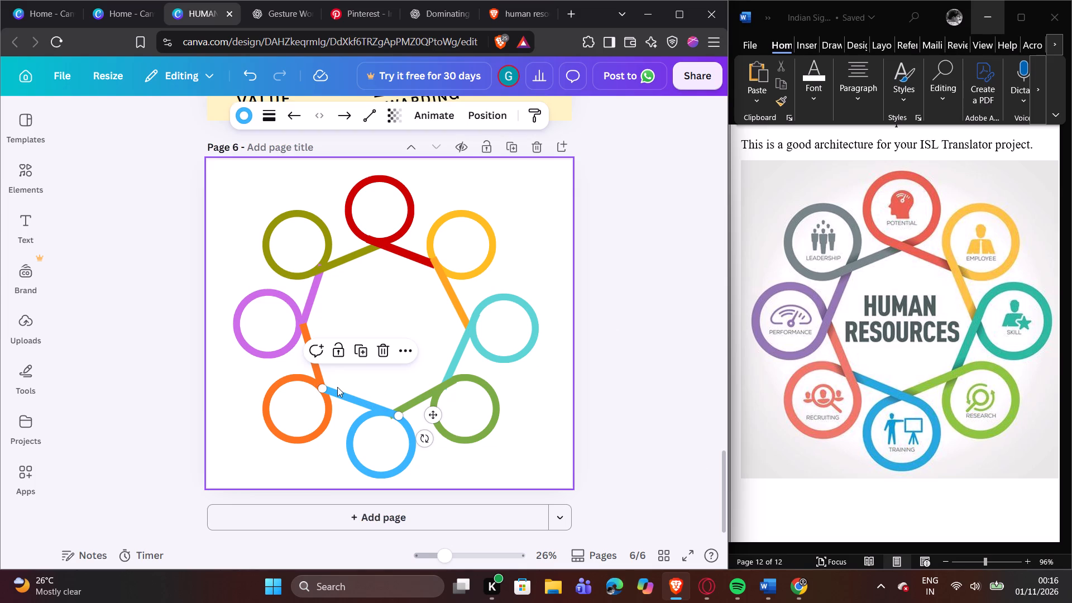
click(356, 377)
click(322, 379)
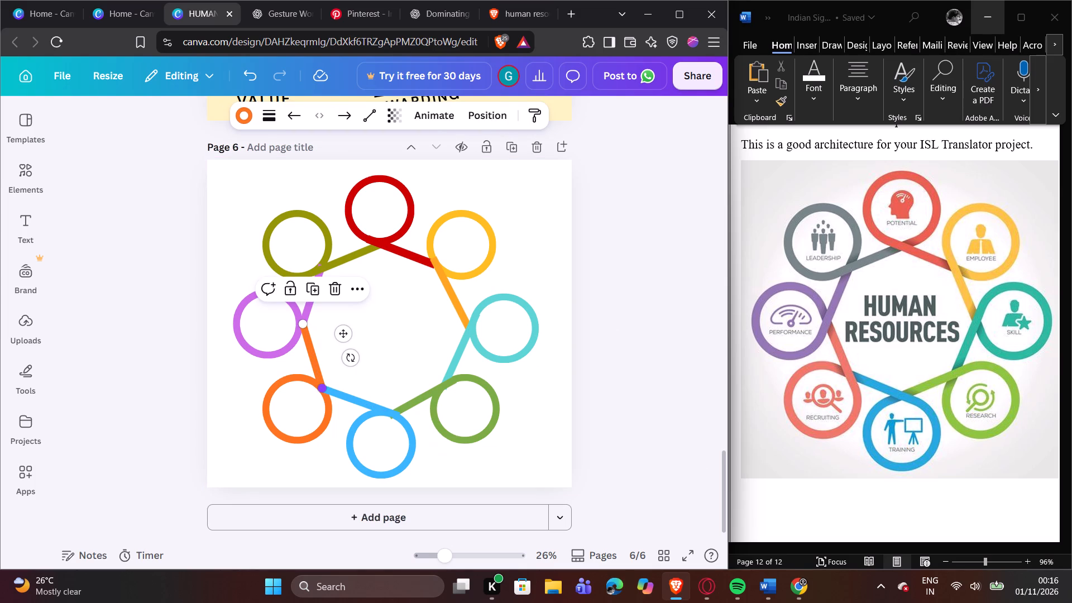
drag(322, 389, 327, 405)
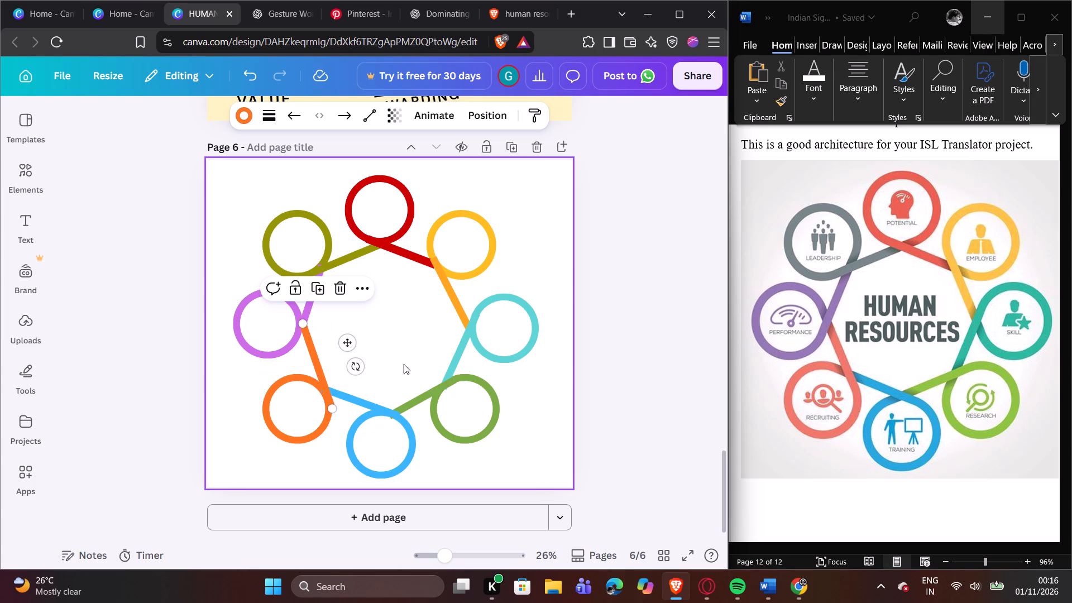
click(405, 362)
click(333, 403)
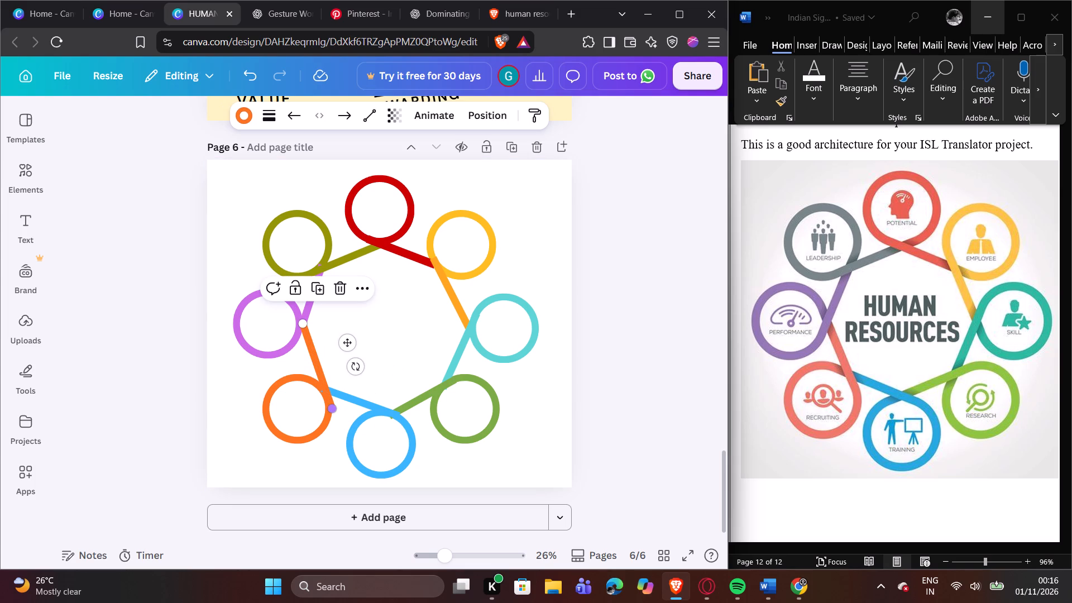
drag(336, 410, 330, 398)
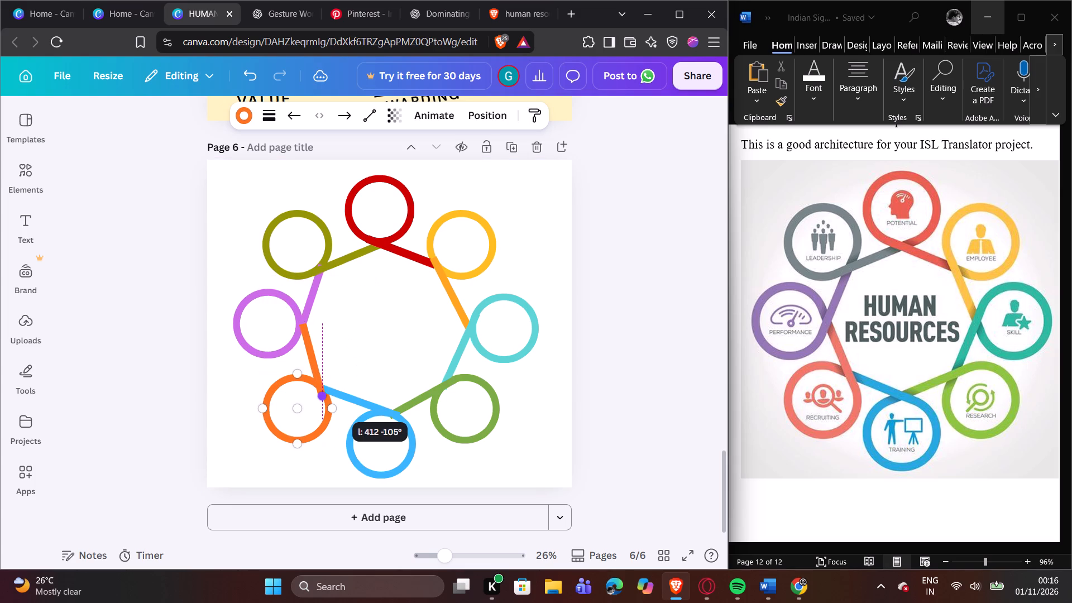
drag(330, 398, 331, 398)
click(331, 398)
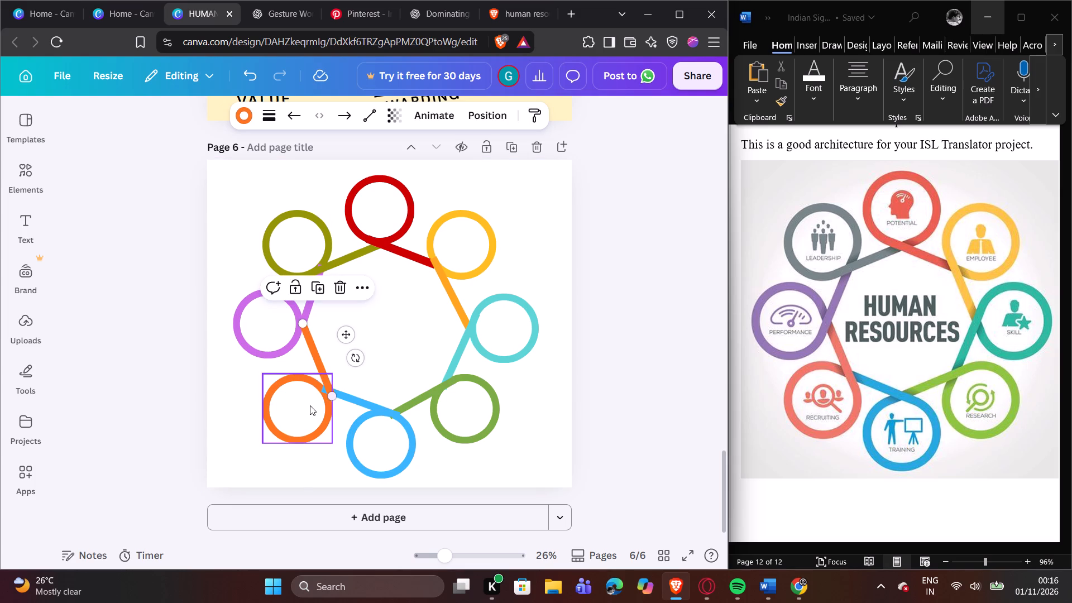
Move the orange Recruiting ring left, level with the green Research ring, leaving a horizontal gap of about 130 to the Training ring.
drag(310, 405, 308, 404)
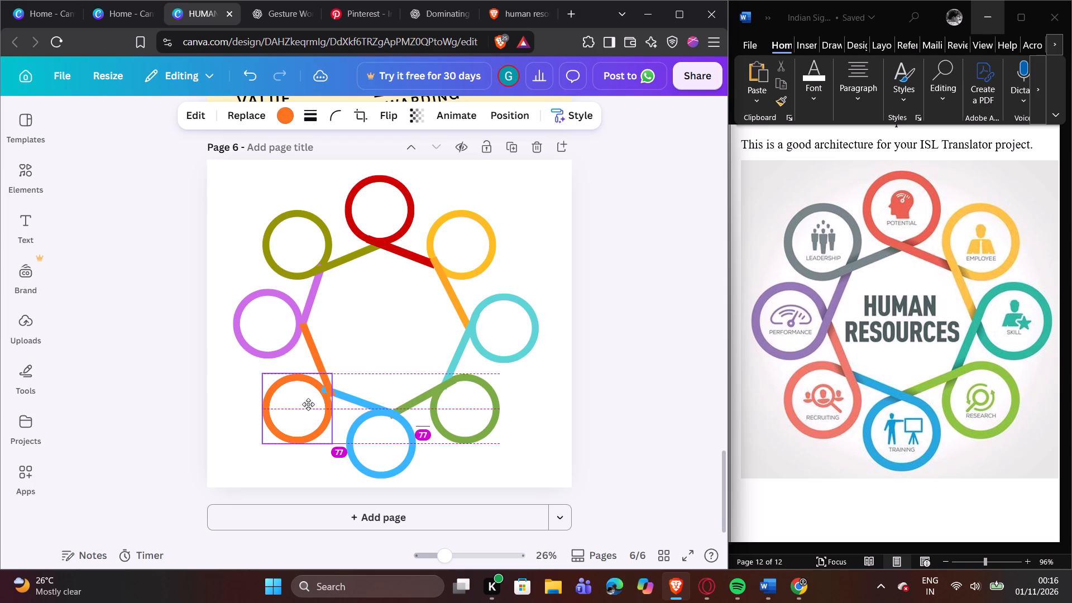
drag(308, 404, 304, 405)
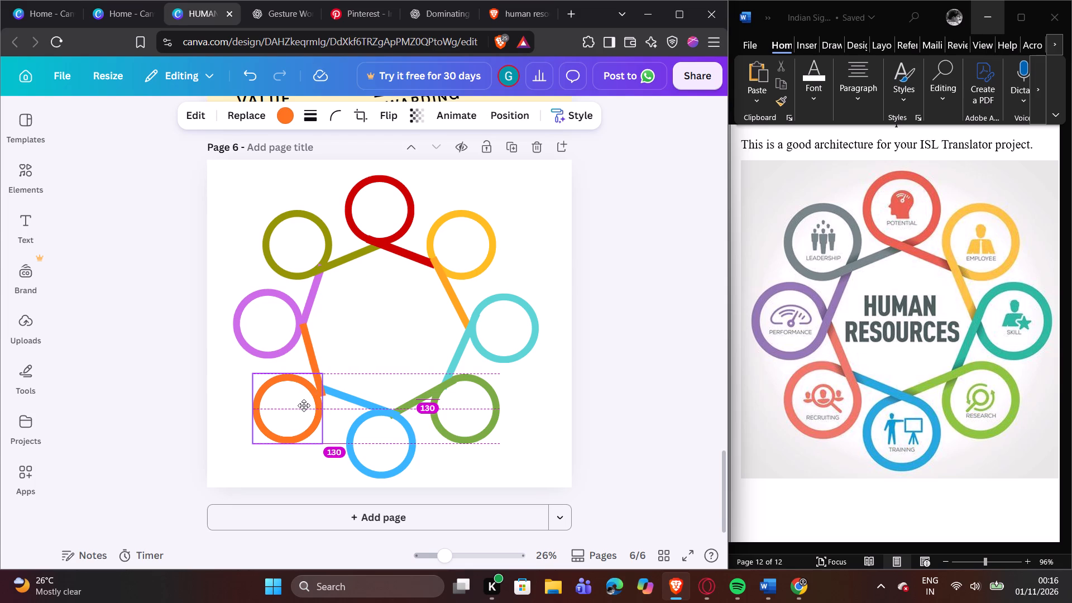
drag(304, 405, 303, 405)
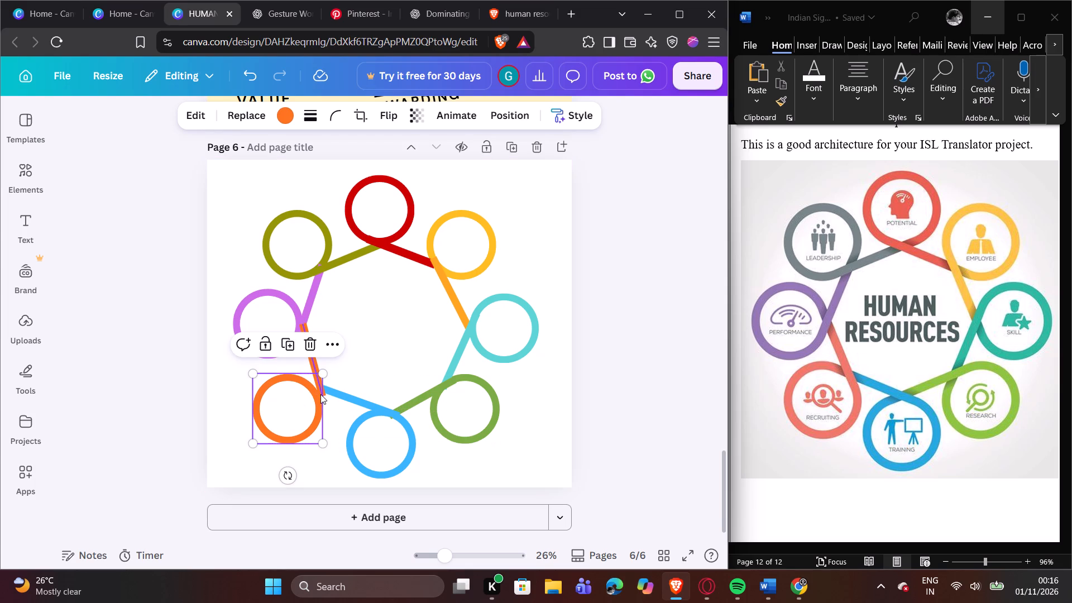
Reposition the lower end of the orange line between the Performance and Recruiting rings onto the Recruiting ring's upper right edge.
click(323, 393)
drag(323, 397, 317, 399)
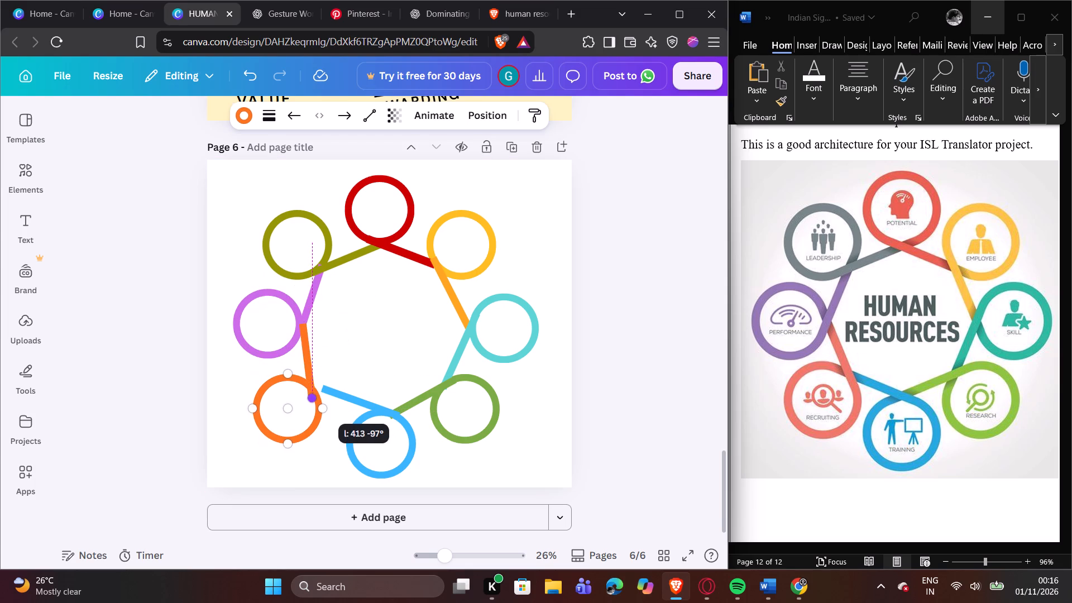
drag(317, 399, 321, 400)
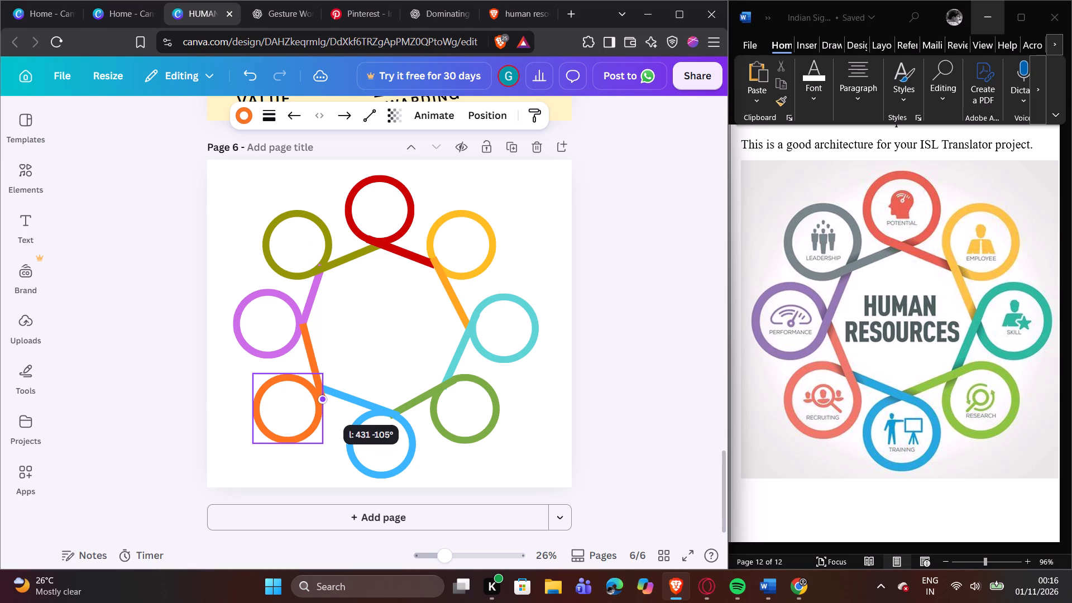
drag(321, 400, 317, 400)
click(337, 406)
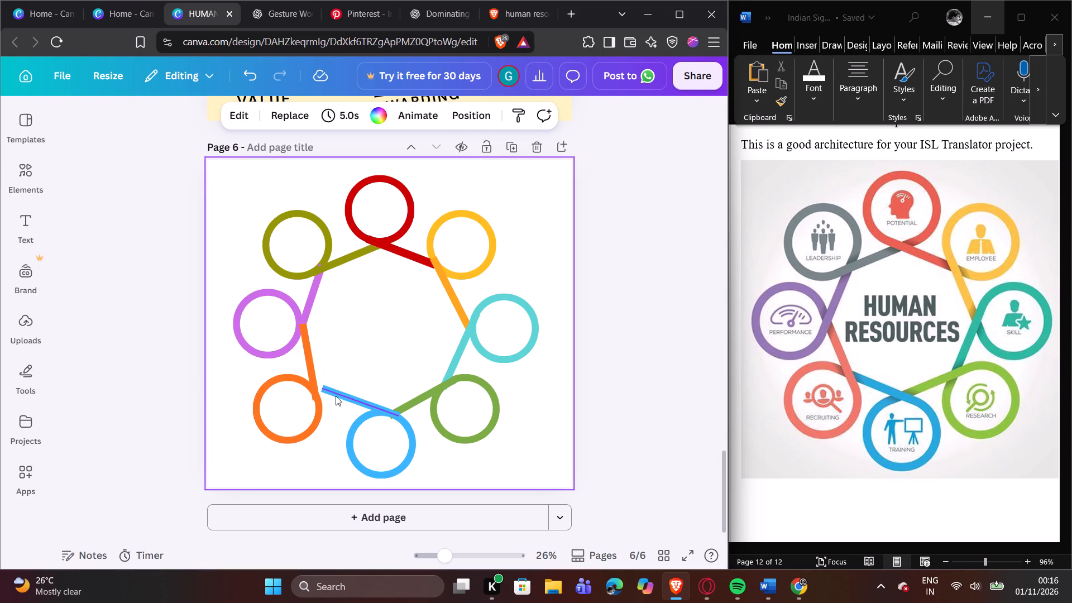
Extend the blue line's upper end to meet the orange line on the Recruiting ring, making it about 500 long.
click(332, 390)
drag(325, 388, 317, 388)
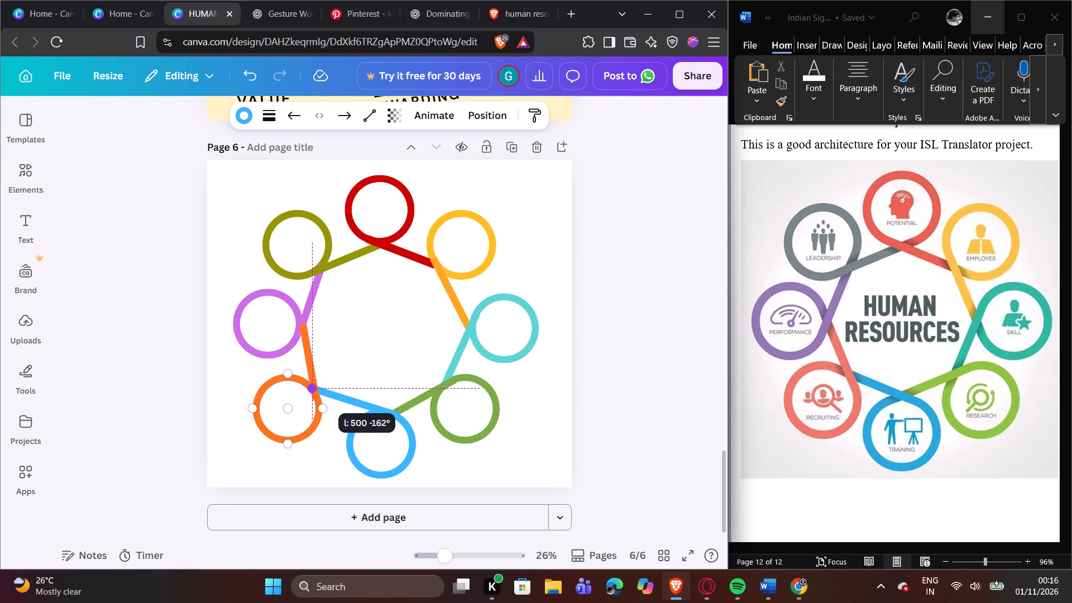
drag(317, 388, 316, 388)
click(335, 381)
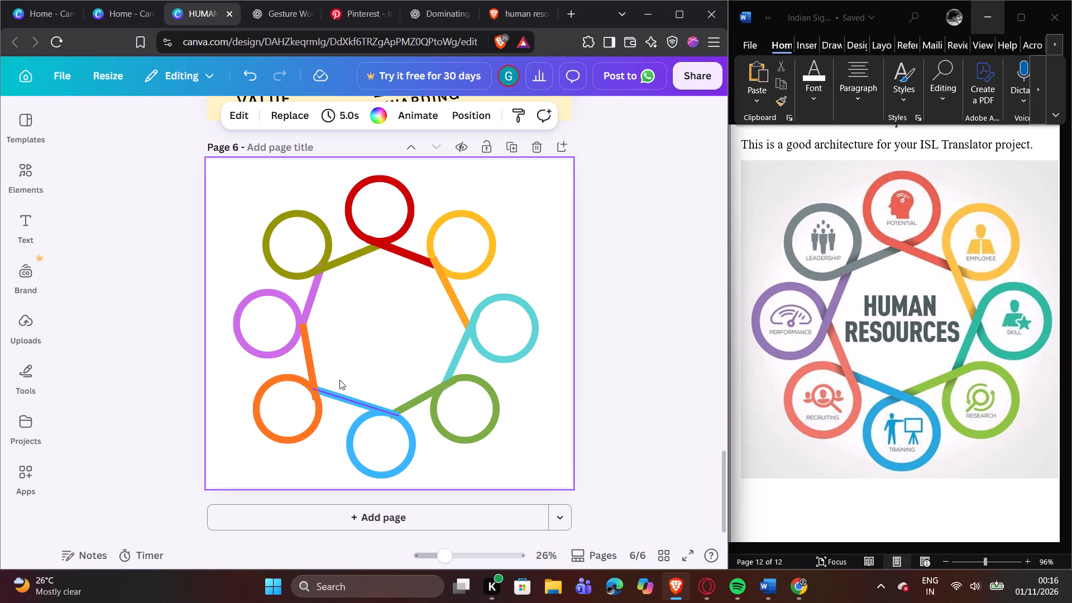
click(342, 377)
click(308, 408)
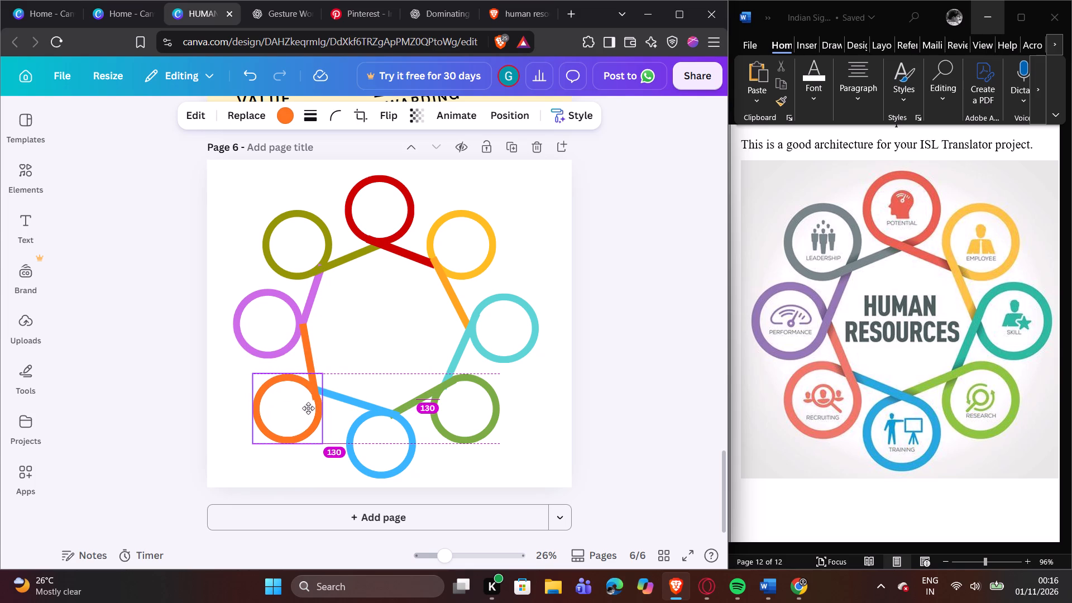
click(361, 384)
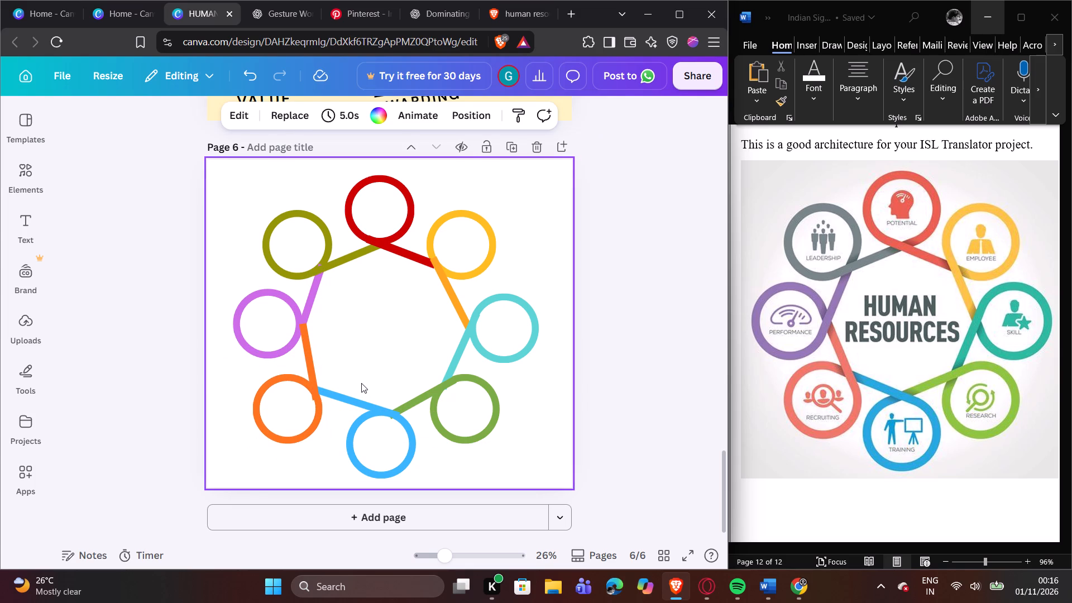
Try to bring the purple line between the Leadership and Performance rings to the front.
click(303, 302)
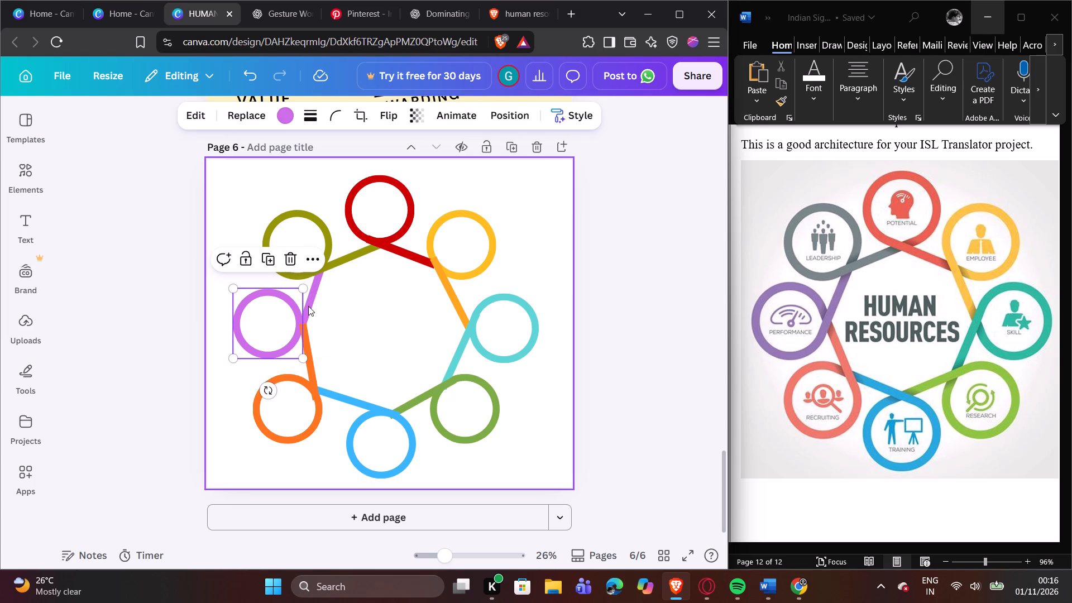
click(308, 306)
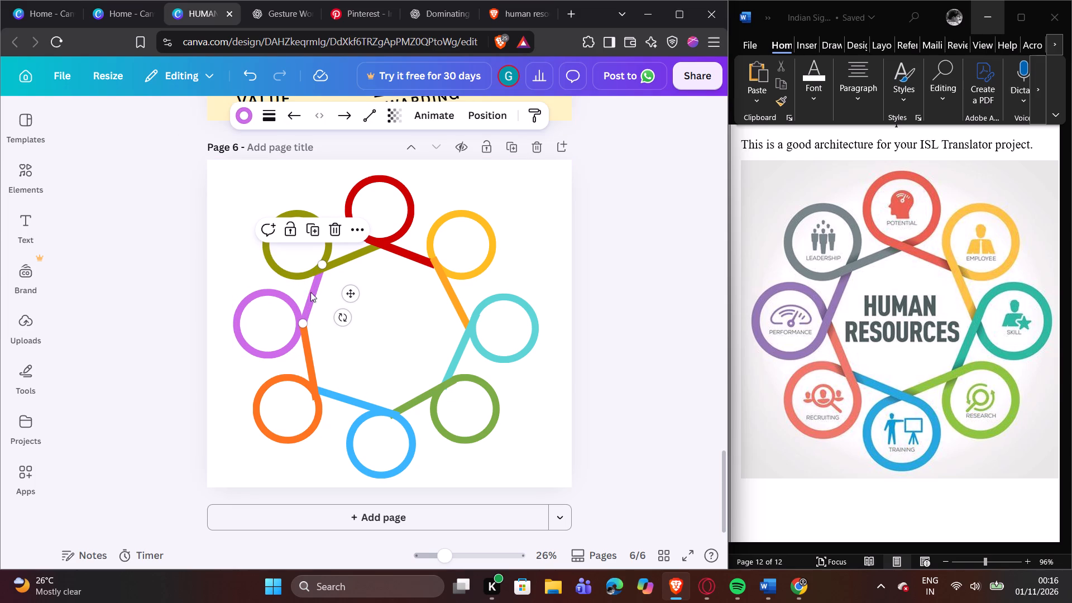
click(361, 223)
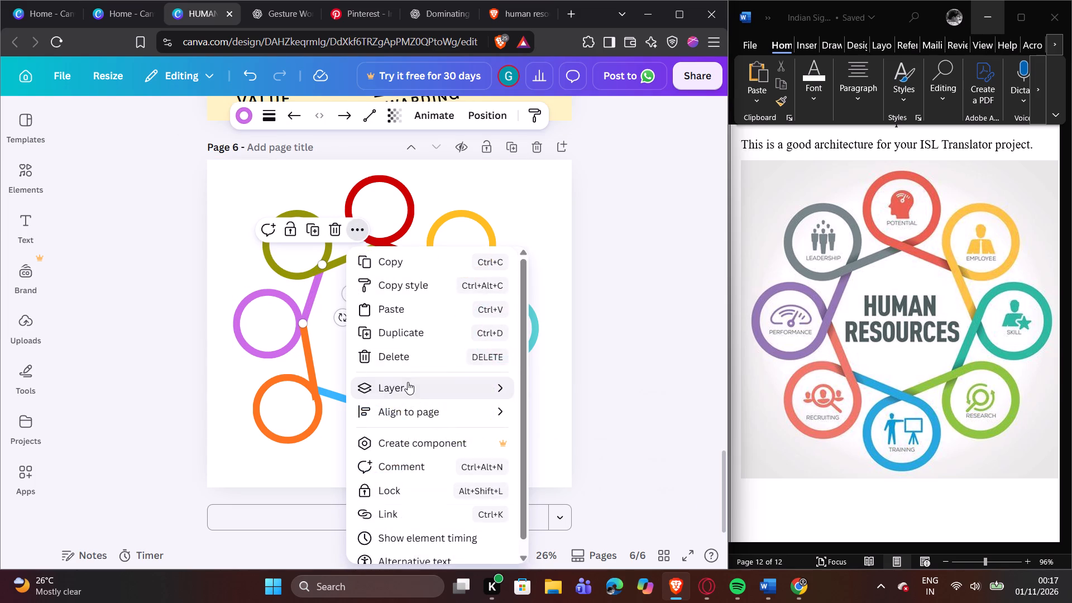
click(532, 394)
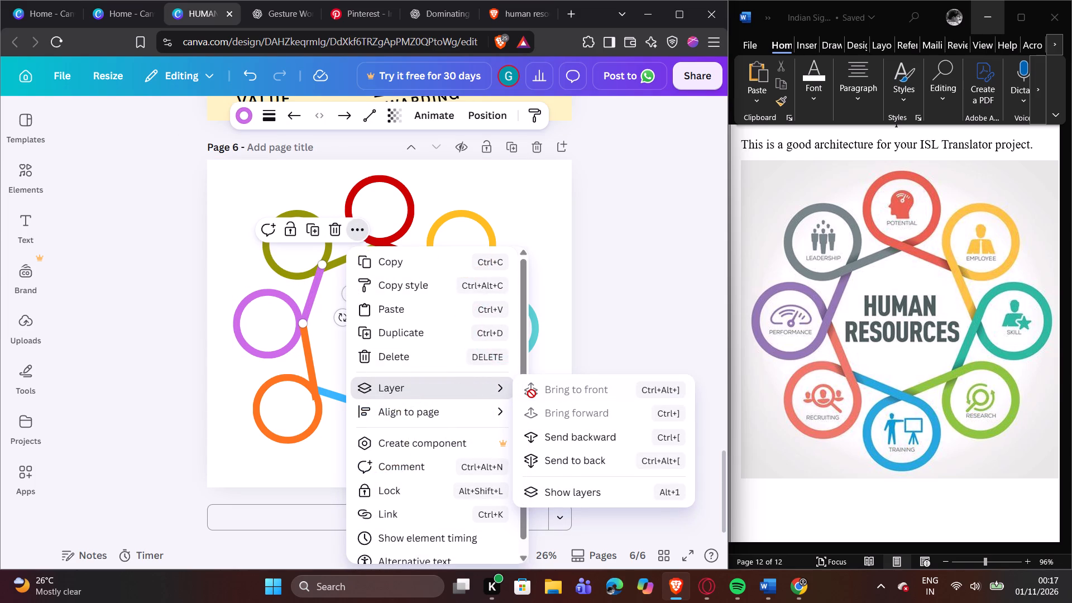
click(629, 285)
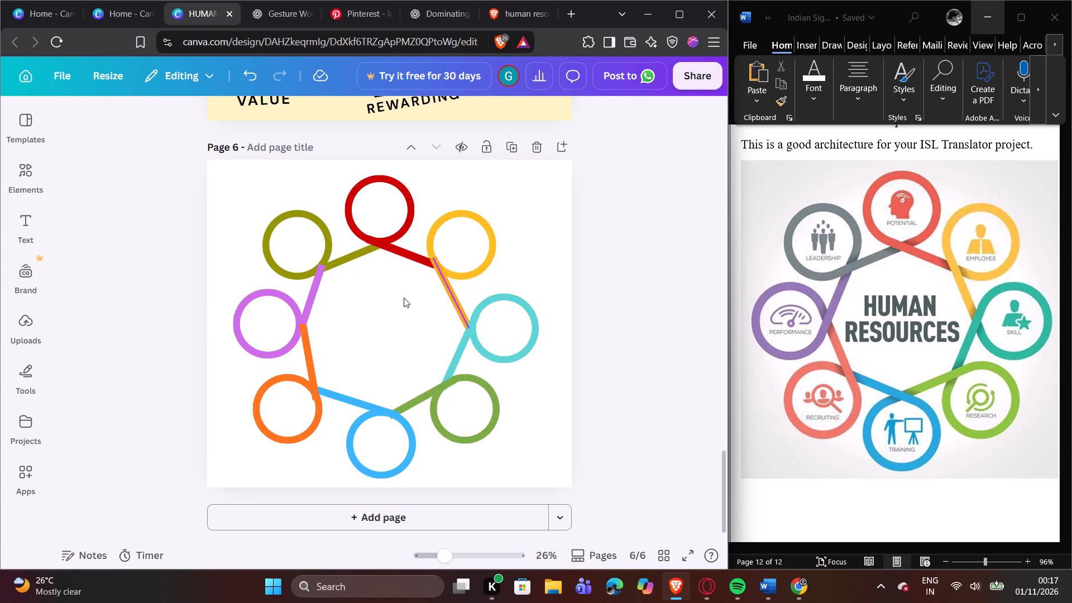
Extend the purple line's lower end across the orange line onto the Performance ring's right edge, making it about 402 long.
click(313, 305)
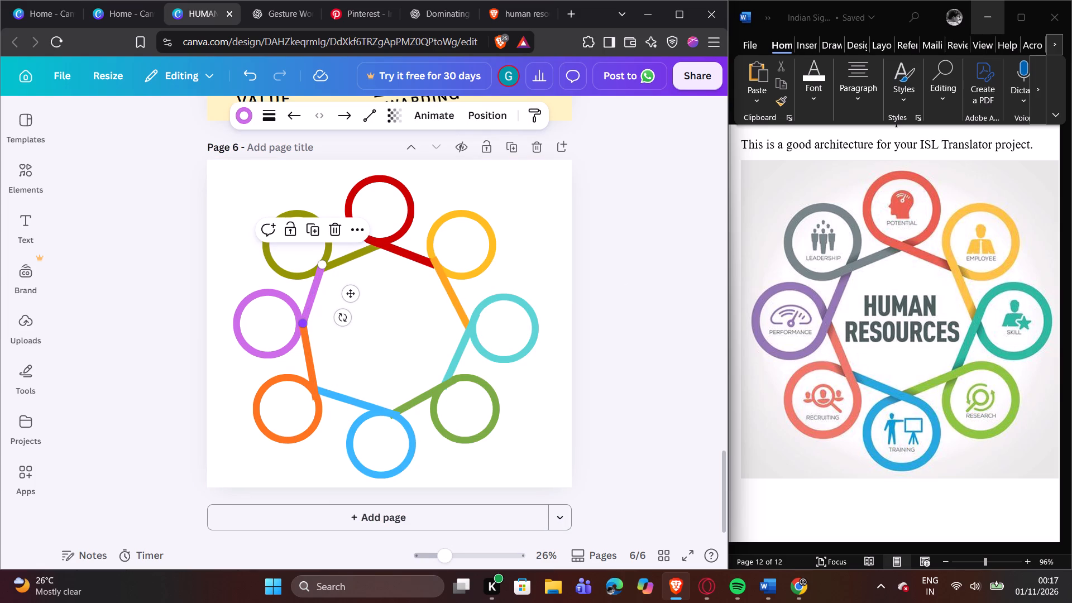
drag(303, 324, 295, 334)
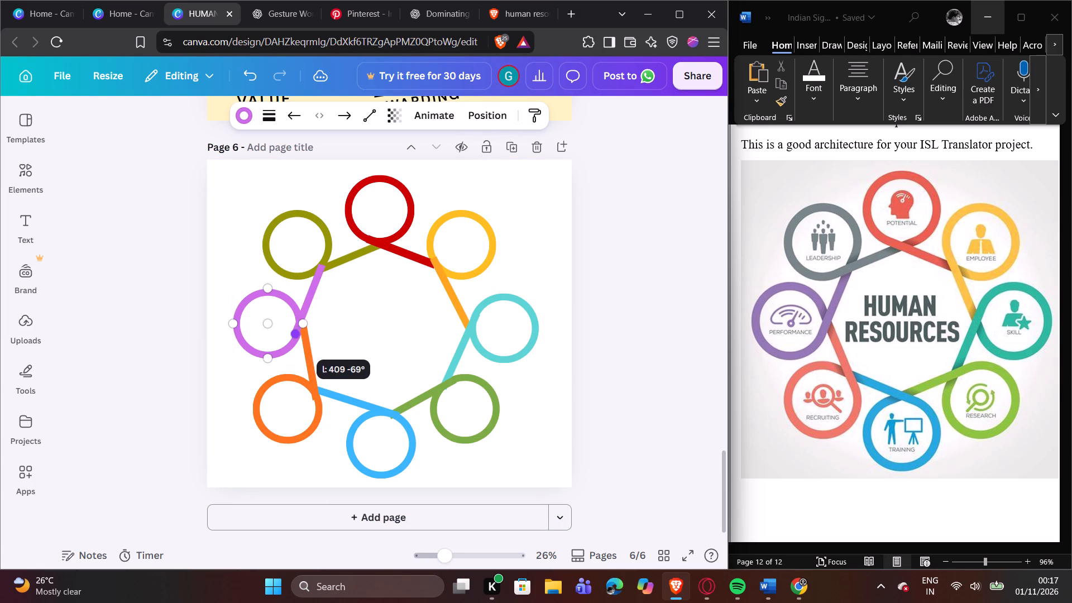
drag(295, 334, 295, 334)
click(340, 335)
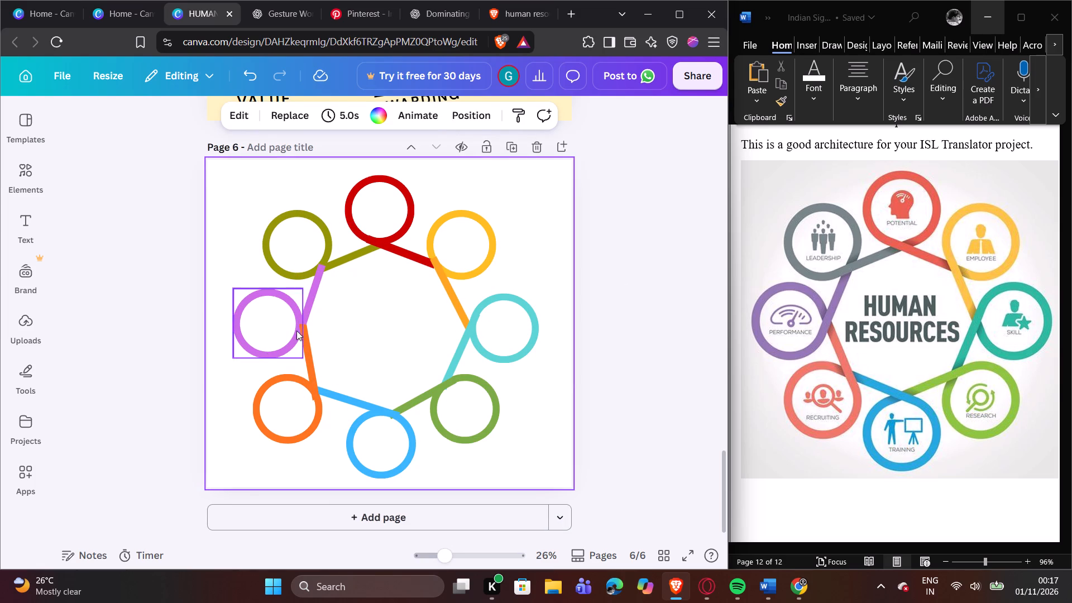
click(306, 318)
drag(302, 320, 302, 330)
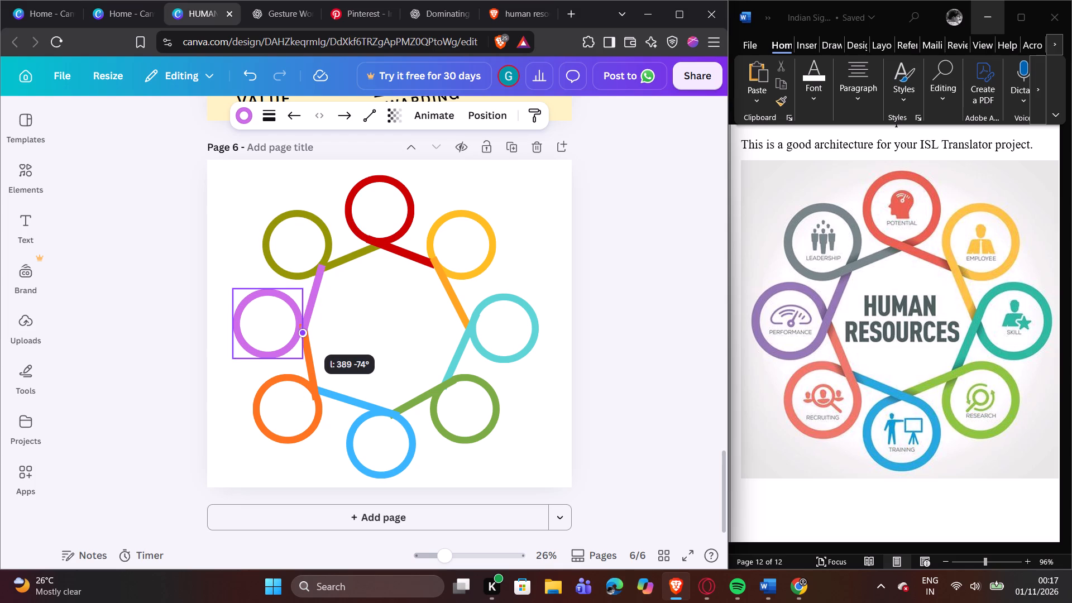
drag(302, 330, 296, 331)
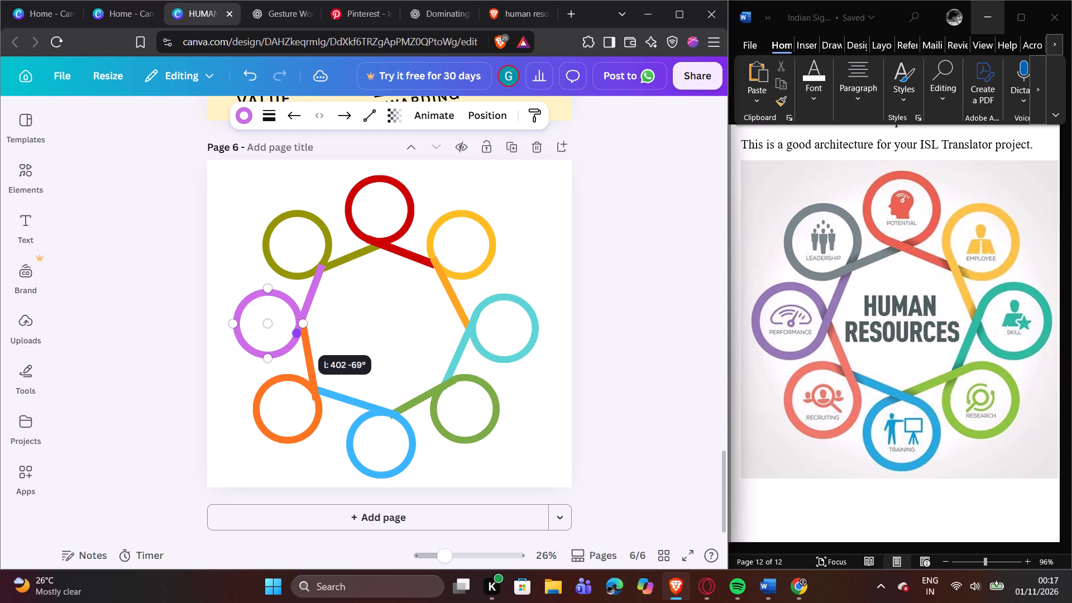
drag(296, 331, 296, 332)
click(337, 340)
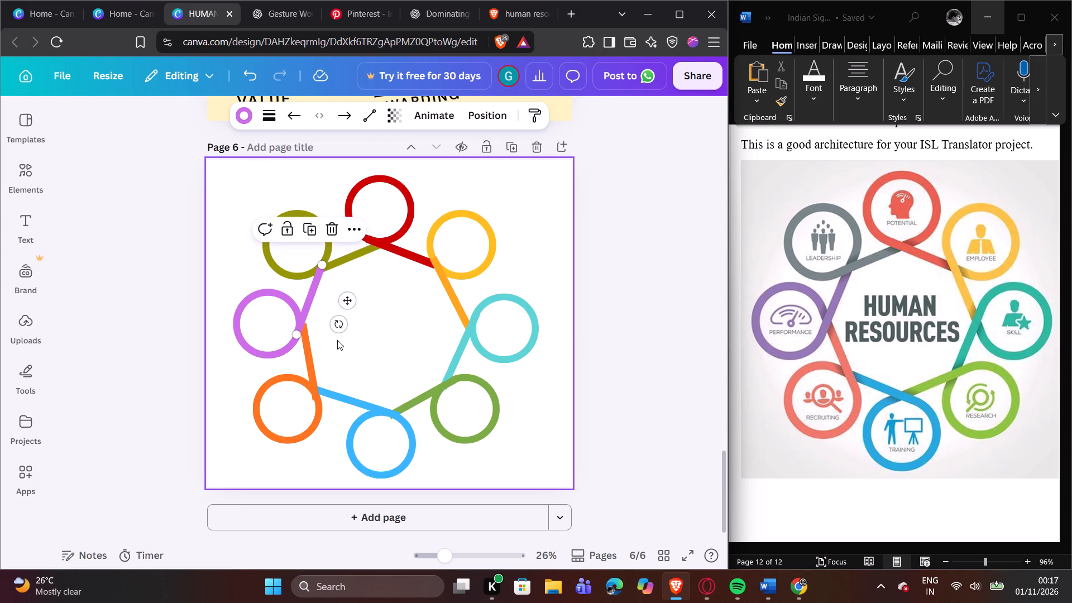
Extend the orange line's upper end slightly upward along the Performance ring's right edge, behind the purple line.
click(303, 331)
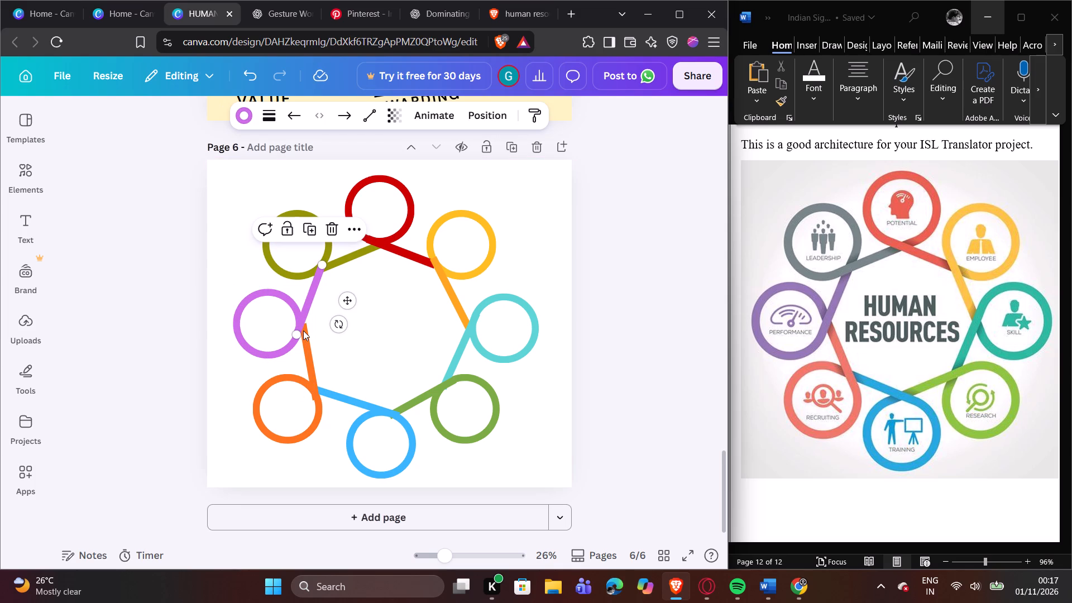
click(303, 331)
click(308, 338)
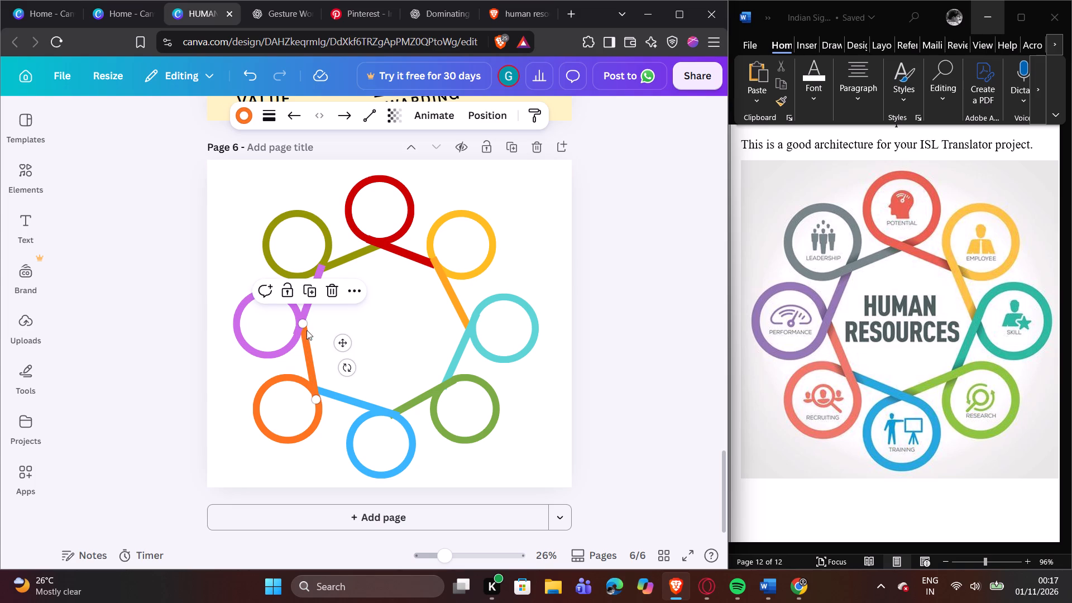
drag(305, 329, 300, 322)
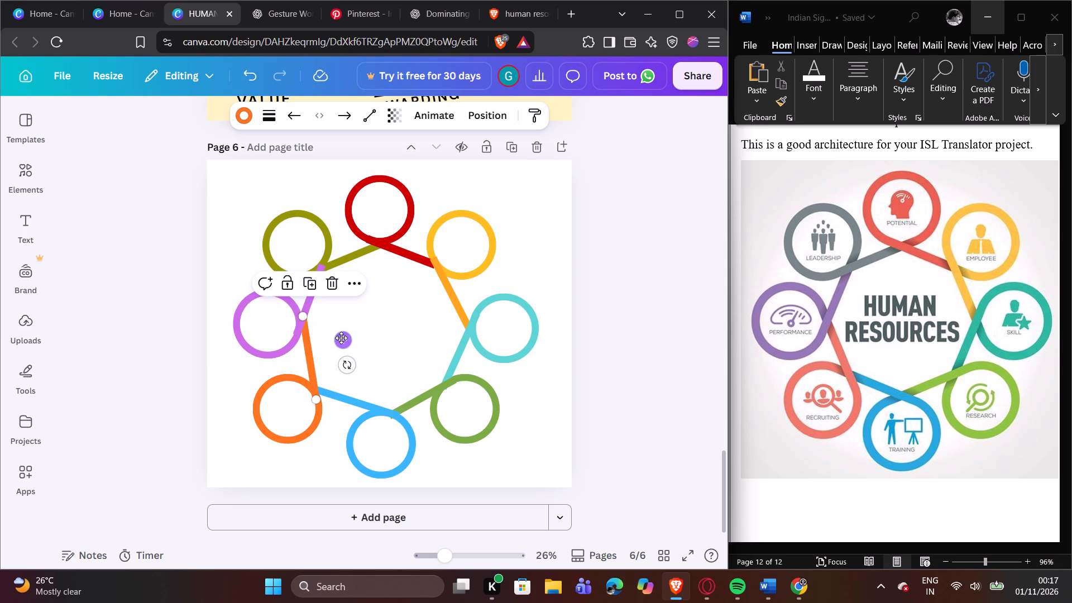
click(342, 338)
click(389, 335)
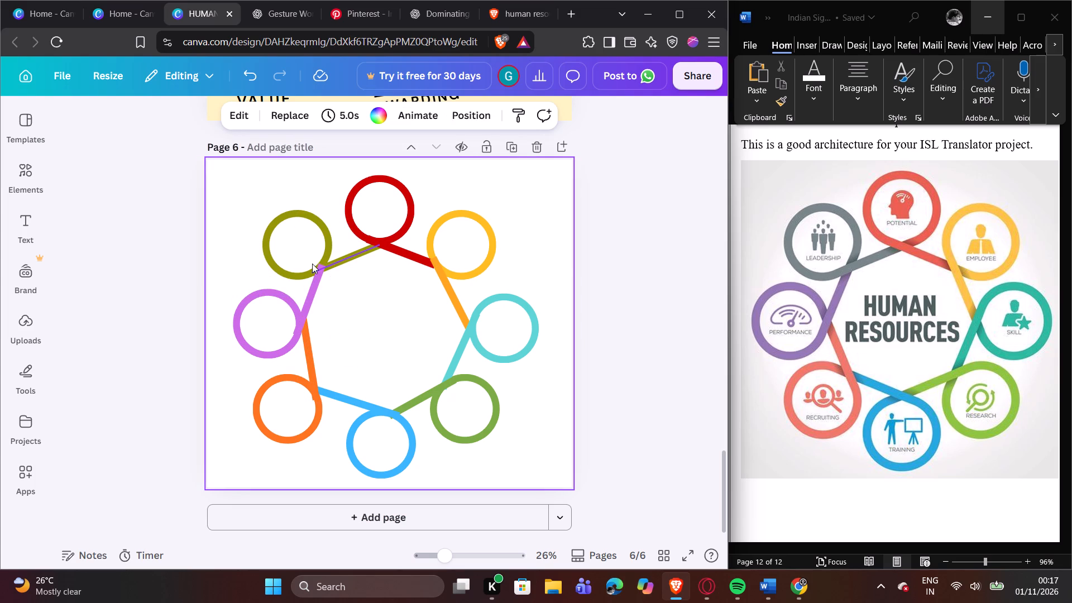
Bring the olive line between the Leadership and Potential rings forward so it lies over the purple line's upper end.
click(334, 267)
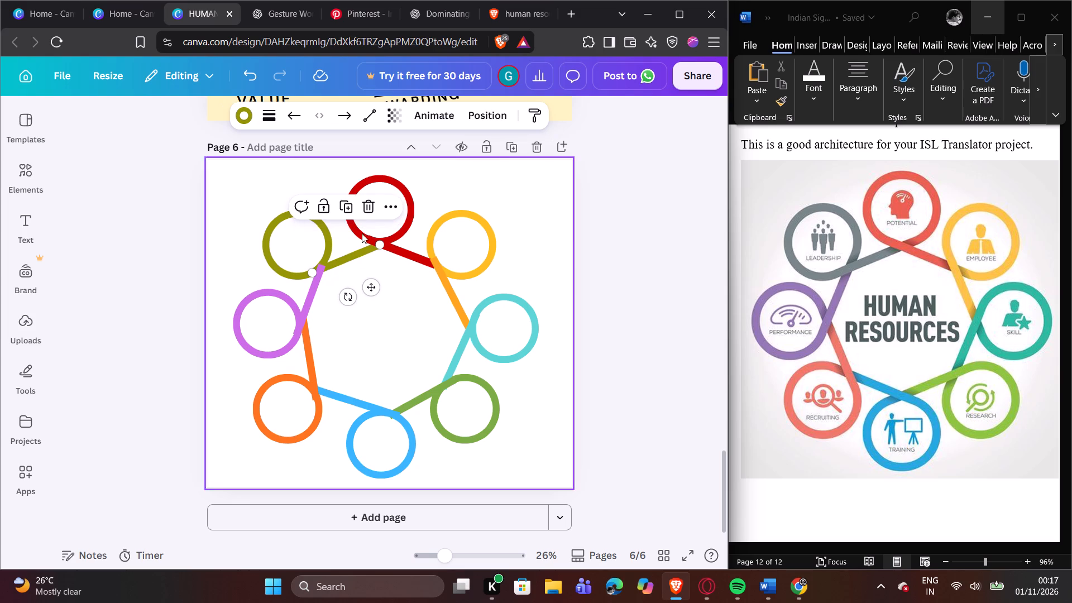
click(385, 209)
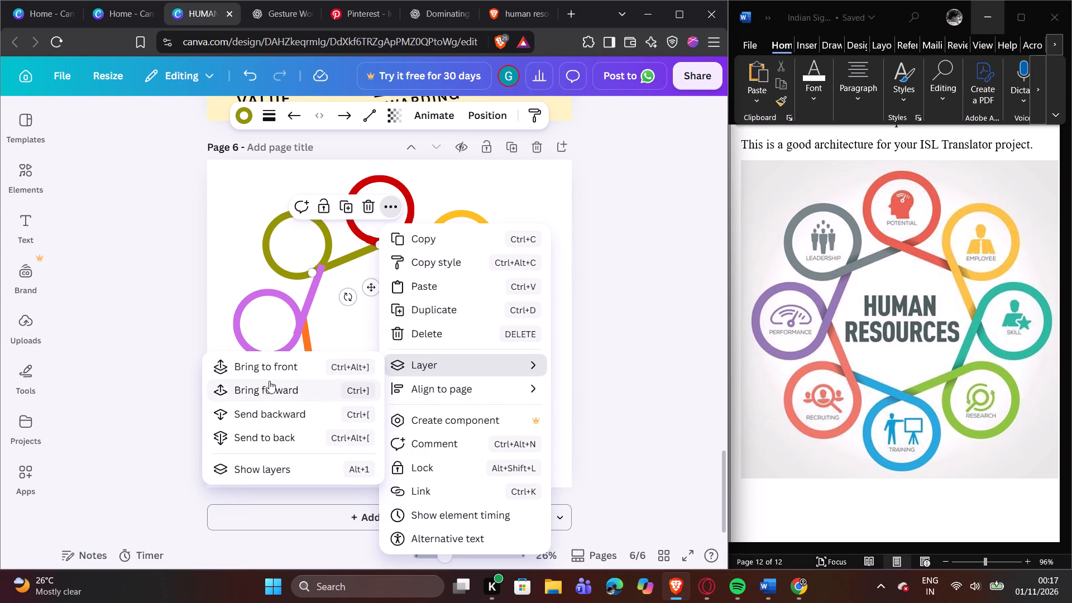
click(269, 381)
click(269, 381)
click(142, 235)
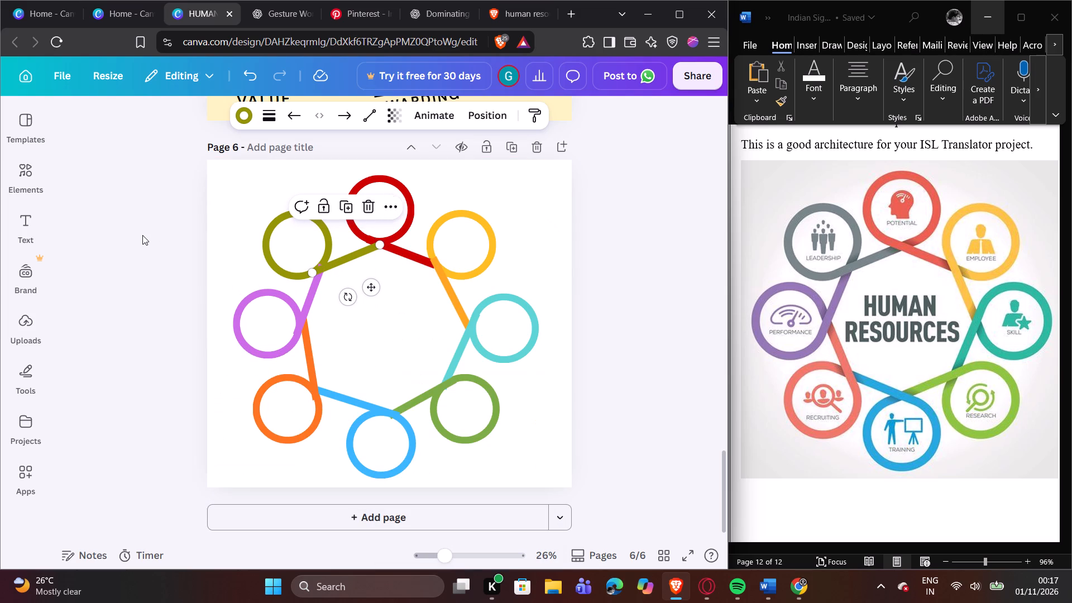
Bring the red line between the Potential and Employee rings forward so it lies over the olive line's end.
click(393, 248)
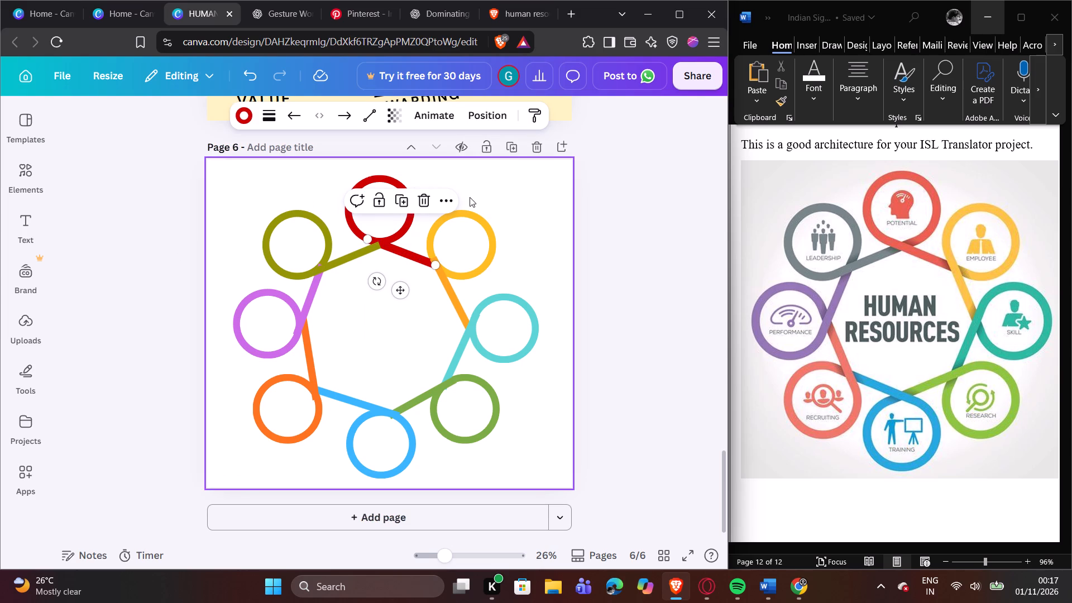
click(449, 198)
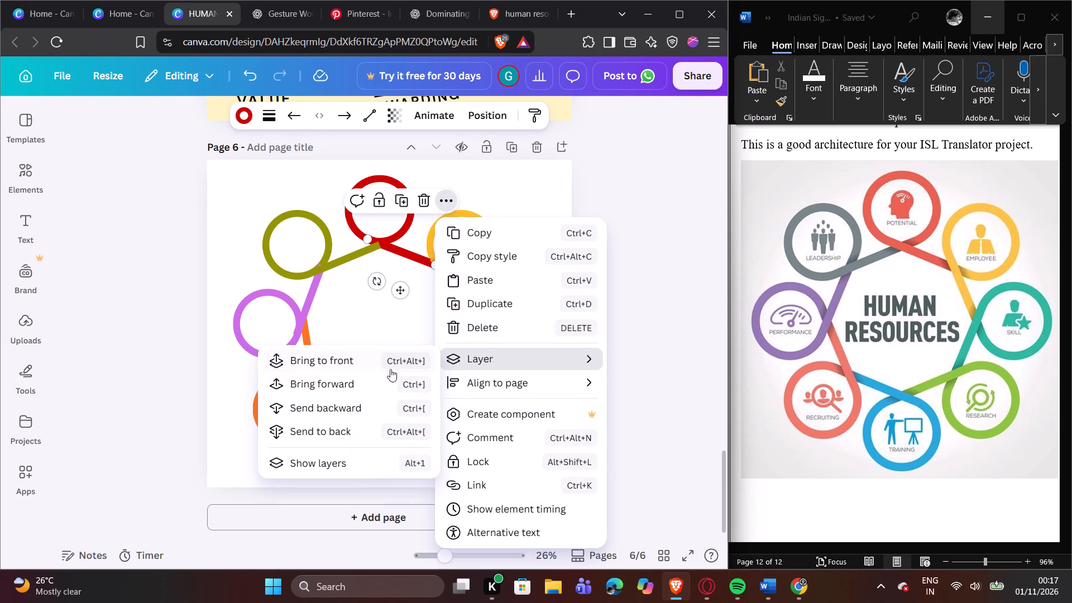
click(329, 379)
click(329, 379)
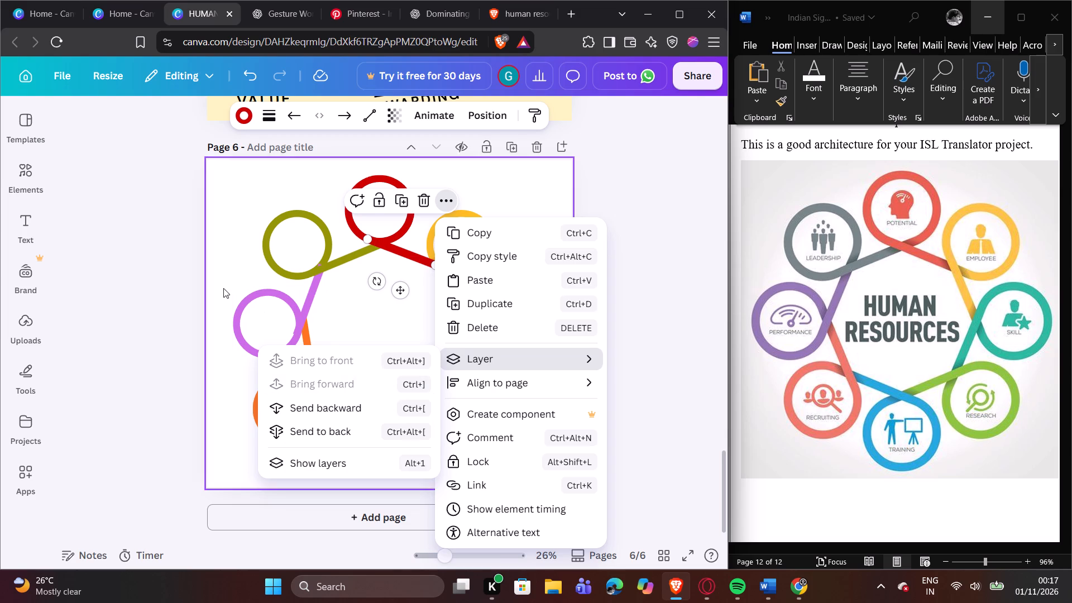
click(193, 274)
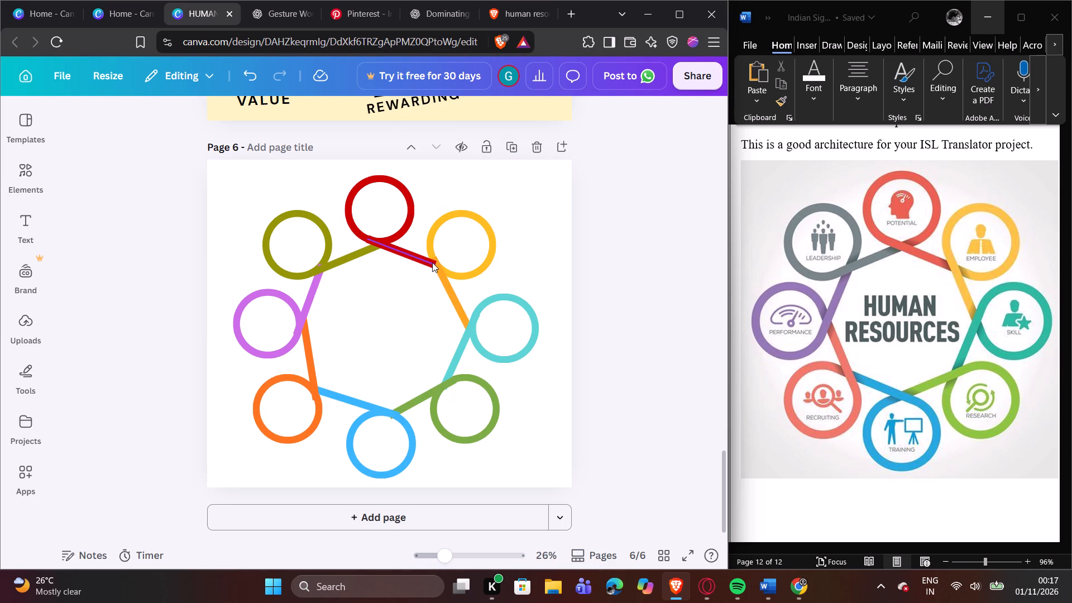
Bring the yellow line between the Employee and Skill rings forward so it lies over the red line's end.
click(432, 262)
click(445, 274)
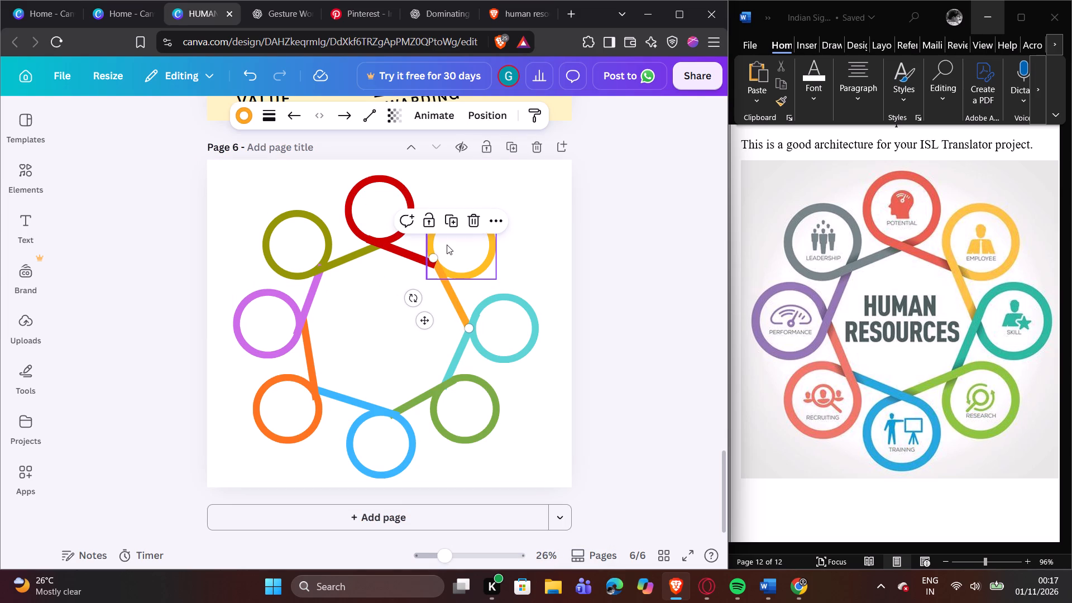
click(501, 226)
click(509, 374)
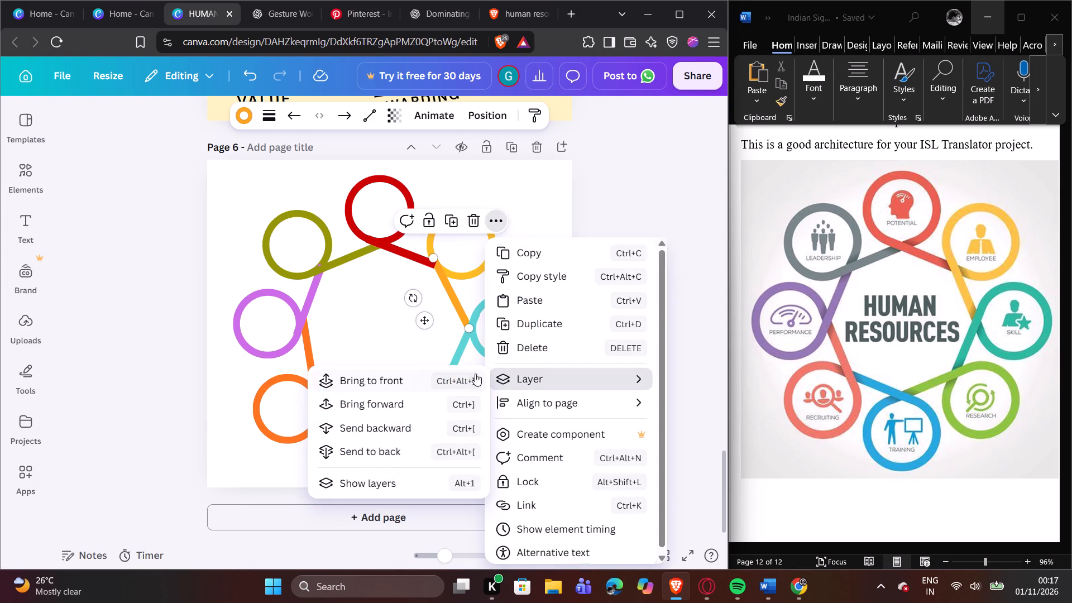
click(382, 398)
click(382, 398)
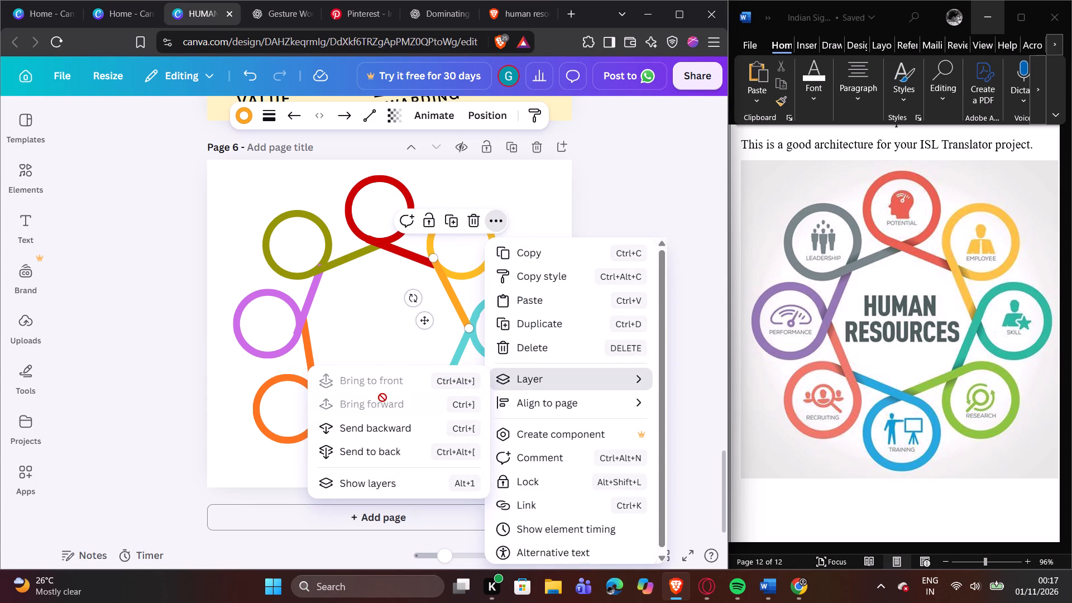
click(389, 335)
click(613, 280)
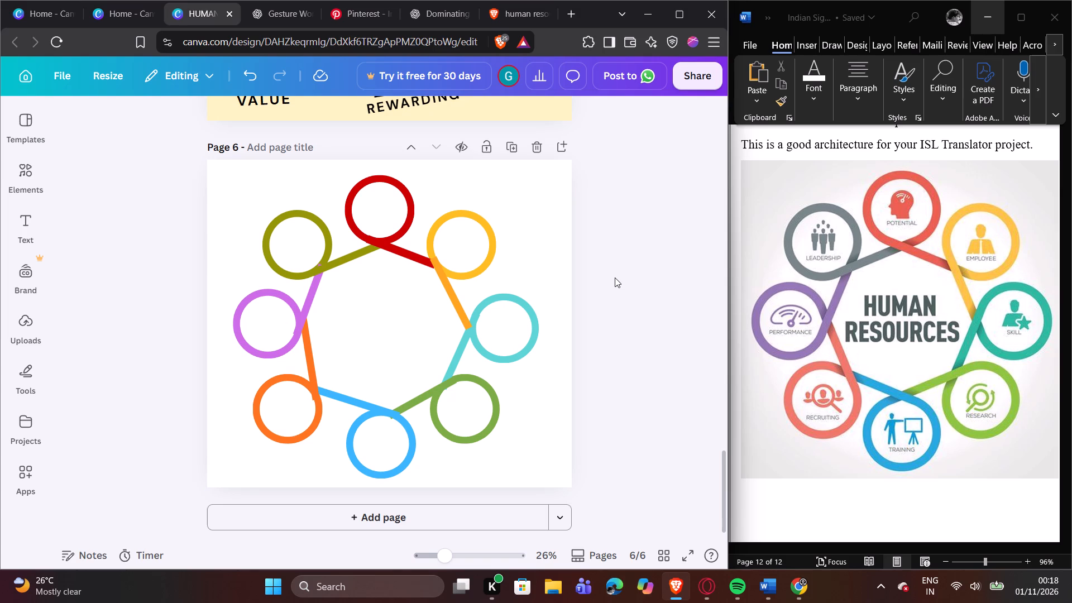
Search the elements library for "POTENTIAL" and limit the results to graphics.
click(621, 254)
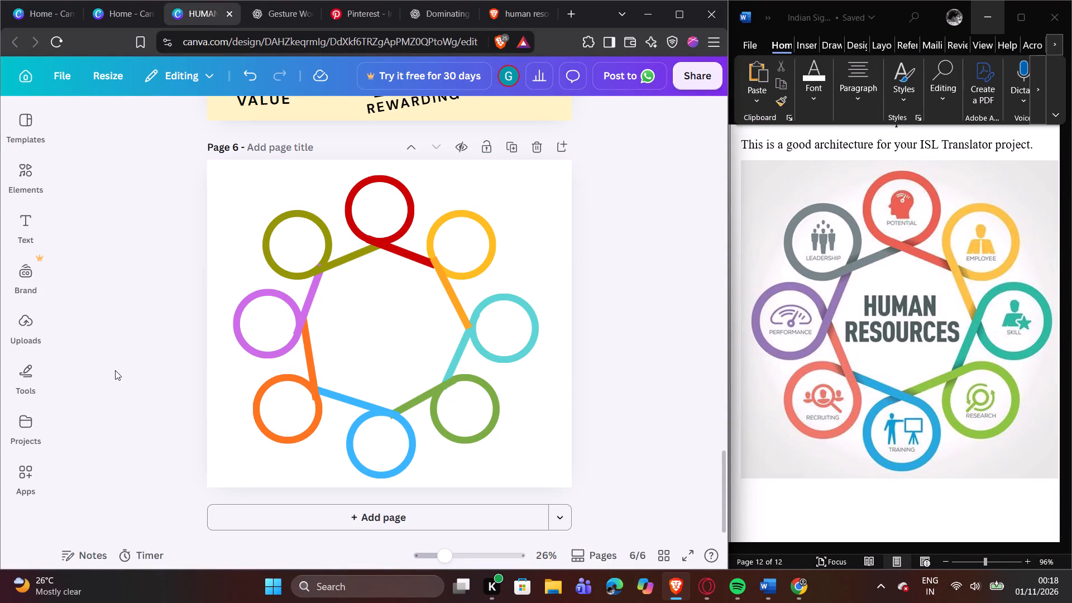
click(32, 181)
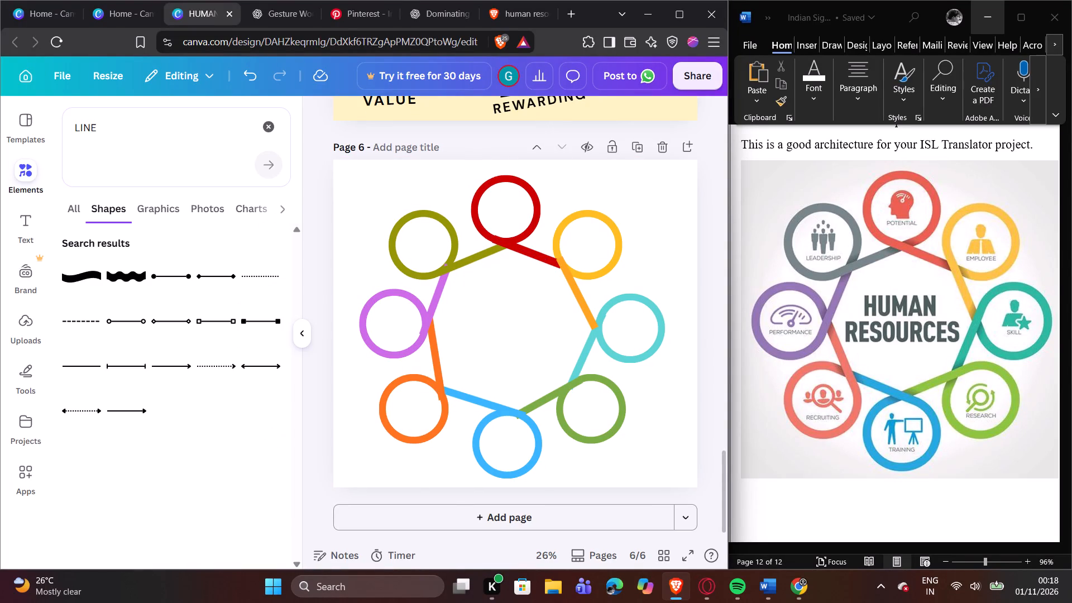
click(277, 131)
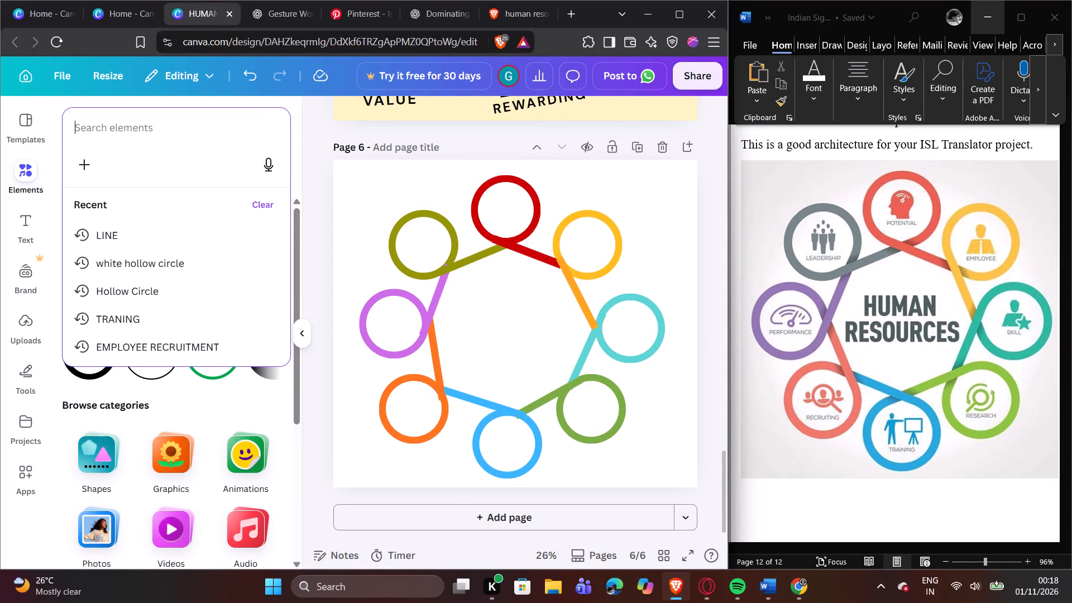
text(PO)
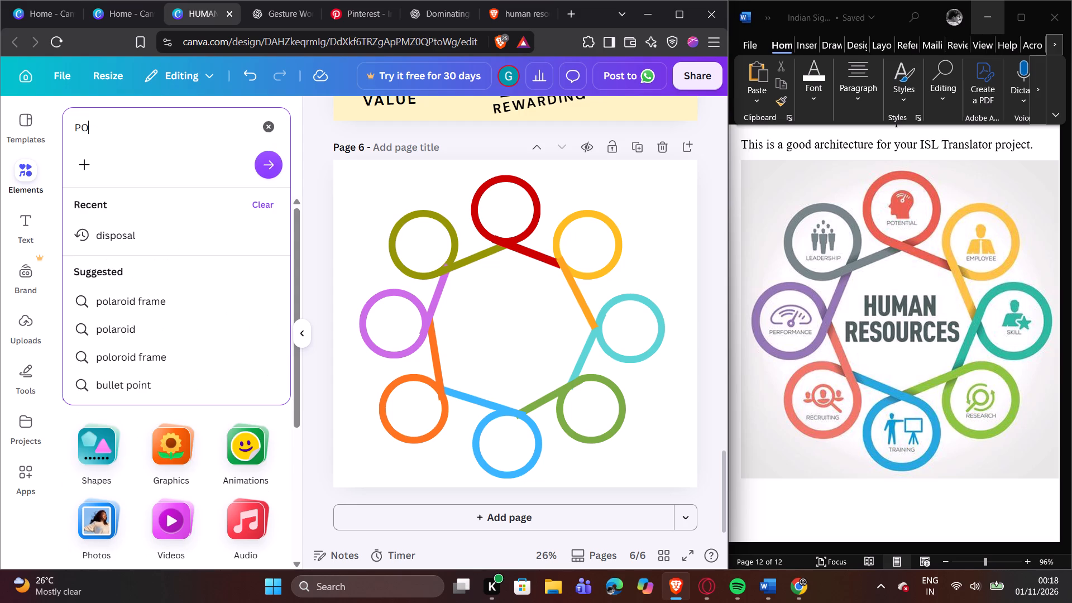
text(TEN)
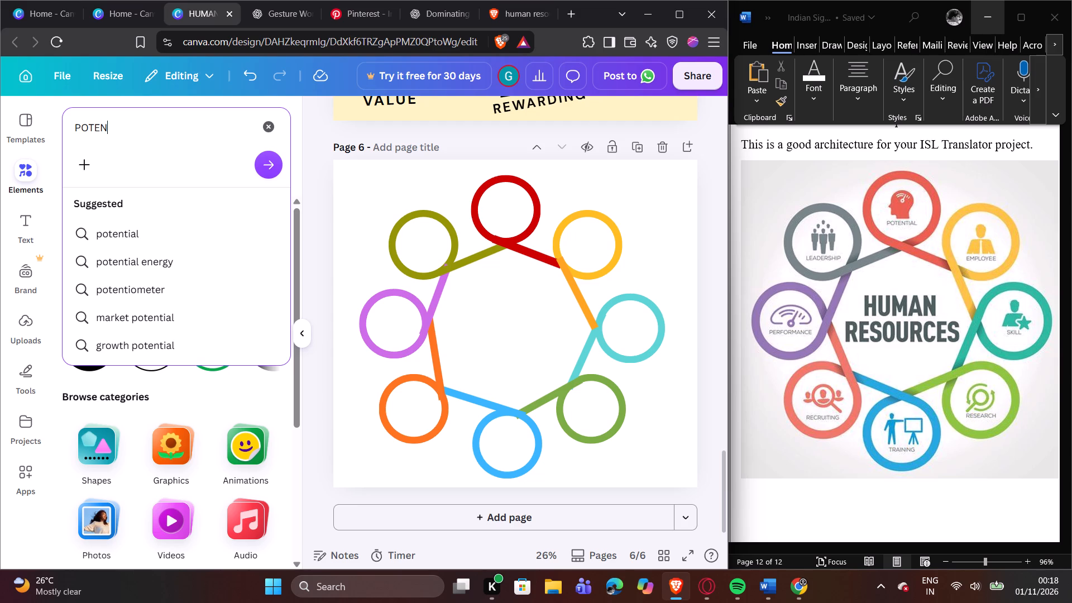
text(TIAL)
key(Return)
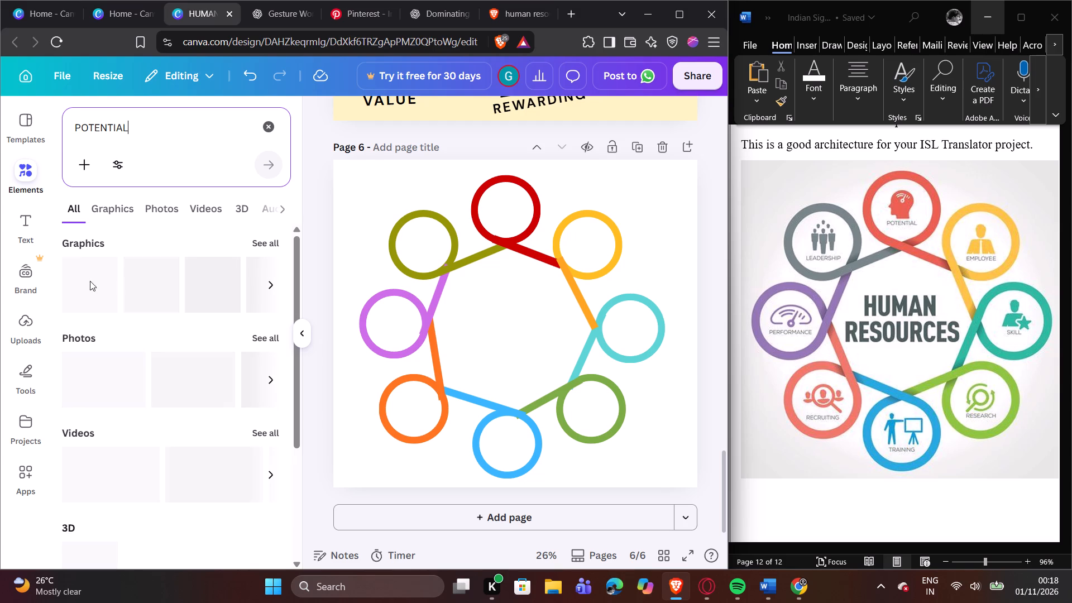
click(114, 214)
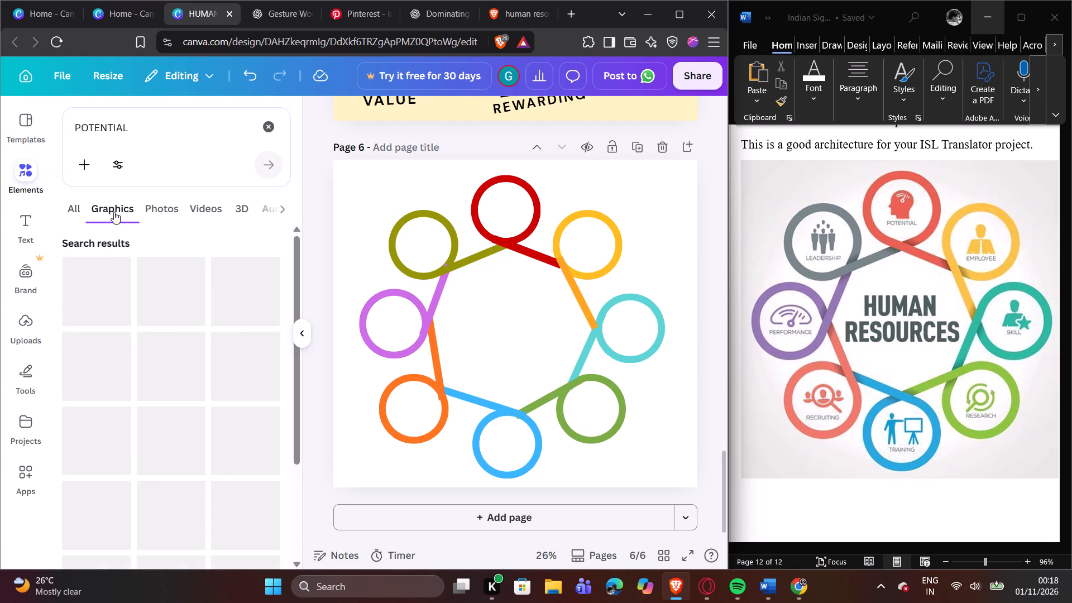
Find the black light-bulb graphic with a half-brain among the POTENTIAL results and add it to page 6.
scroll(203, 327, down, 4)
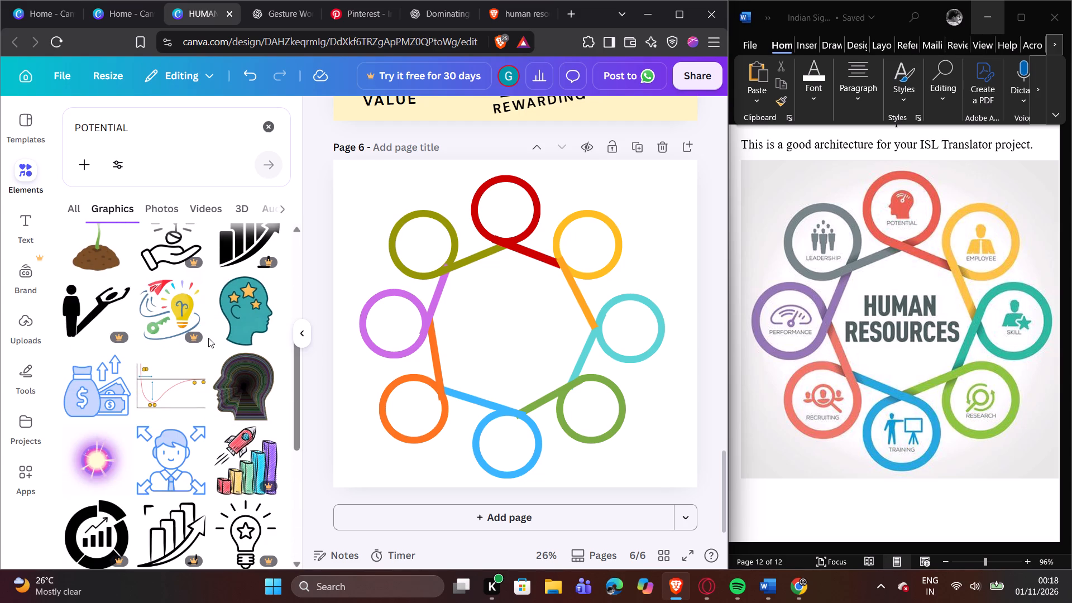
scroll(208, 338, down, 9)
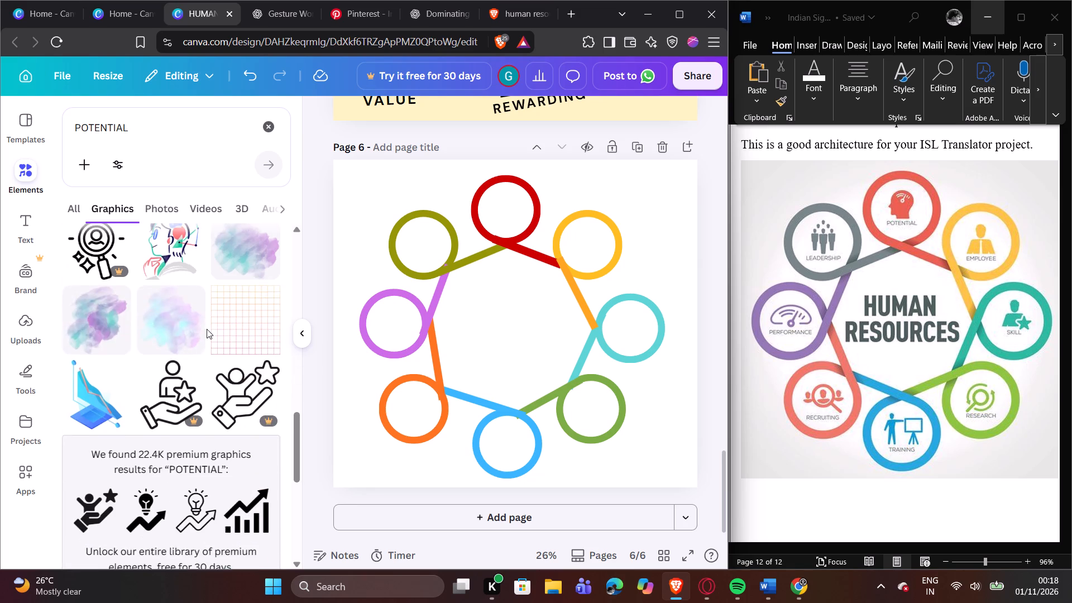
scroll(207, 329, down, 2)
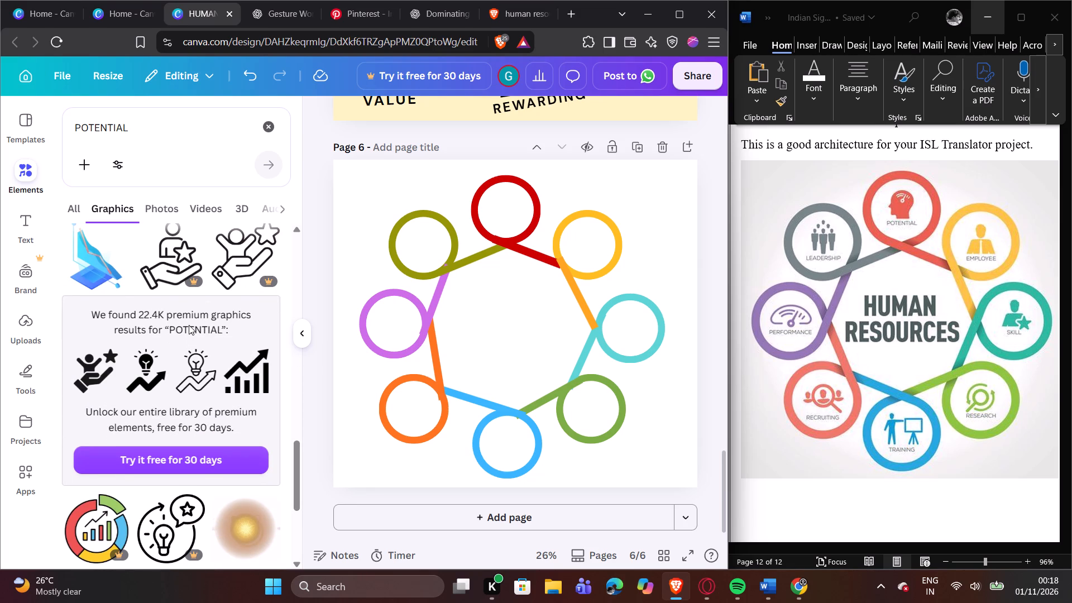
scroll(189, 325, down, 2)
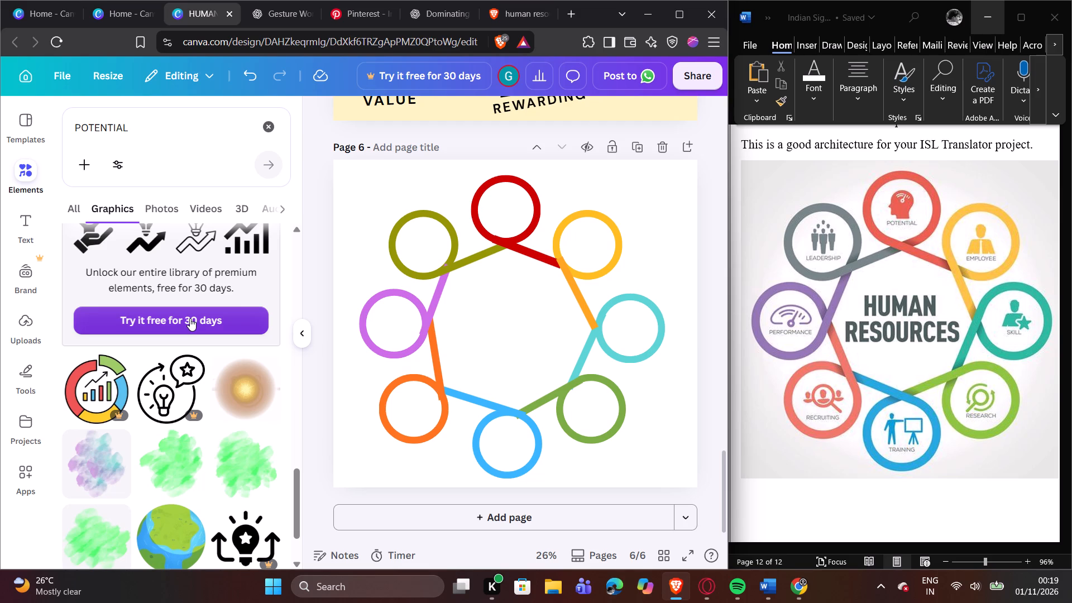
scroll(190, 318, down, 16)
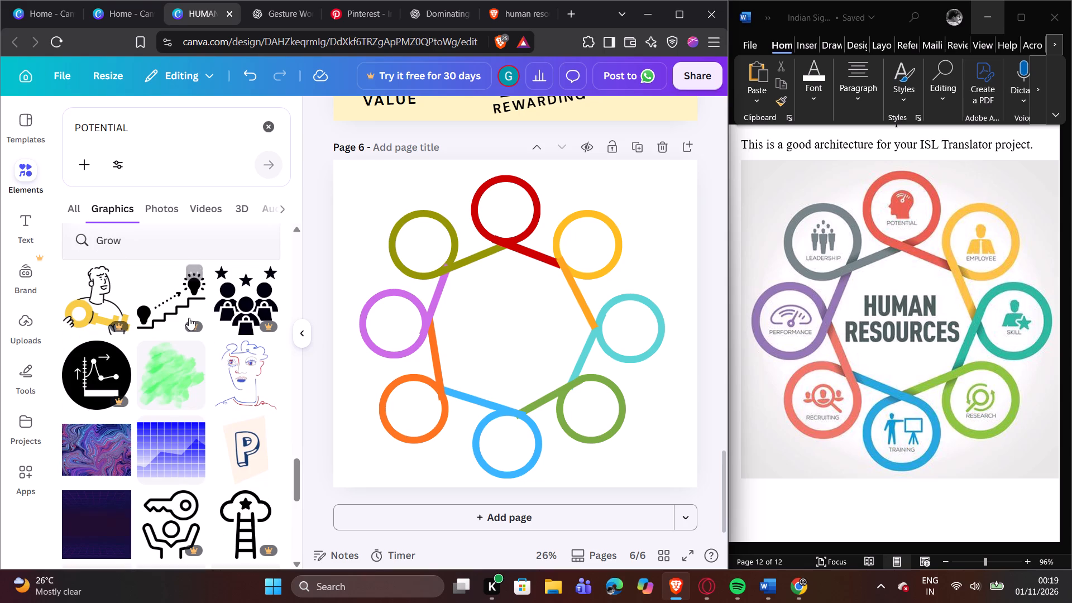
scroll(189, 318, up, 13)
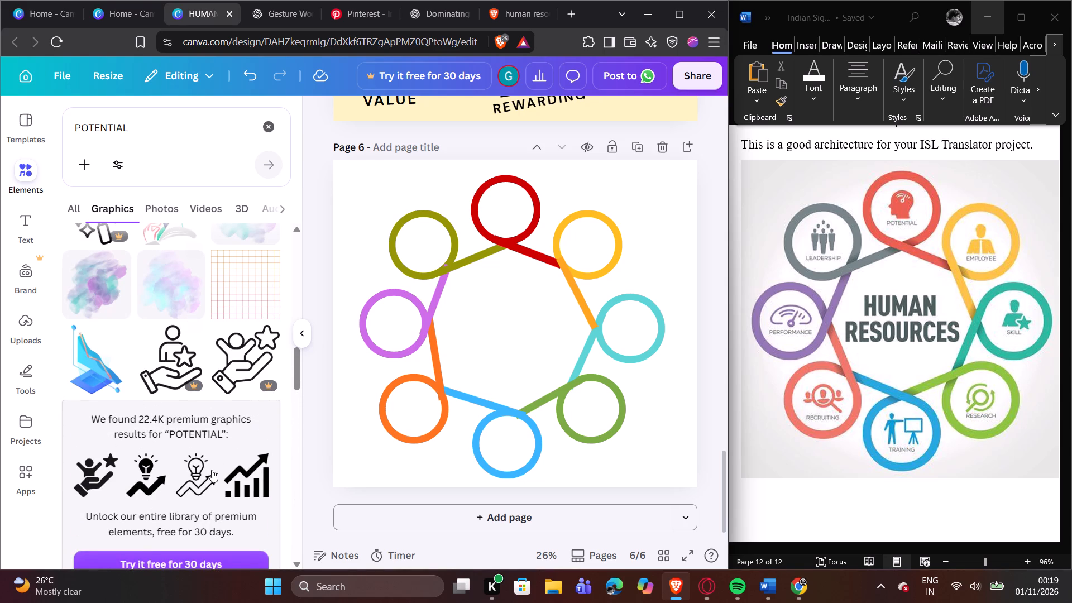
scroll(151, 459, up, 5)
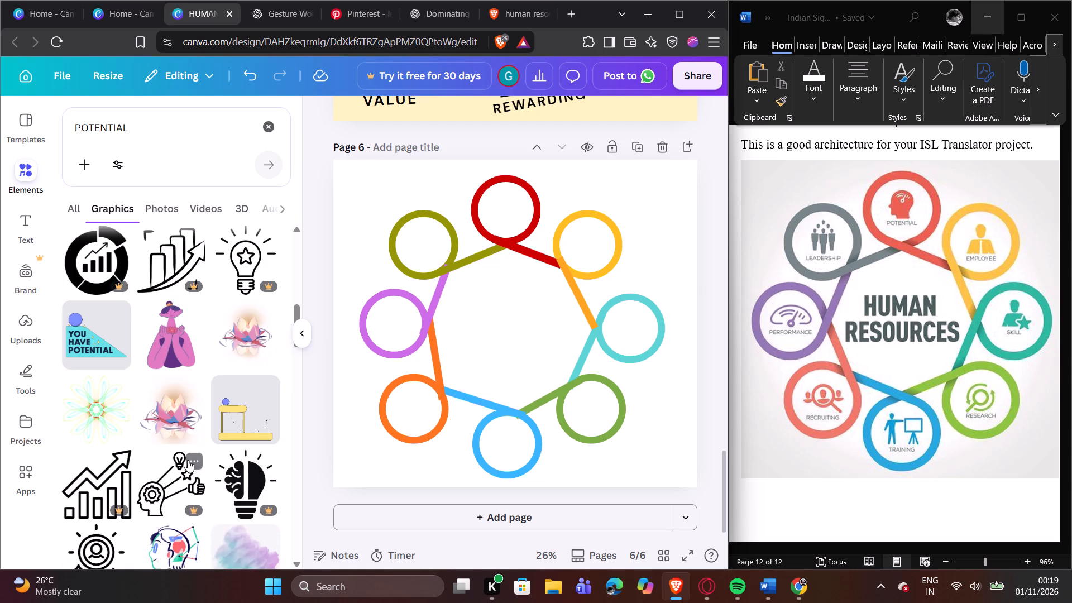
click(231, 484)
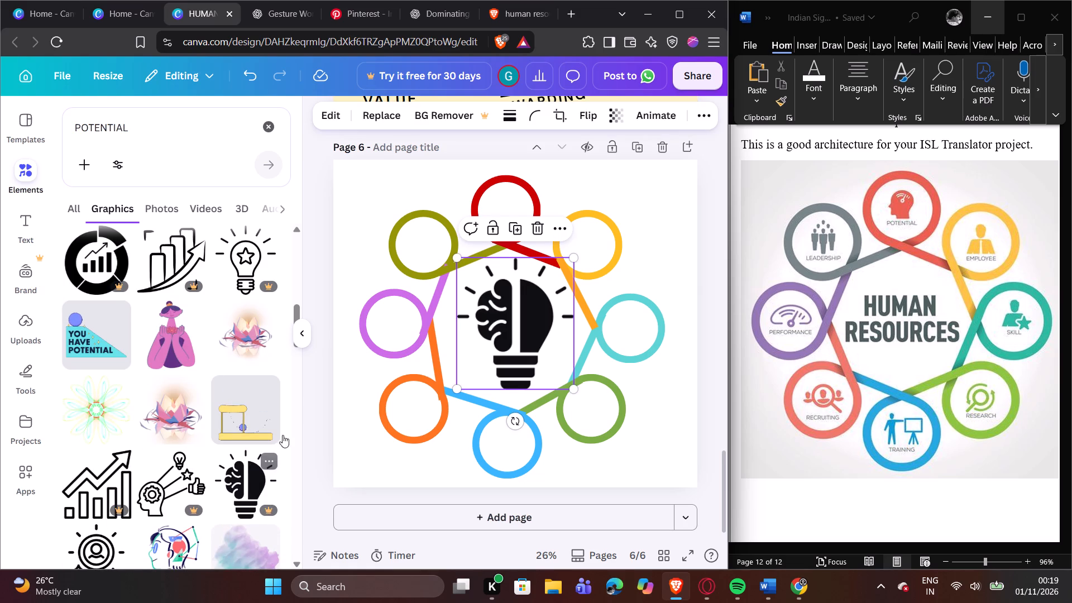
Shrink the brain light-bulb graphic and place it centred in the upper part of the red ring.
drag(459, 386, 489, 307)
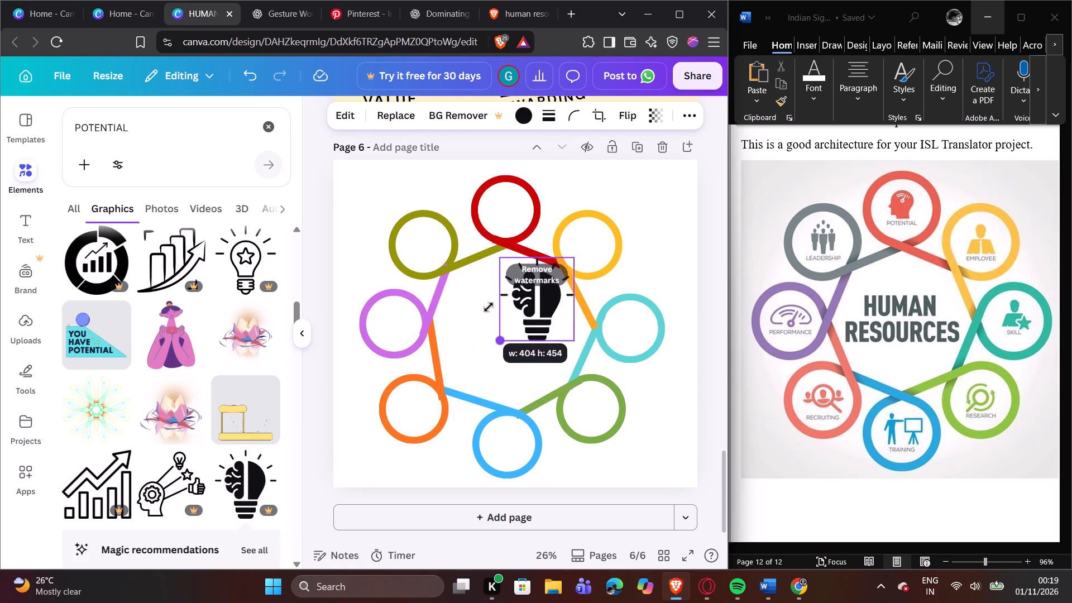
drag(489, 307, 511, 276)
click(494, 288)
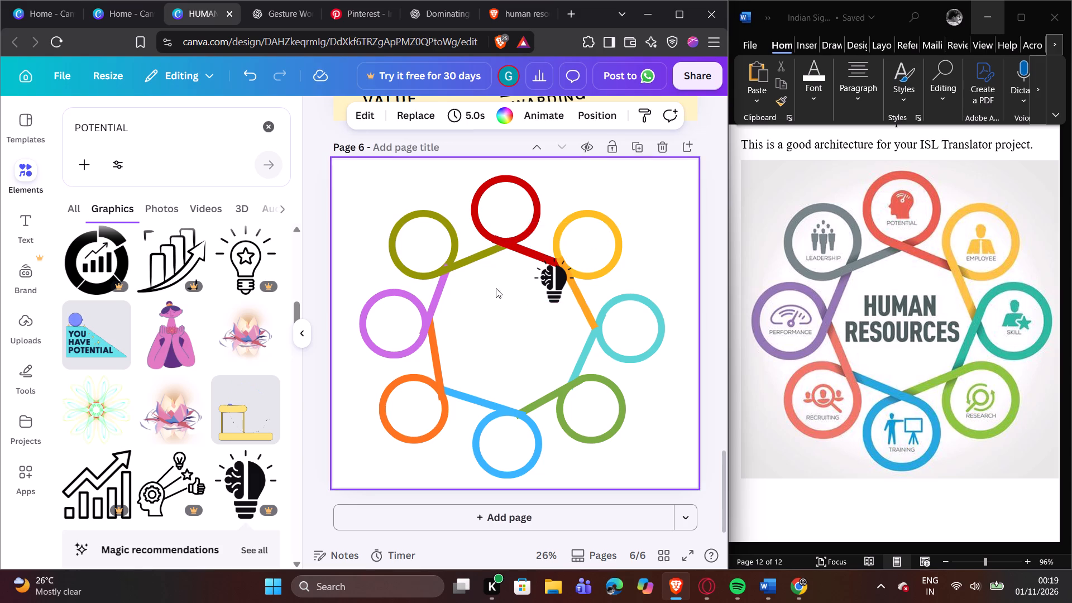
drag(549, 279, 499, 207)
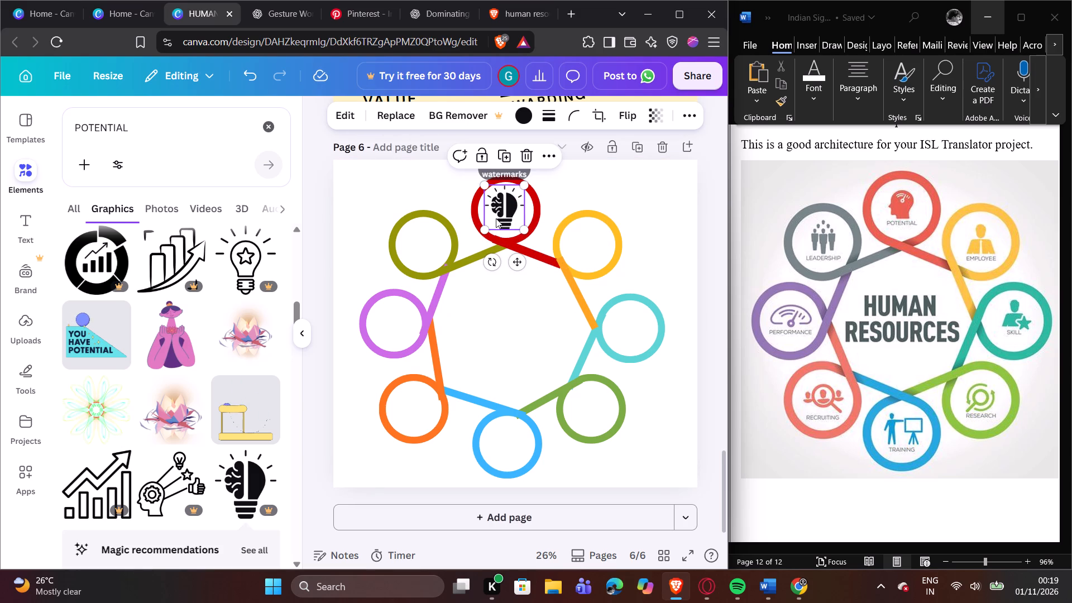
drag(485, 228, 491, 218)
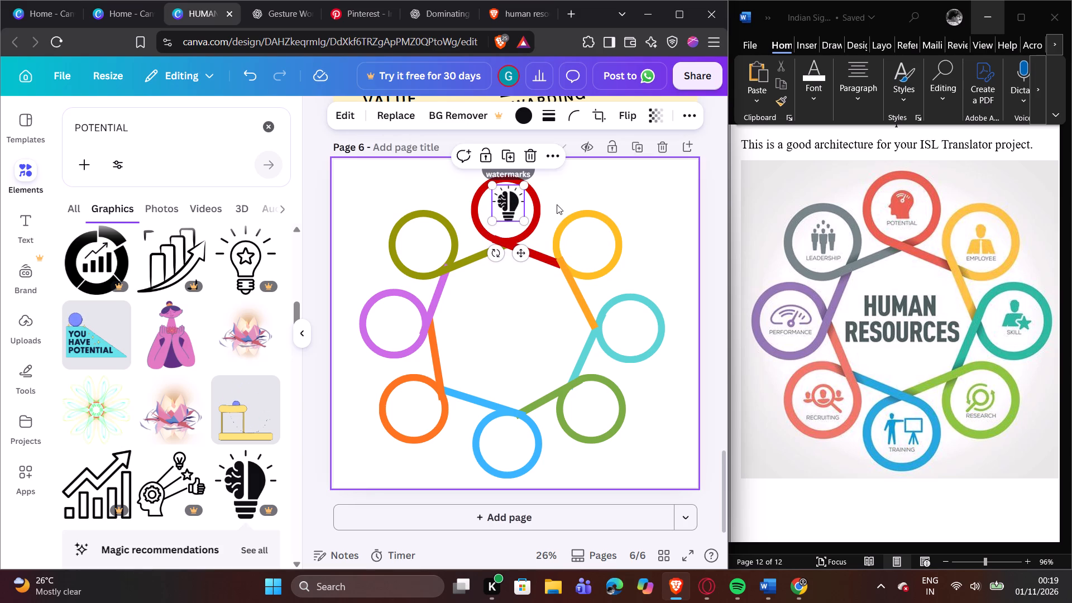
click(559, 190)
drag(510, 195, 505, 194)
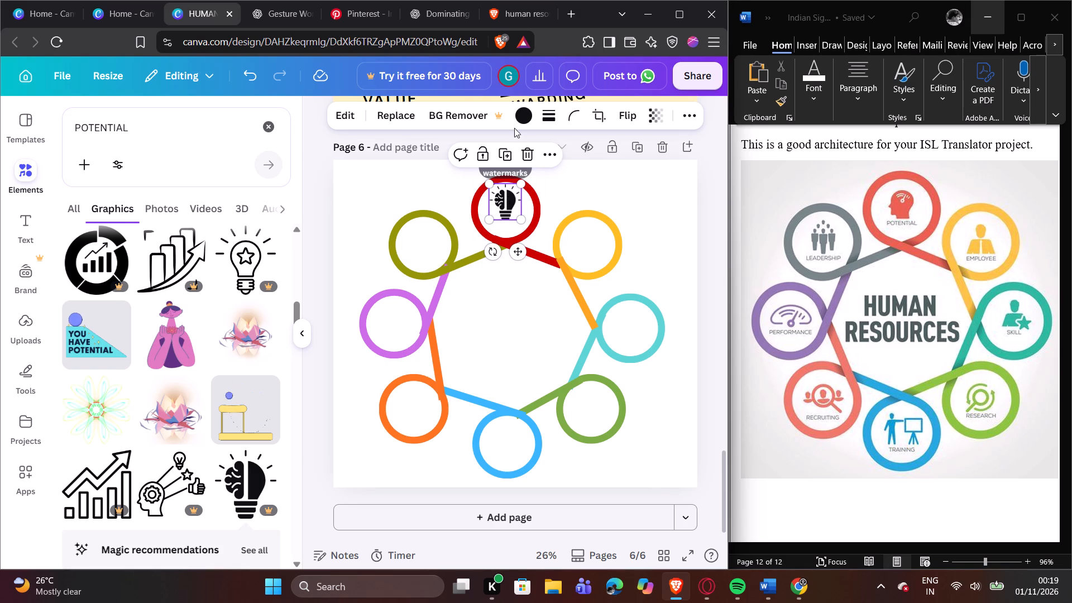
Recolour the brain light-bulb graphic from black to the same dark red as its ring.
click(527, 106)
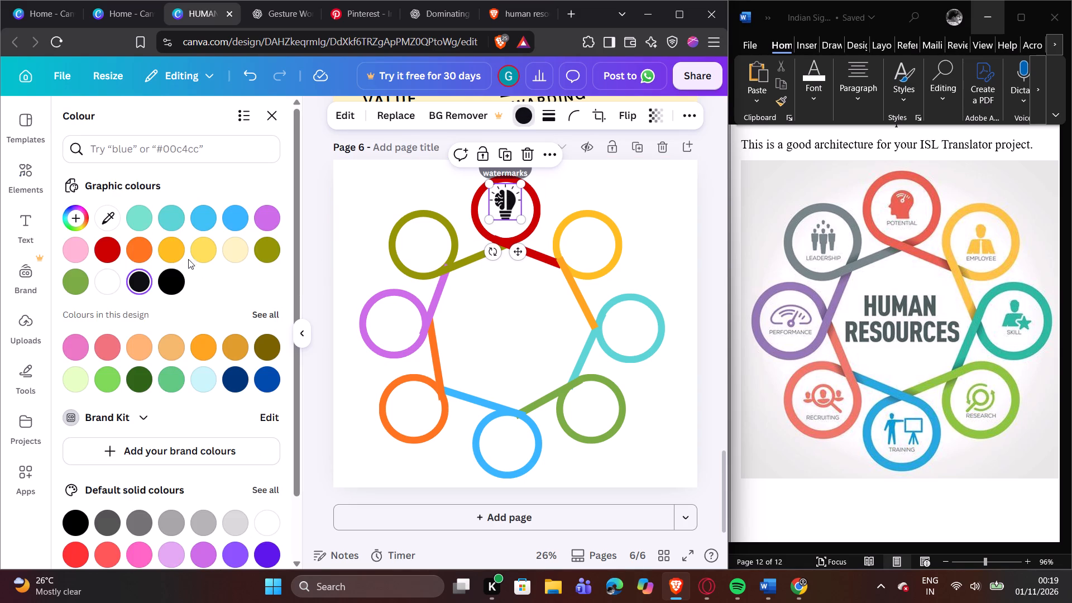
click(109, 244)
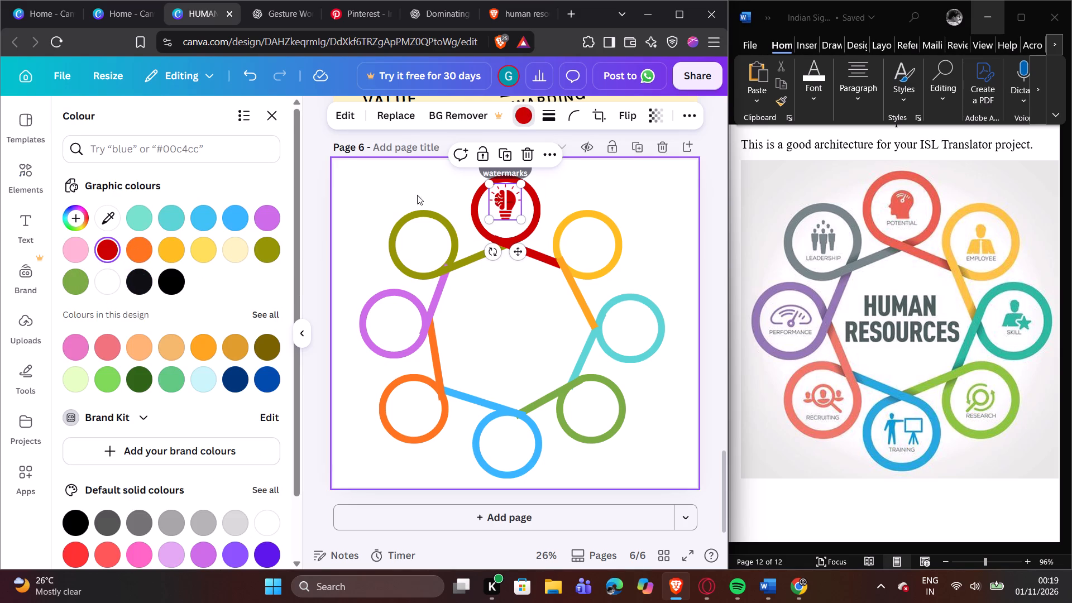
click(624, 188)
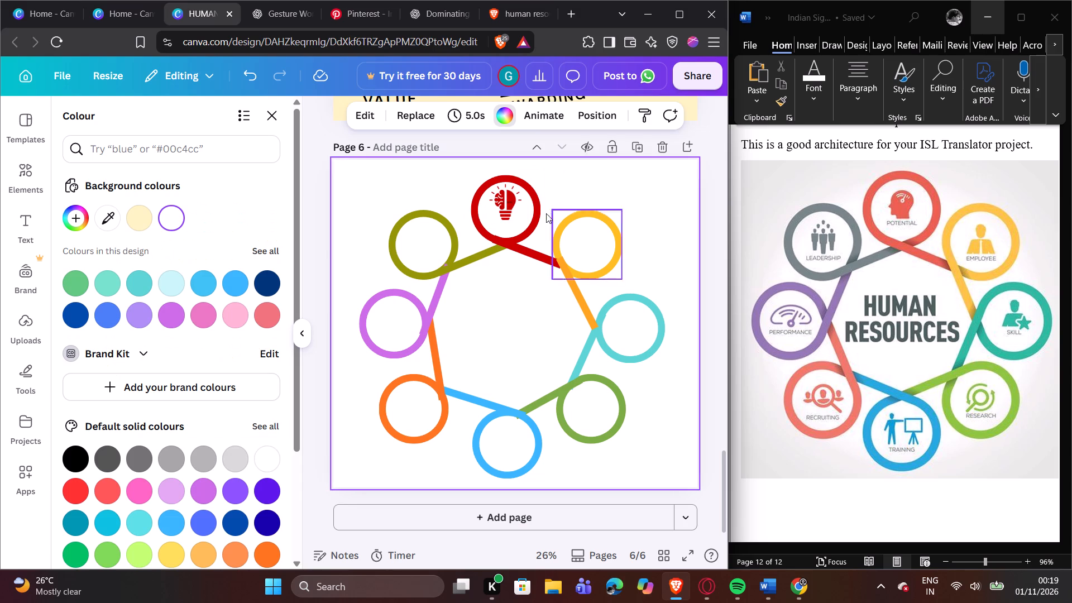
Add a subheading text box to page 6 reading "POTENTIAL".
click(24, 212)
click(152, 385)
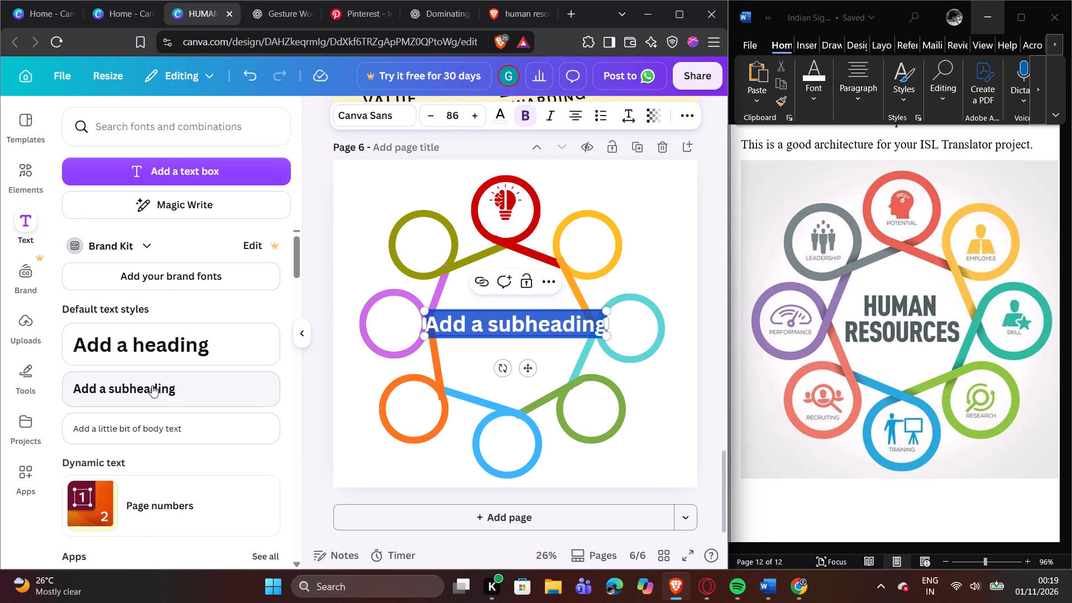
text(PO)
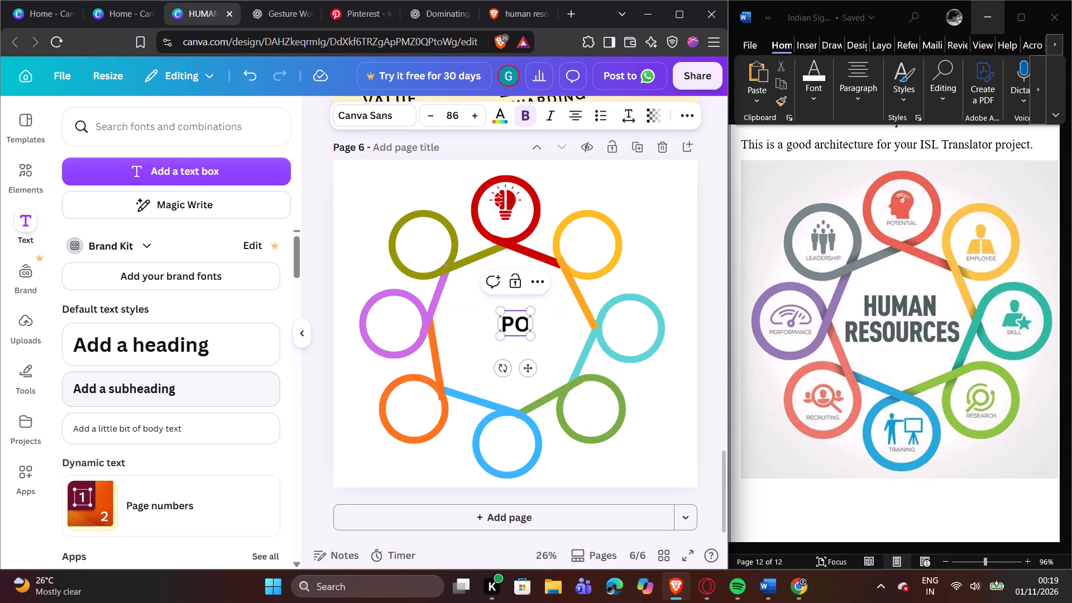
text(TE)
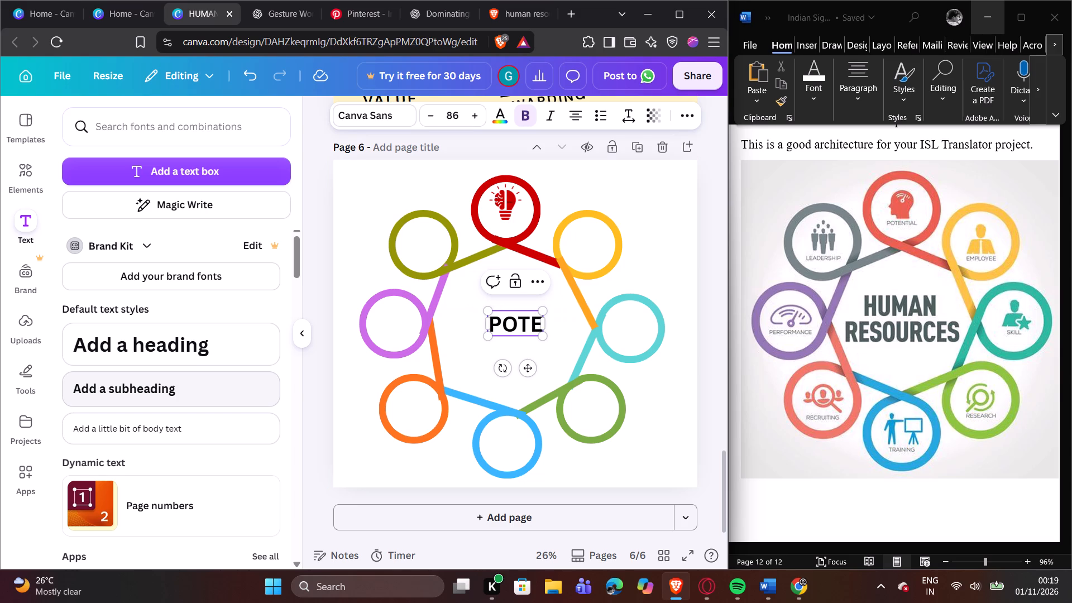
key(n)
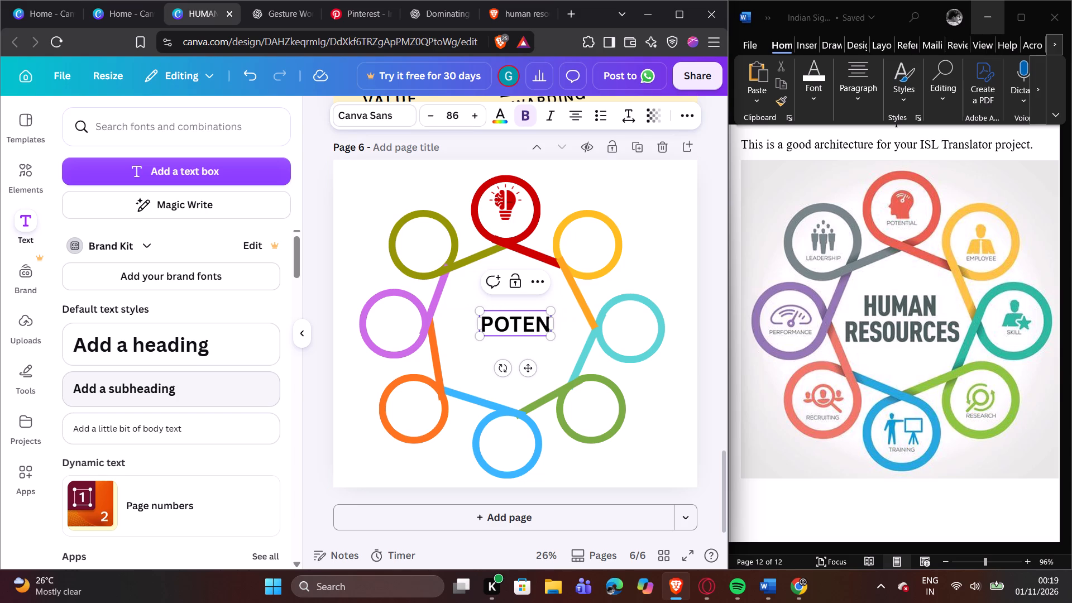
text(TIA)
key(l)
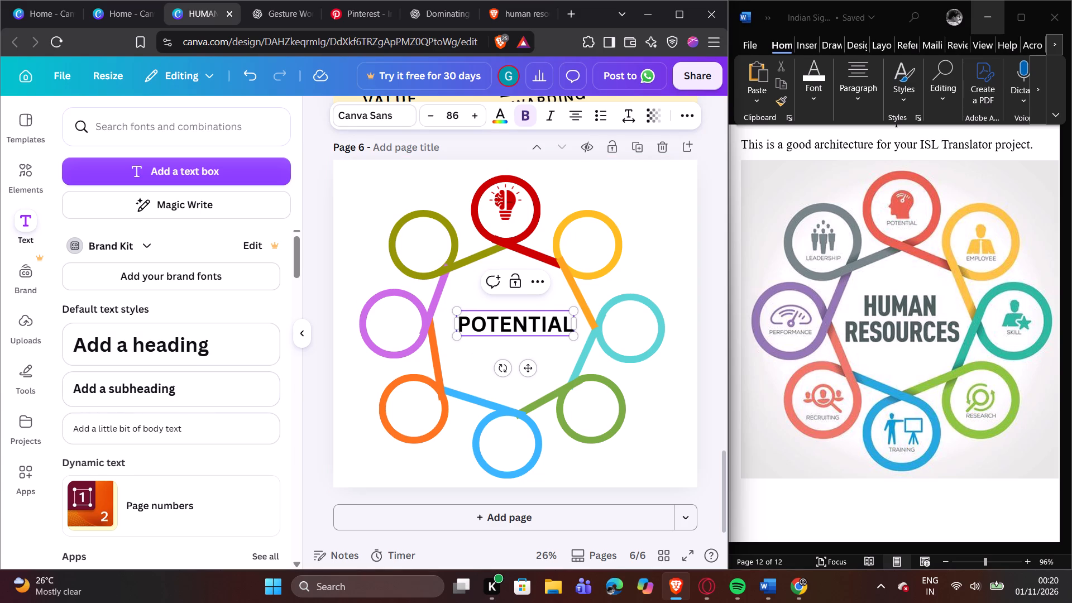
Scale the POTENTIAL text down to about size 28.9 and centre it beneath the bulb graphic inside the red ring.
drag(451, 336, 490, 310)
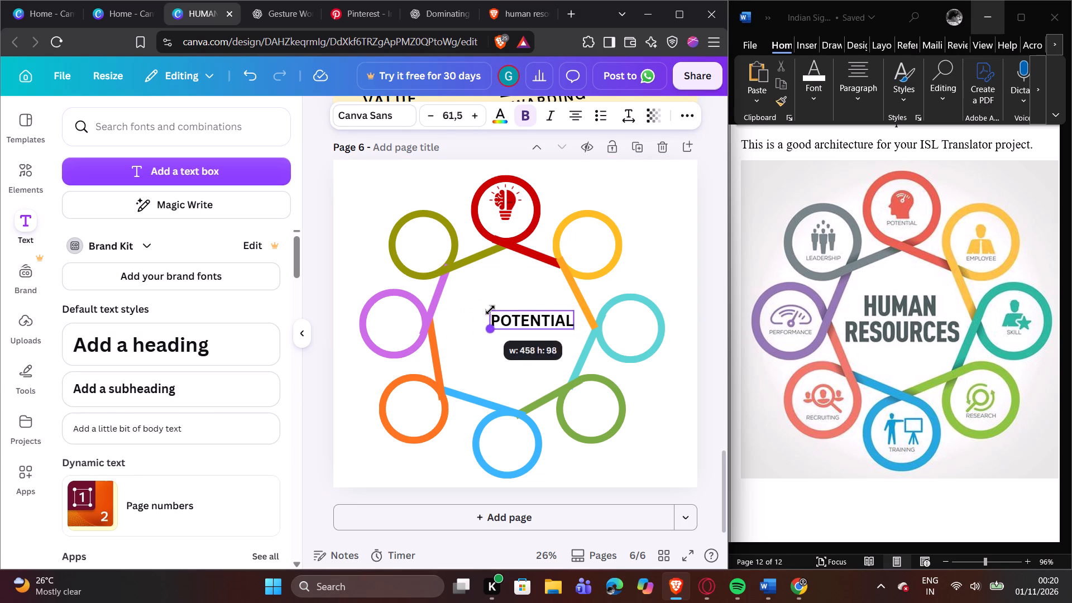
drag(490, 310, 510, 296)
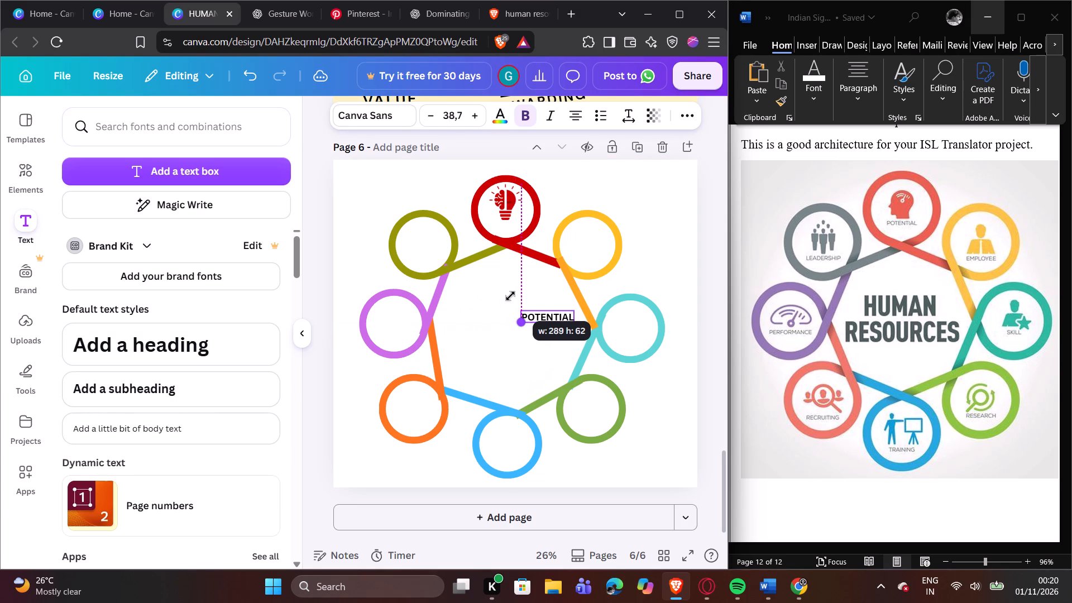
drag(510, 296, 511, 295)
click(511, 295)
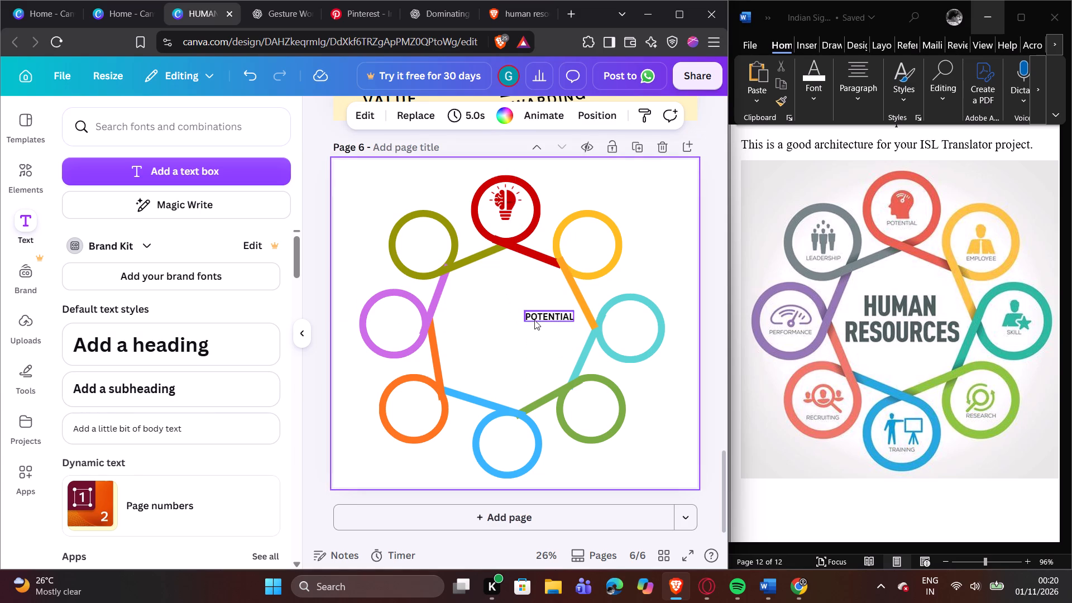
drag(537, 316, 496, 236)
drag(495, 234, 492, 226)
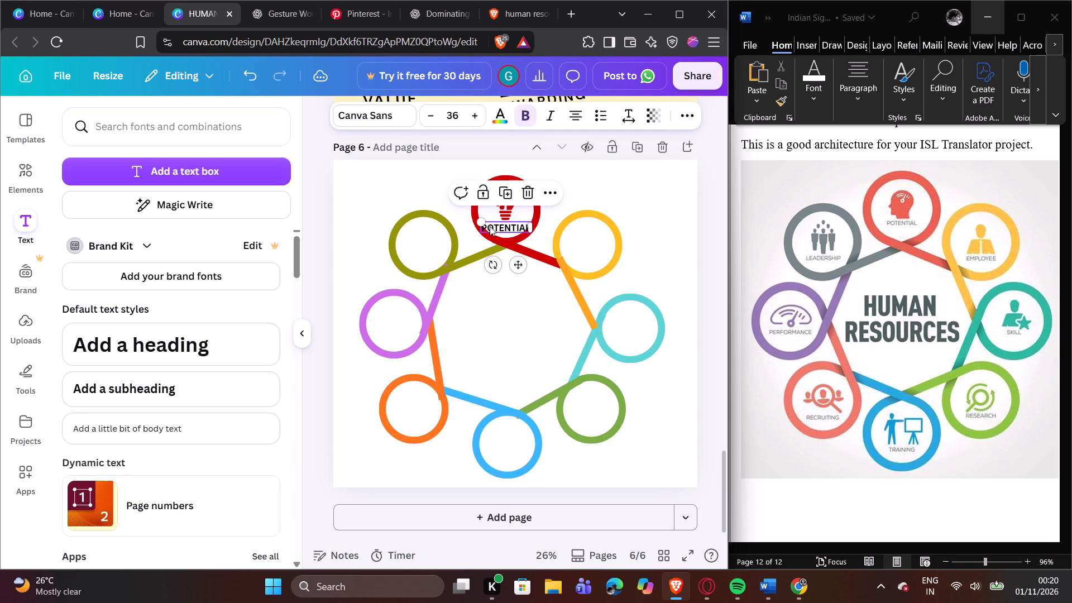
drag(481, 218, 490, 223)
click(427, 188)
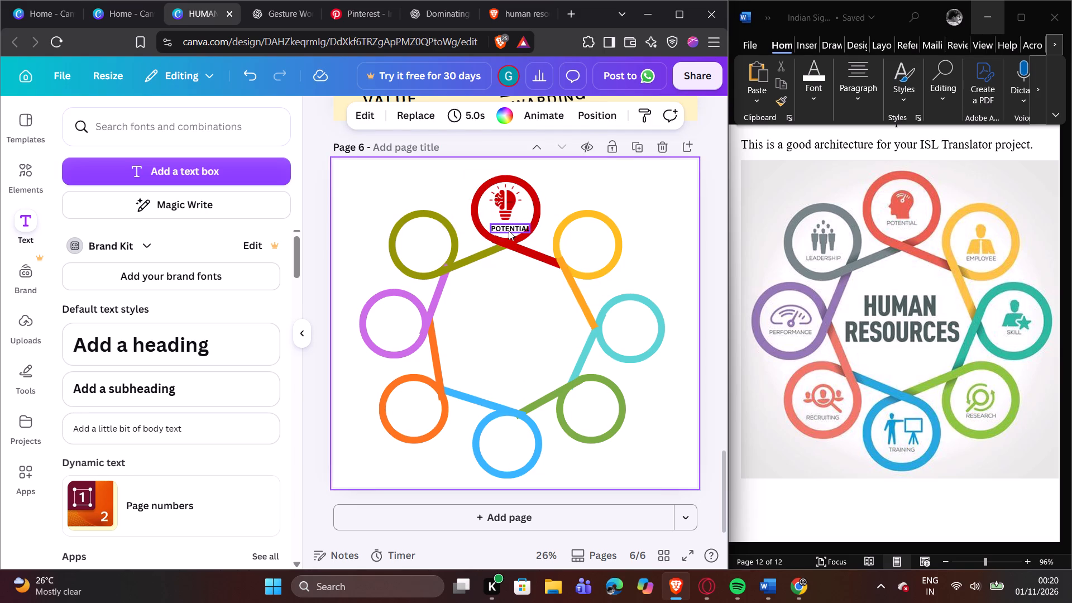
drag(507, 230, 502, 226)
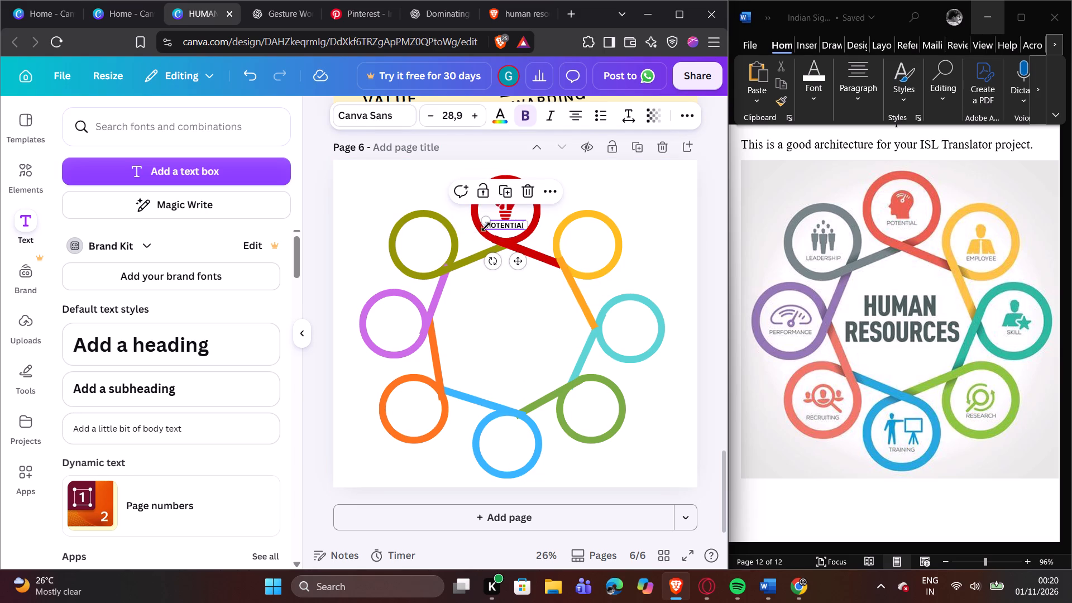
click(423, 195)
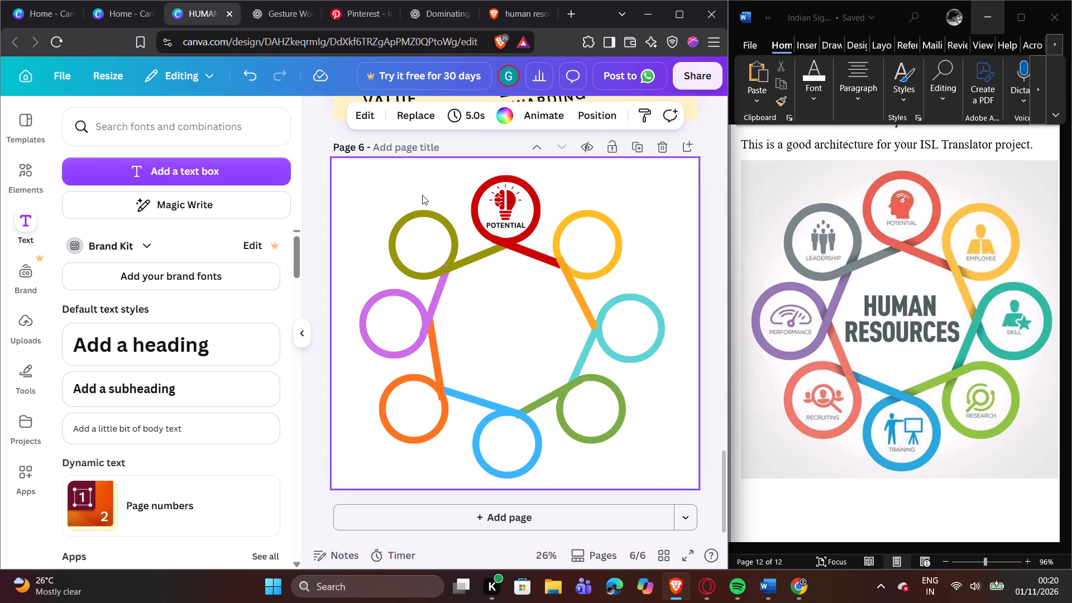
Reduce the font size of the POTENTIAL label in the red ring to 26.9.
click(512, 224)
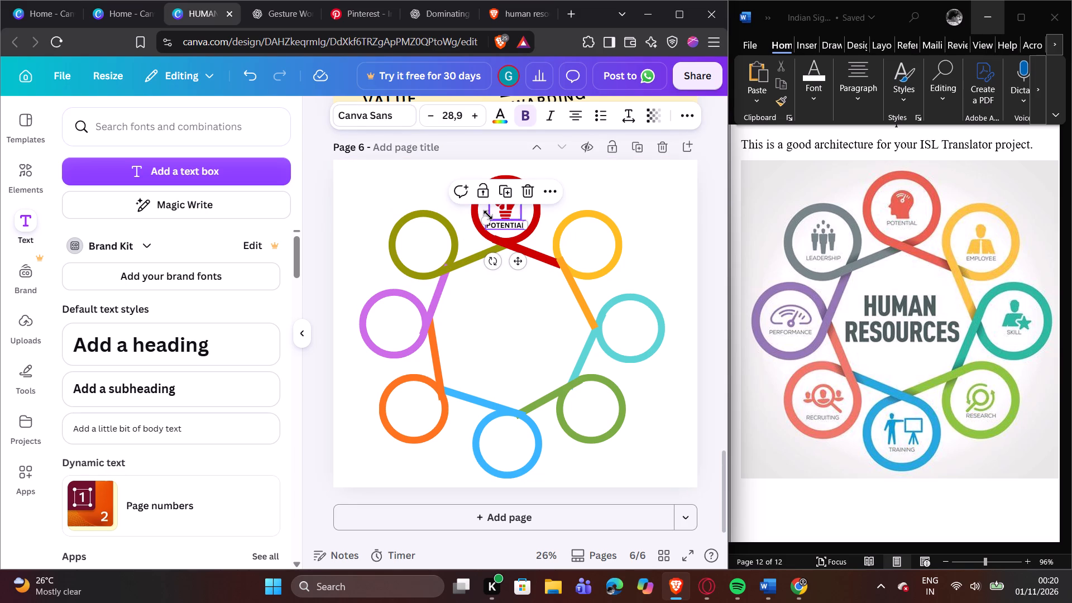
double_click(503, 223)
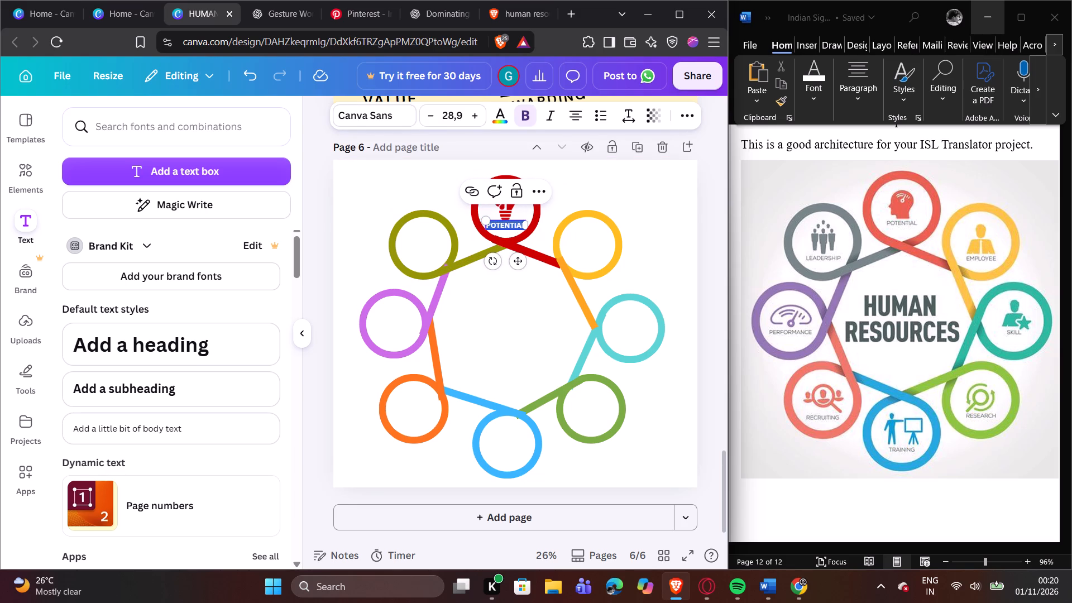
double_click(428, 114)
click(601, 195)
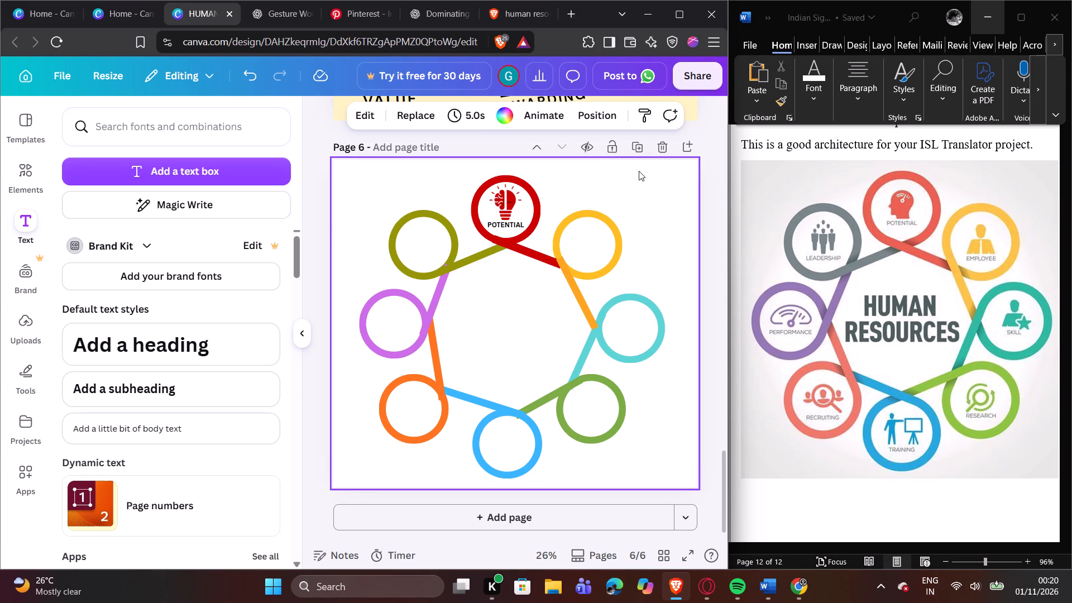
Search the element graphics for "EMPLOYEE" and add the black suited-man graphic to page 6.
click(31, 184)
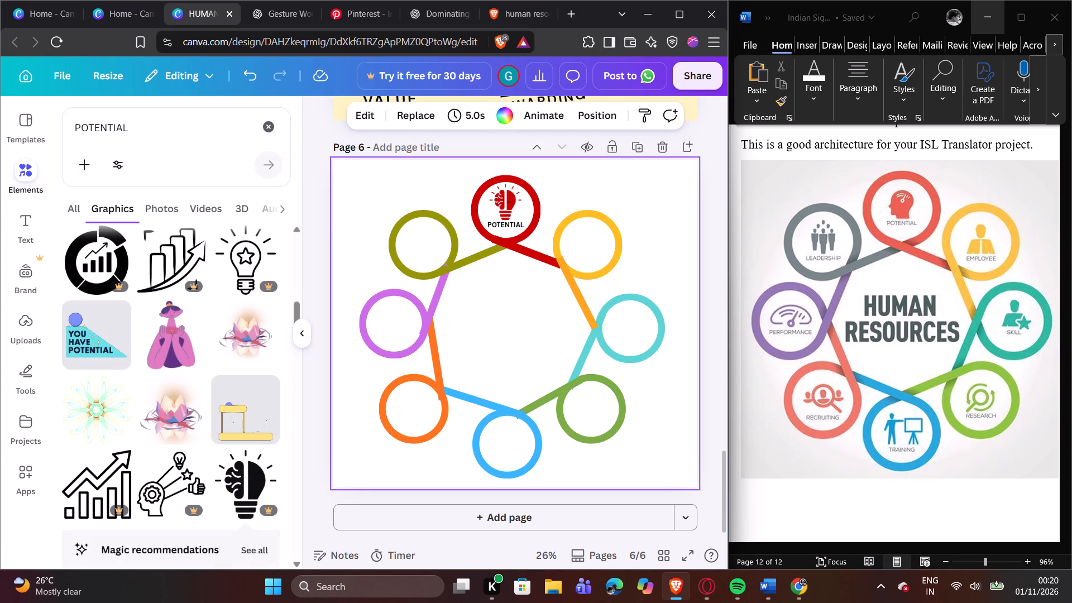
click(272, 126)
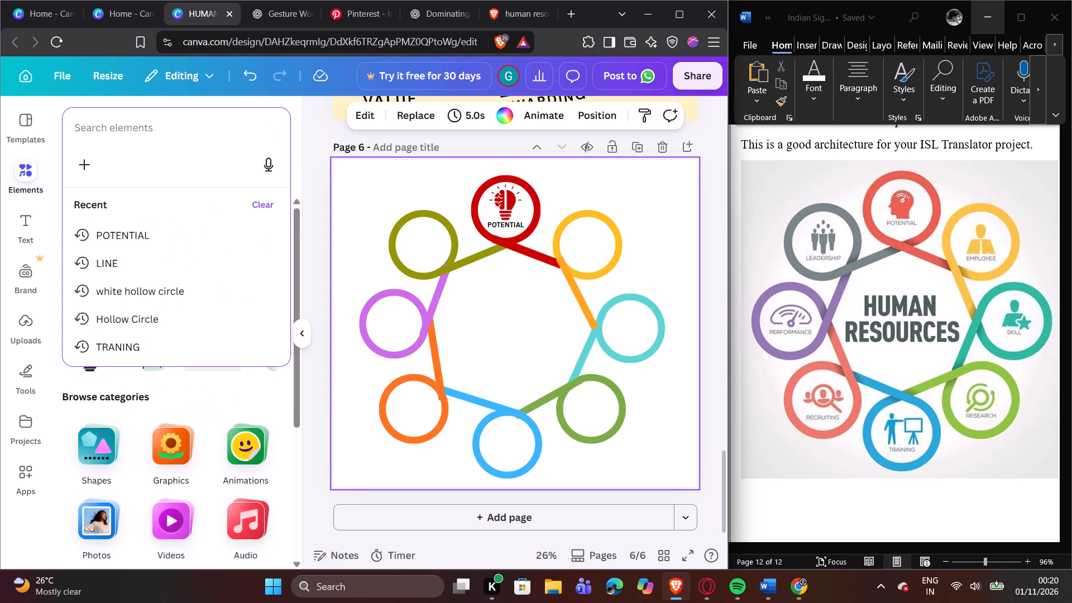
key(e)
key(m)
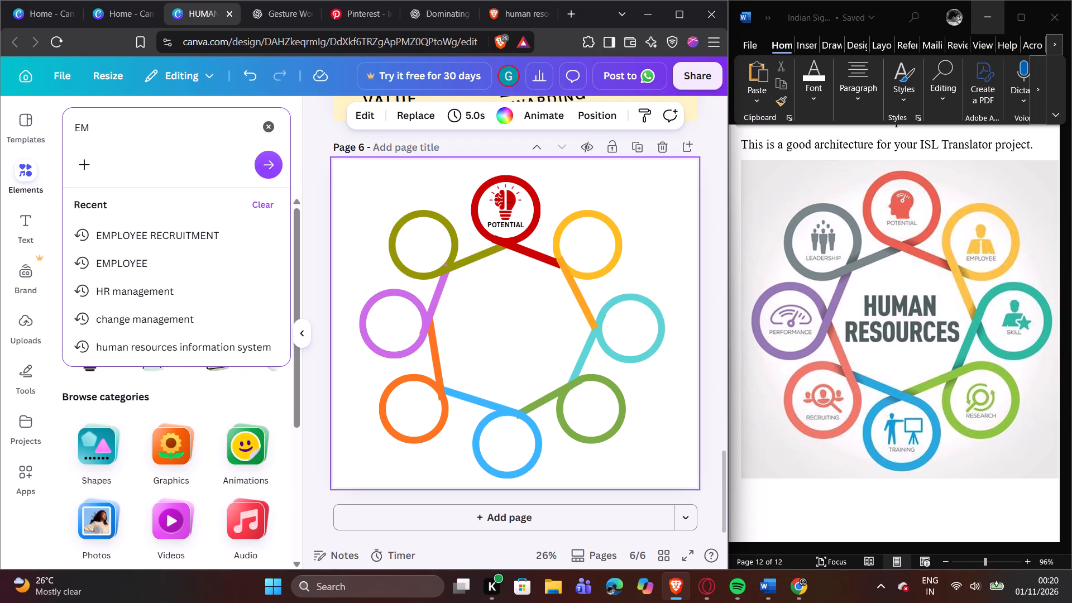
text(OK)
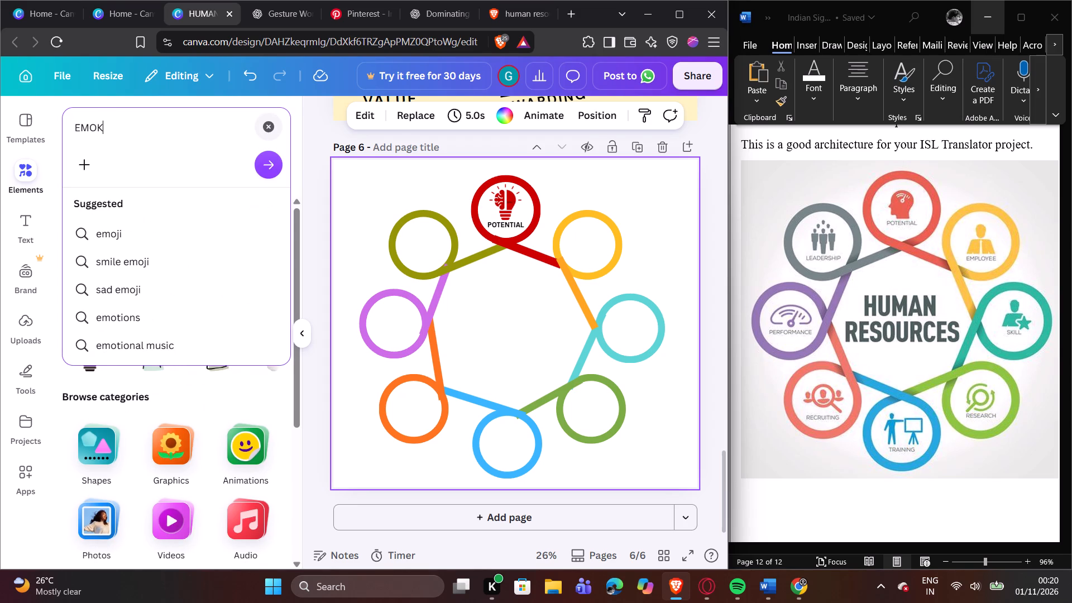
key(o)
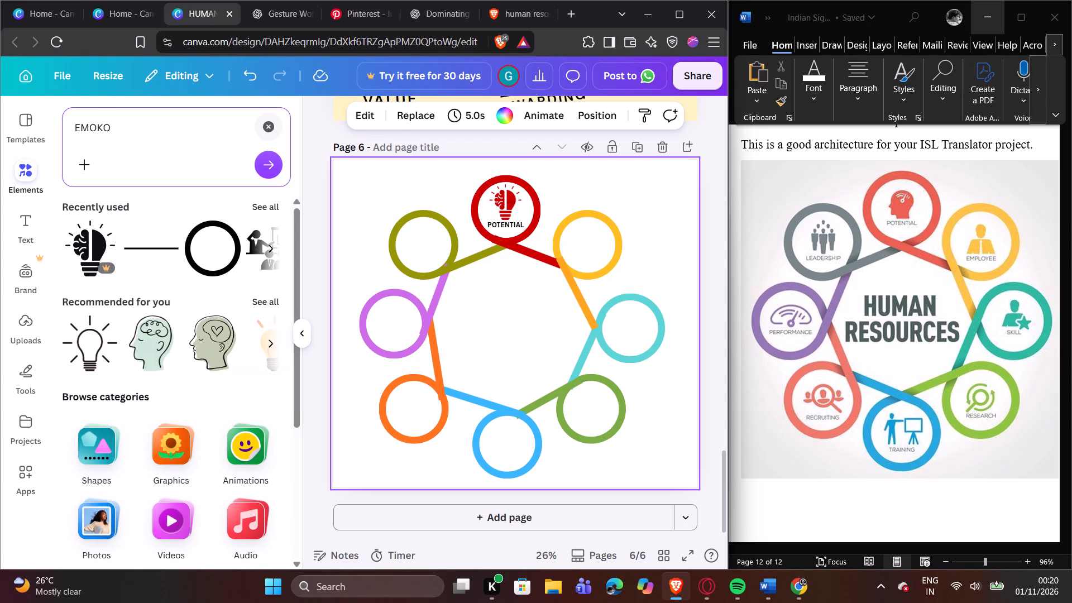
key(BackSpace)
key(BackSpace)
key(BackSpace)
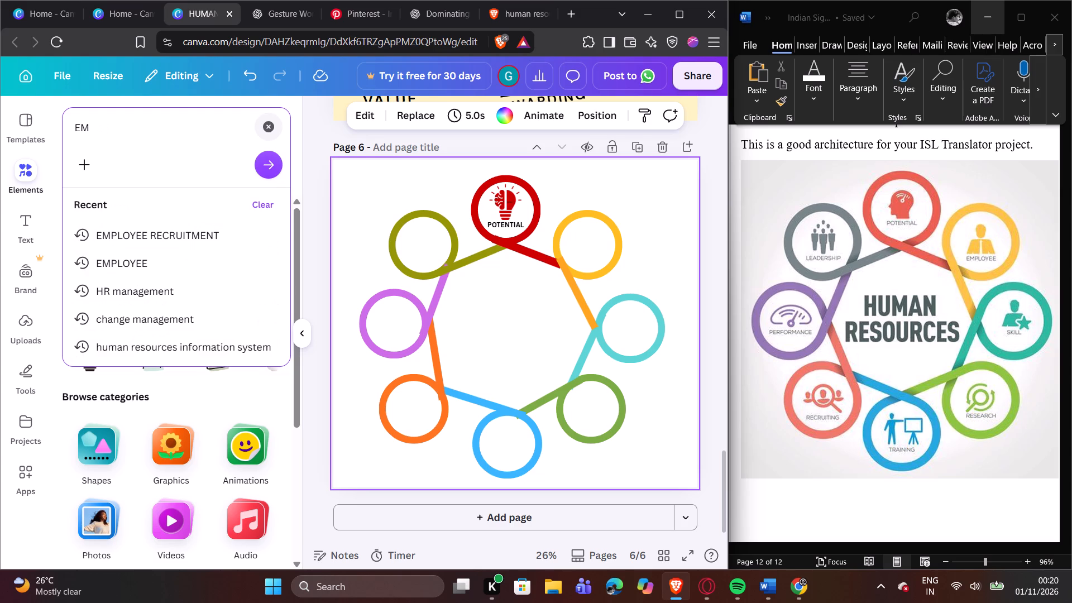
text(PL)
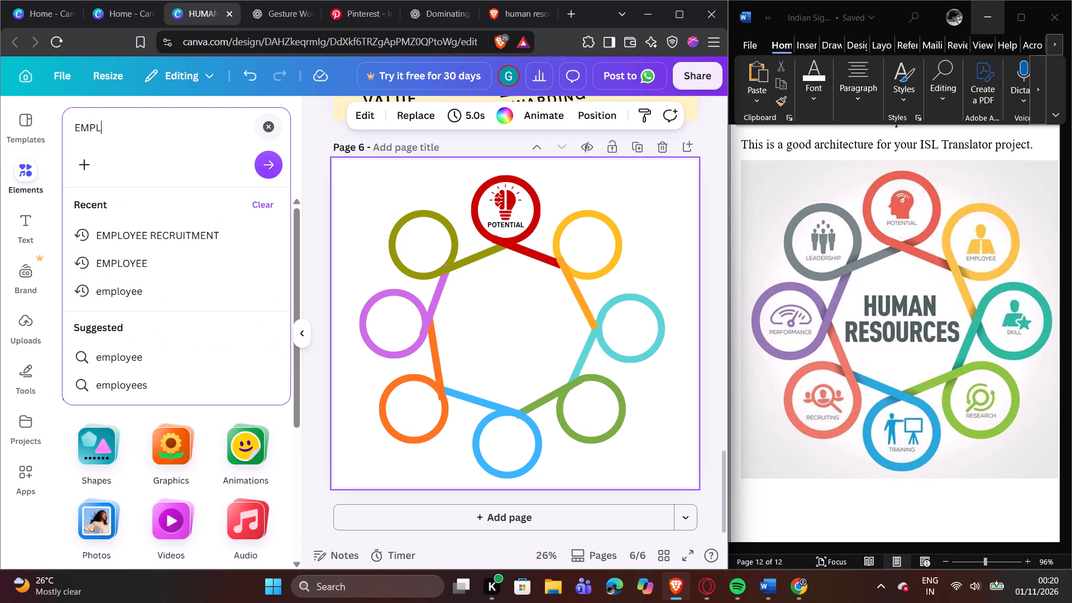
key(o)
text(YEE)
key(Return)
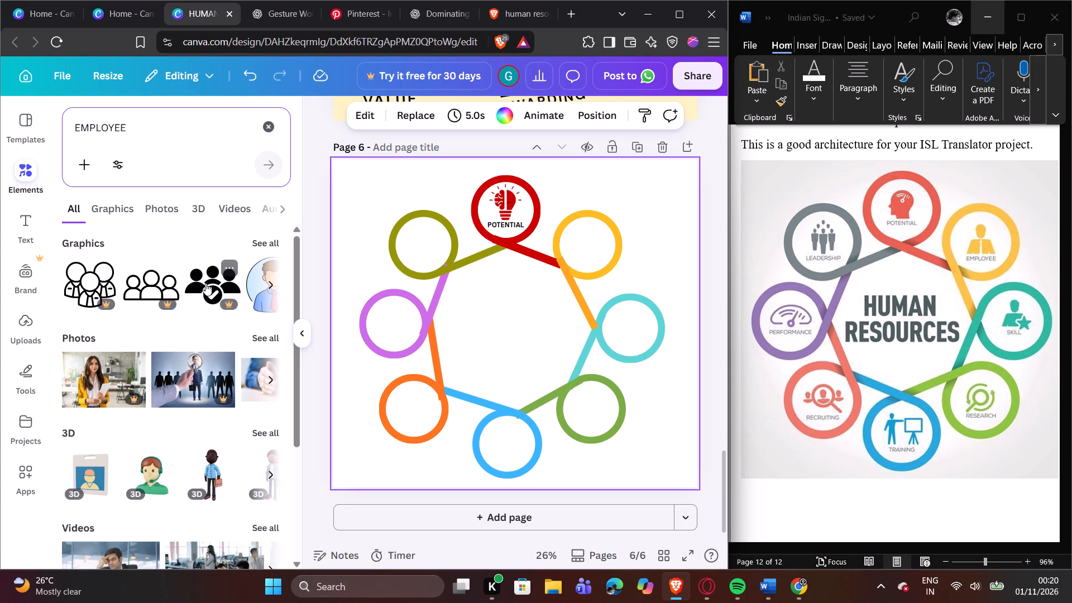
click(108, 198)
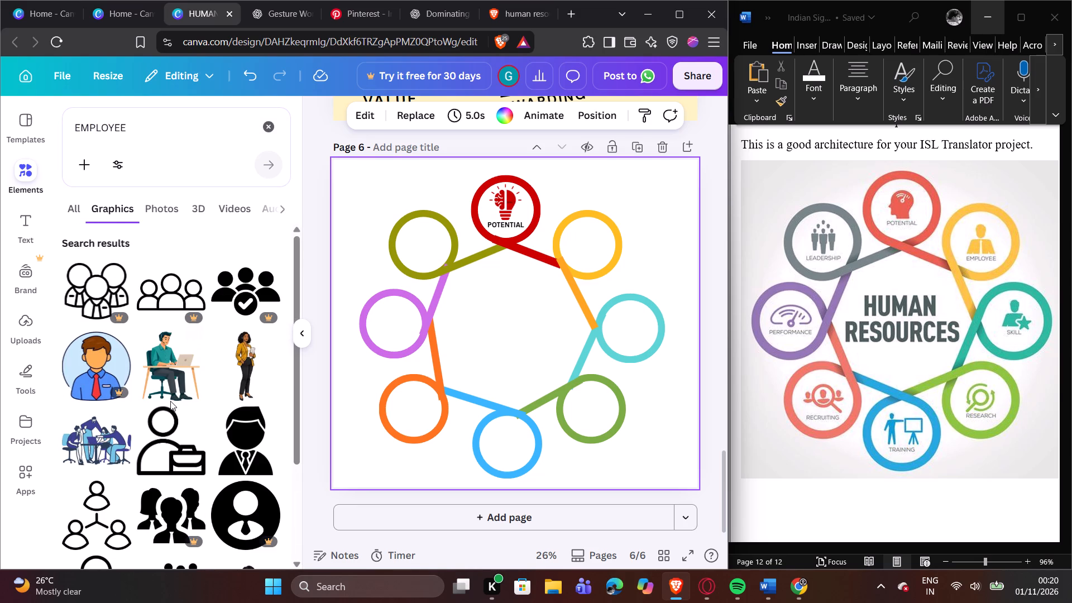
click(250, 441)
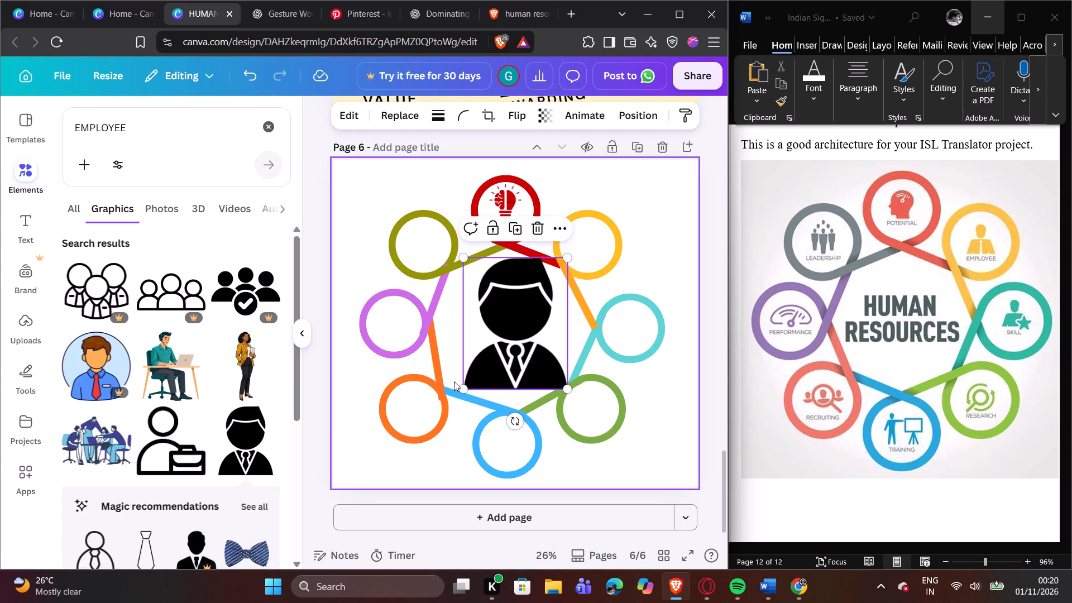
Shrink the suited-man graphic and place it centred in the upper part of the yellow ring.
drag(460, 393, 535, 296)
click(499, 308)
drag(556, 275, 571, 261)
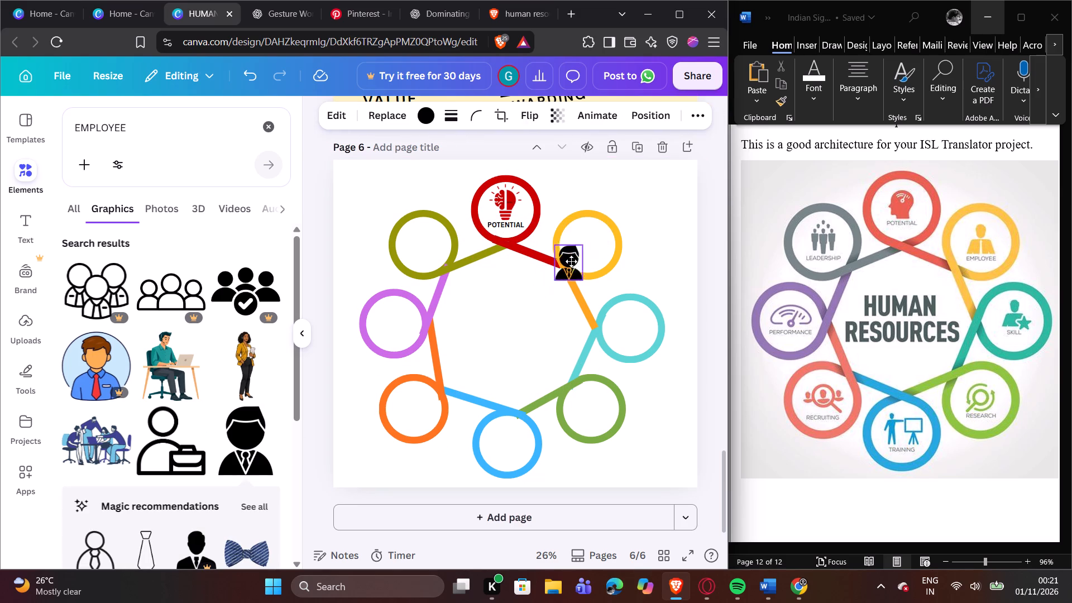
drag(571, 261, 588, 237)
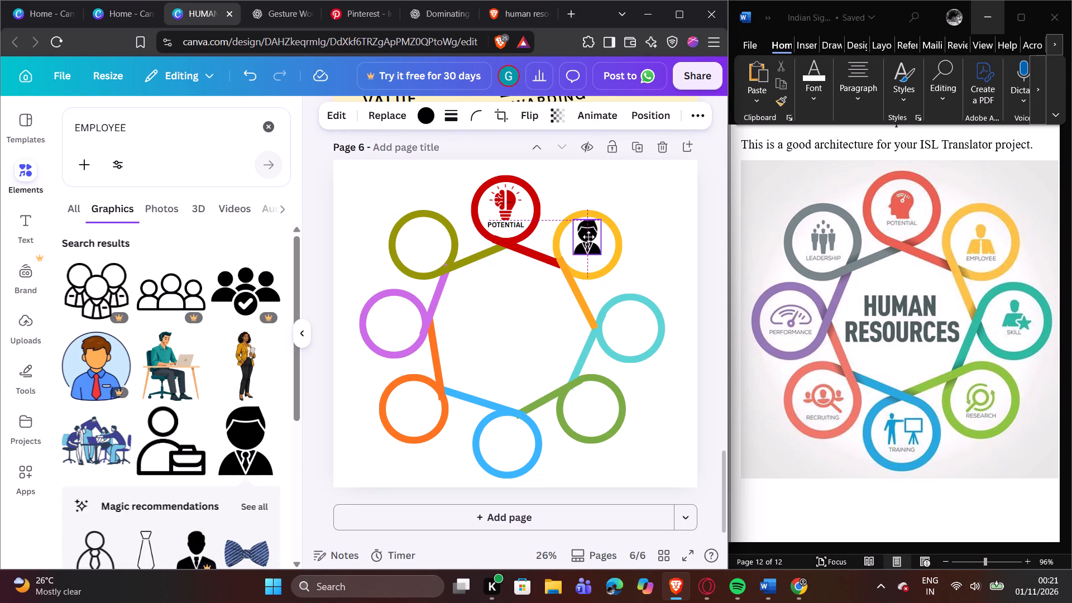
drag(588, 237, 588, 237)
drag(572, 255, 576, 251)
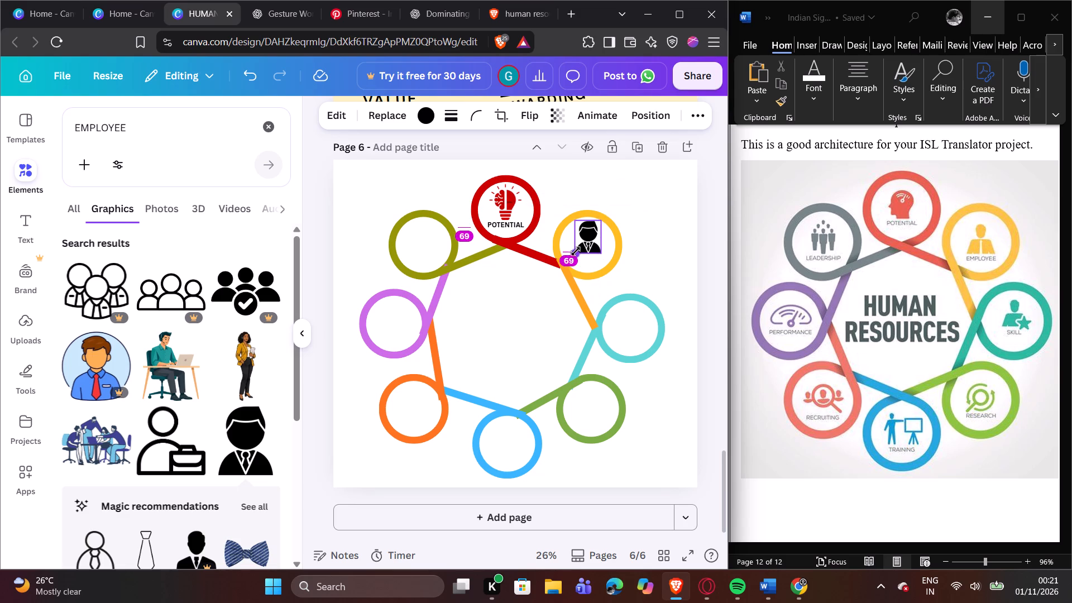
drag(576, 251, 576, 250)
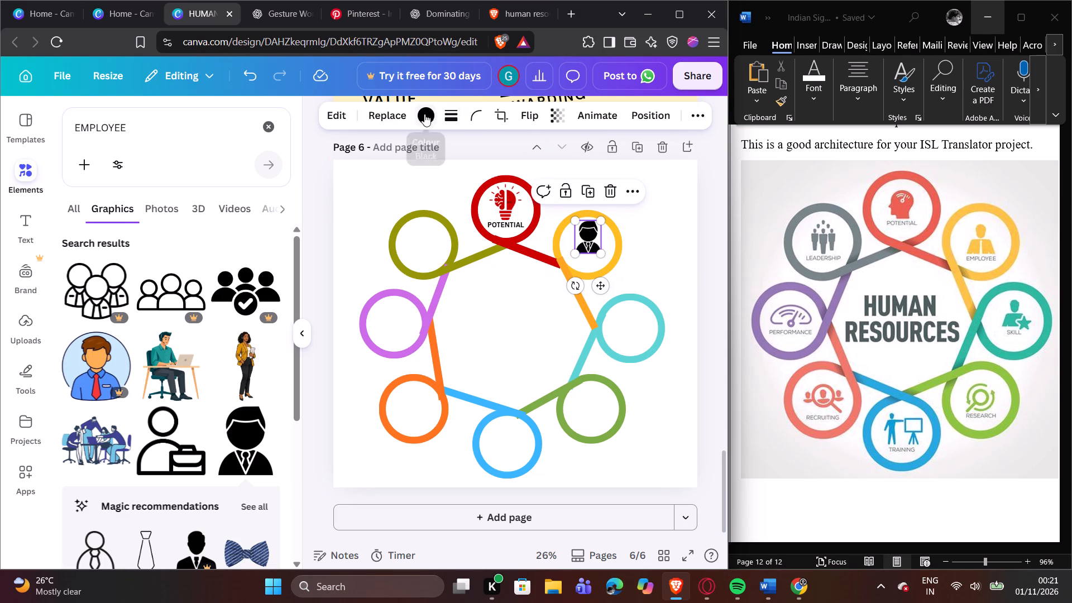
Recolour the suited-man graphic from black to the same yellow as its ring.
click(419, 116)
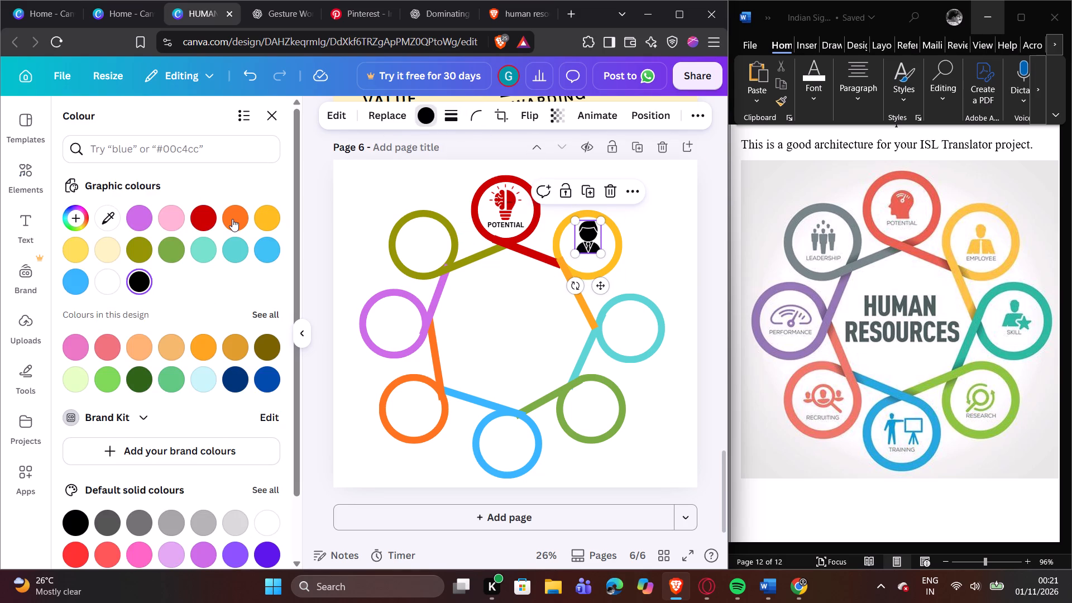
click(261, 218)
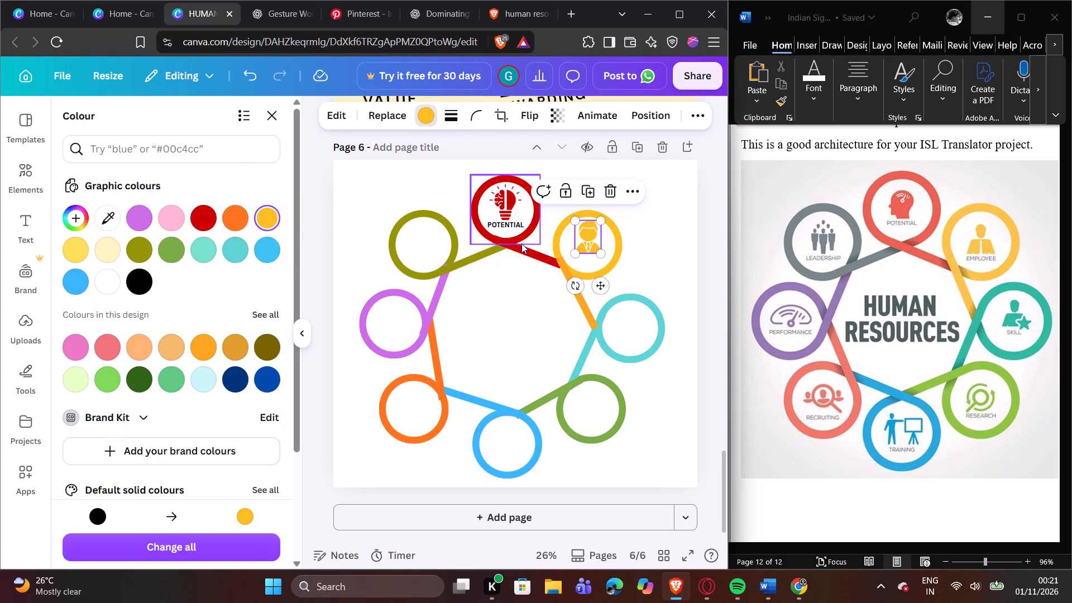
click(642, 256)
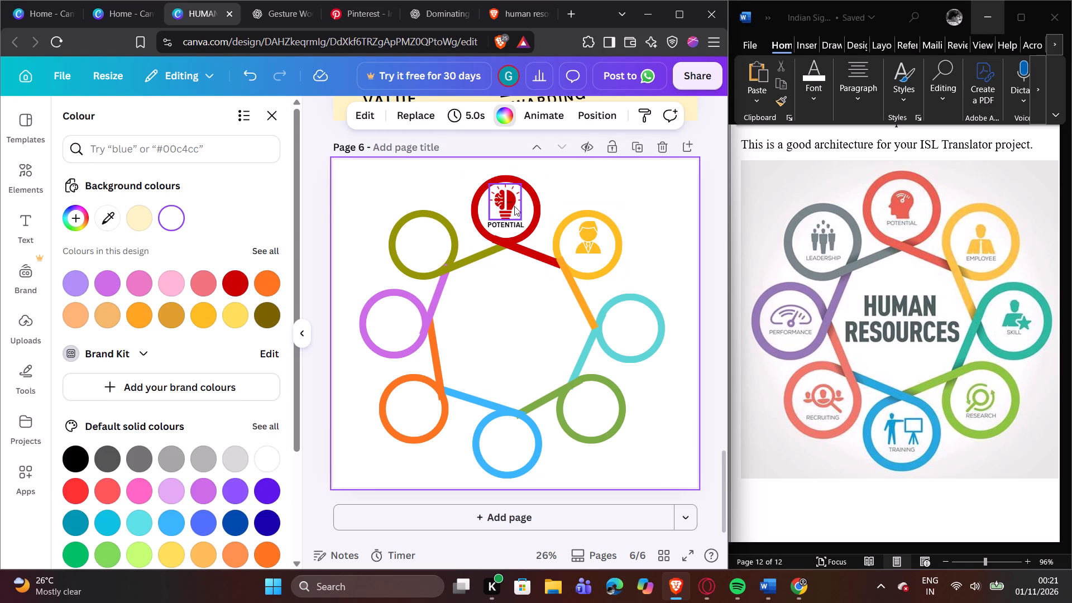
Duplicate the POTENTIAL label and place the copy beneath the suited-man graphic inside the yellow ring.
click(501, 226)
click(508, 199)
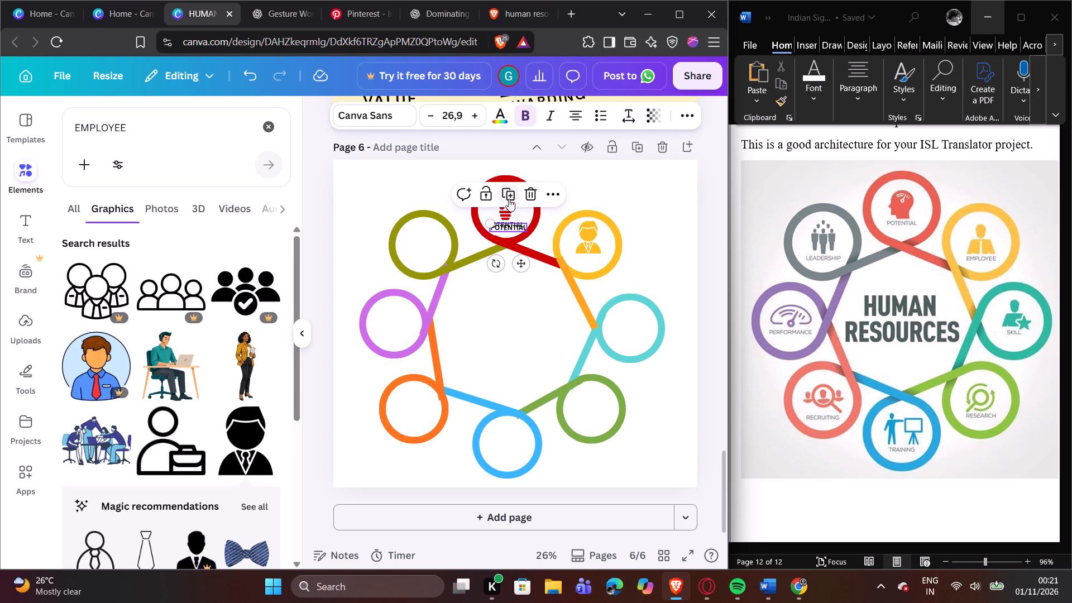
drag(514, 225, 595, 254)
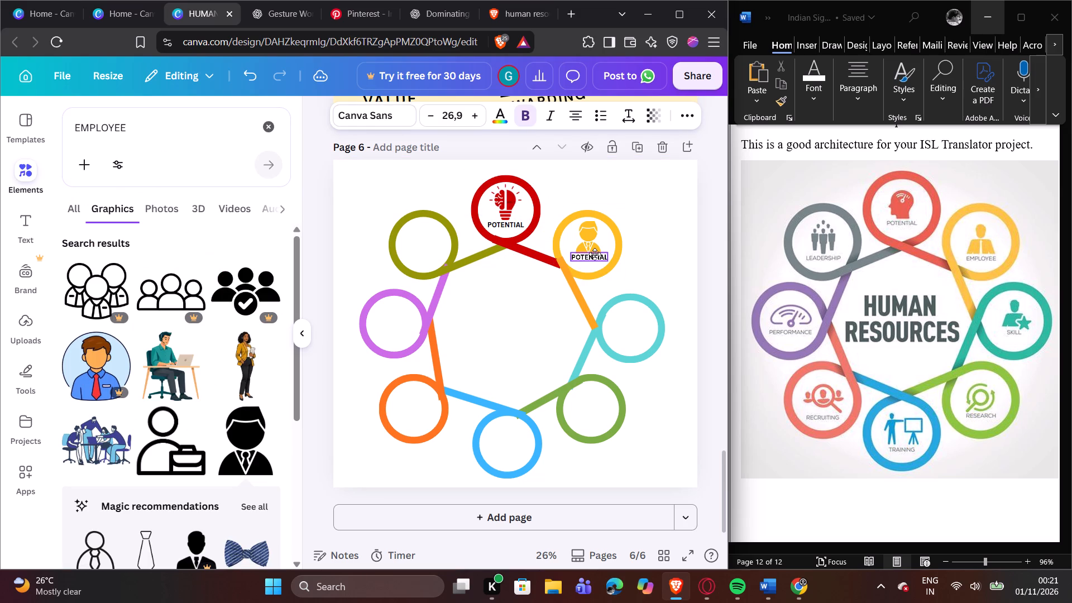
drag(595, 254, 594, 256)
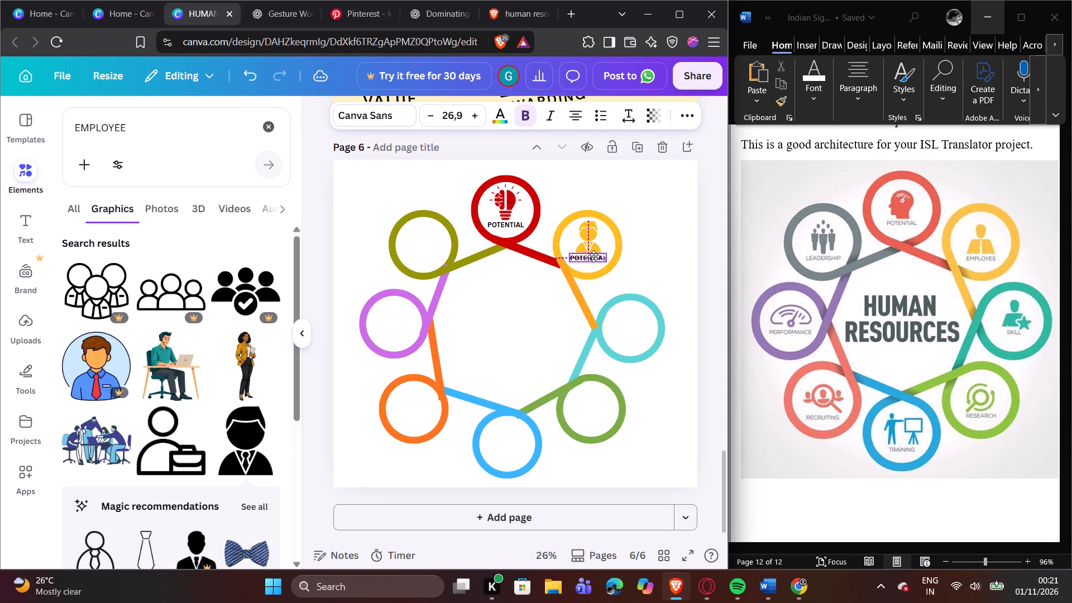
drag(594, 256, 596, 256)
Change the copied label's text to "EMPLOYEE" and centre it beneath the suited-man graphic in the yellow ring.
click(595, 256)
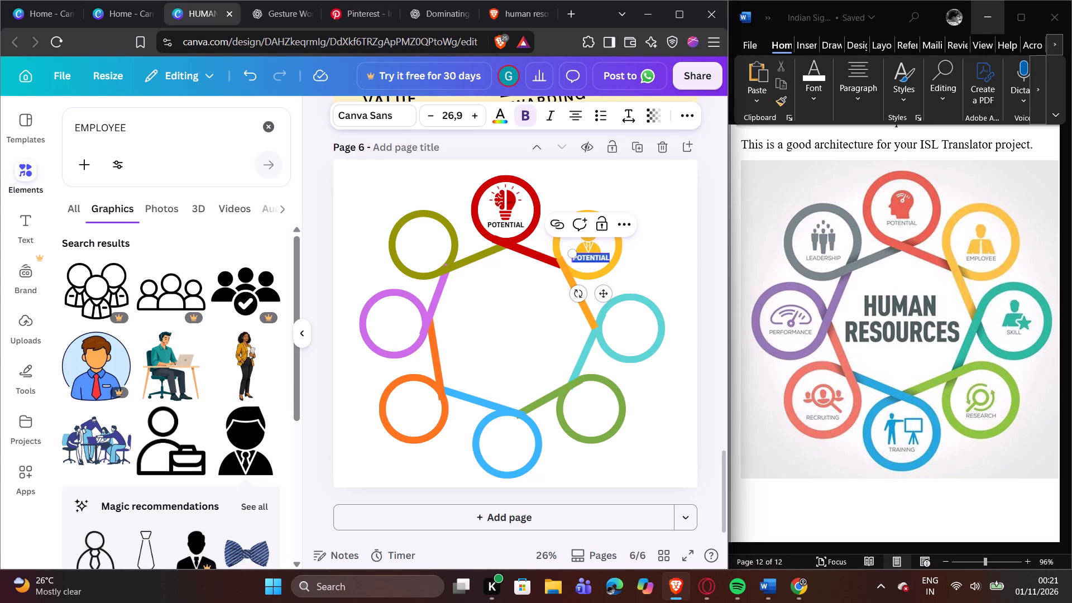
key(e)
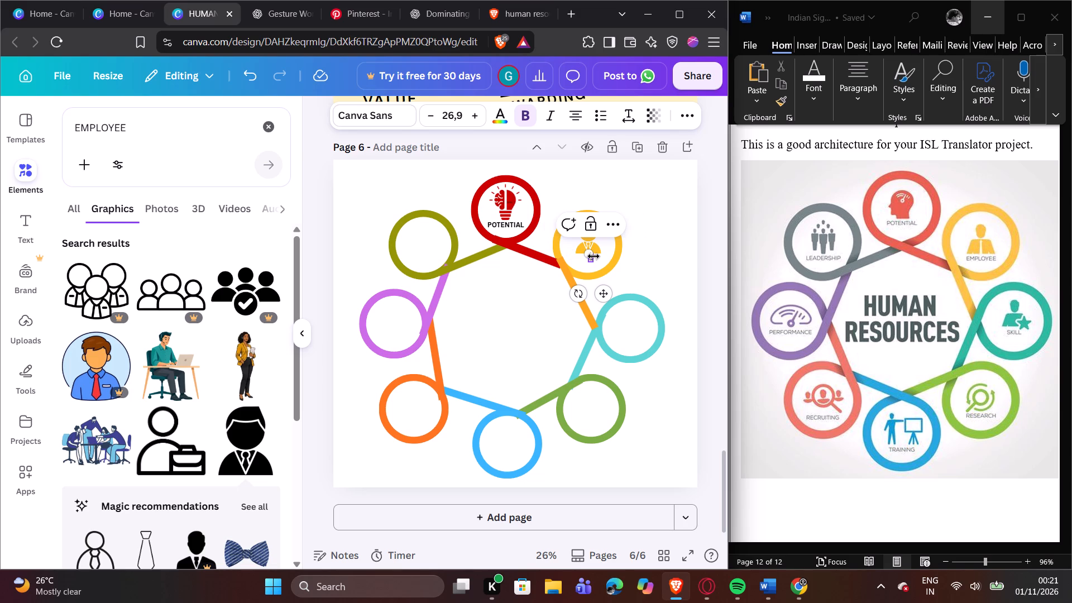
key(m)
text(PL)
key(o)
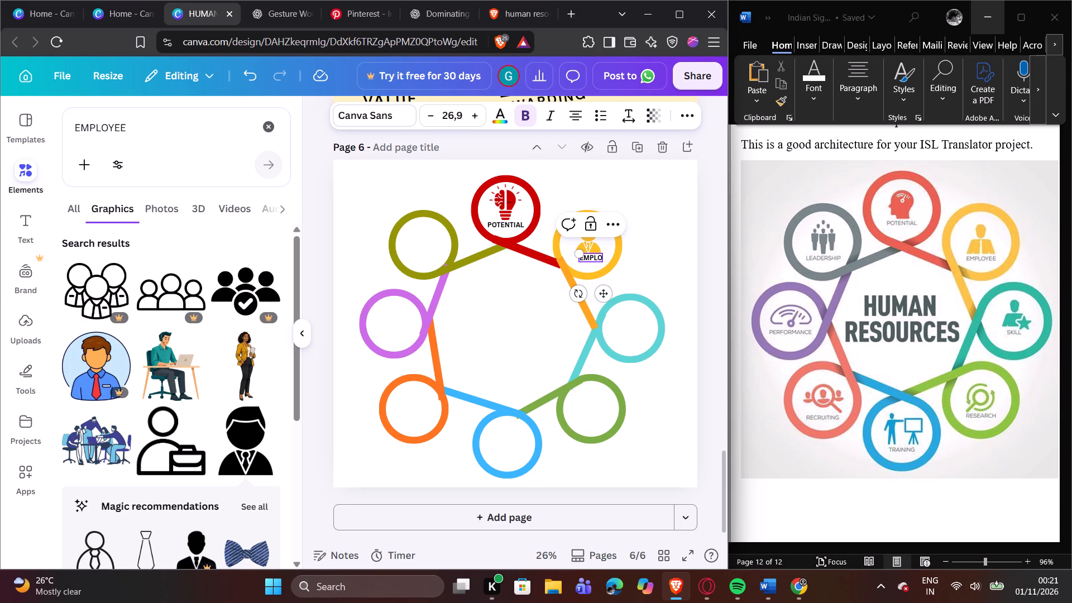
key(y)
text(EEE)
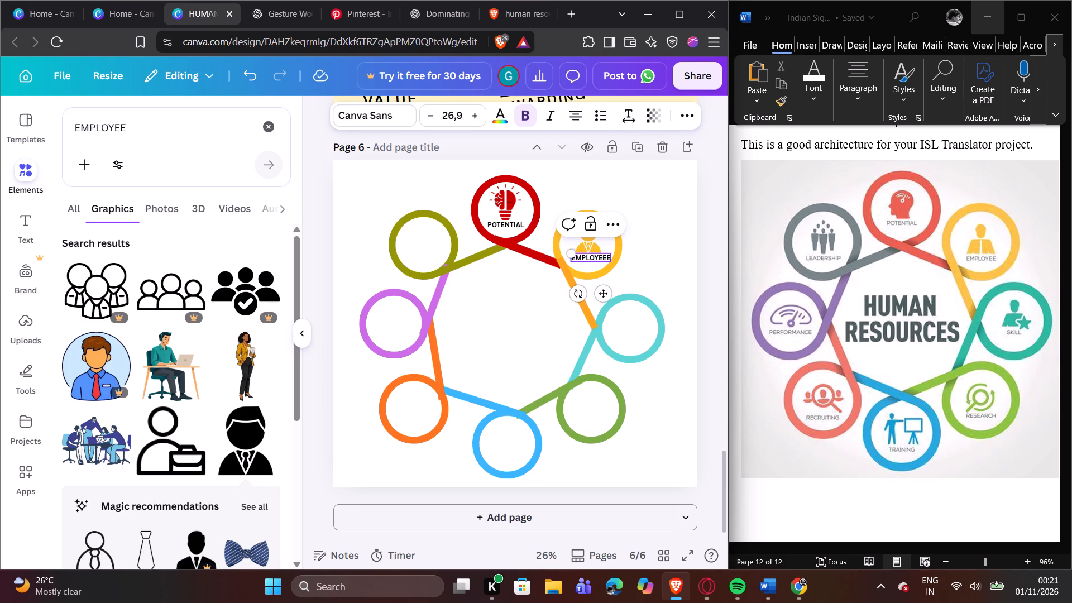
key(BackSpace)
click(634, 267)
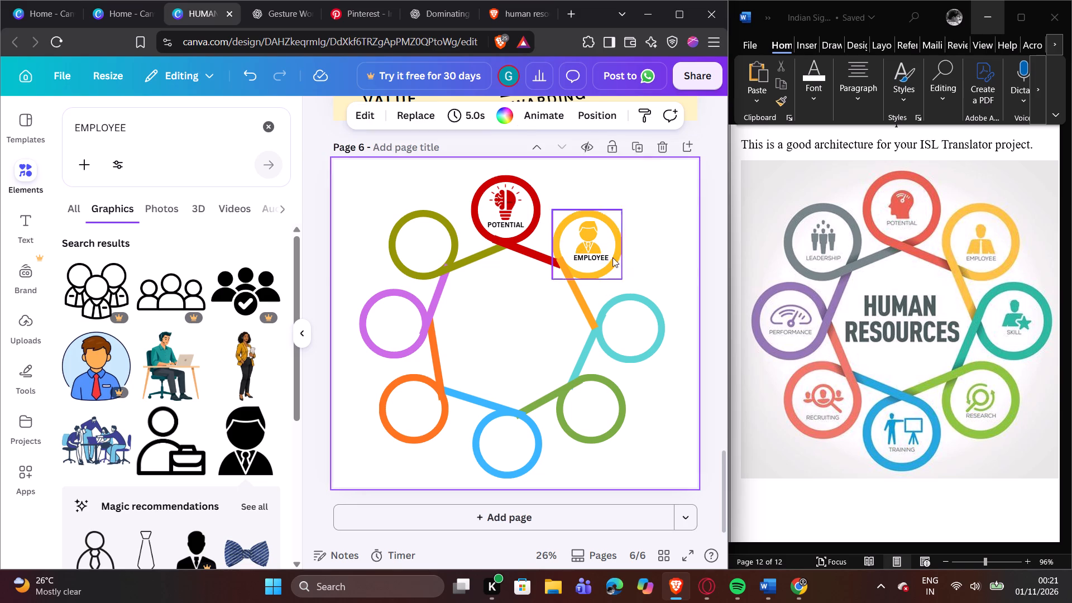
click(598, 255)
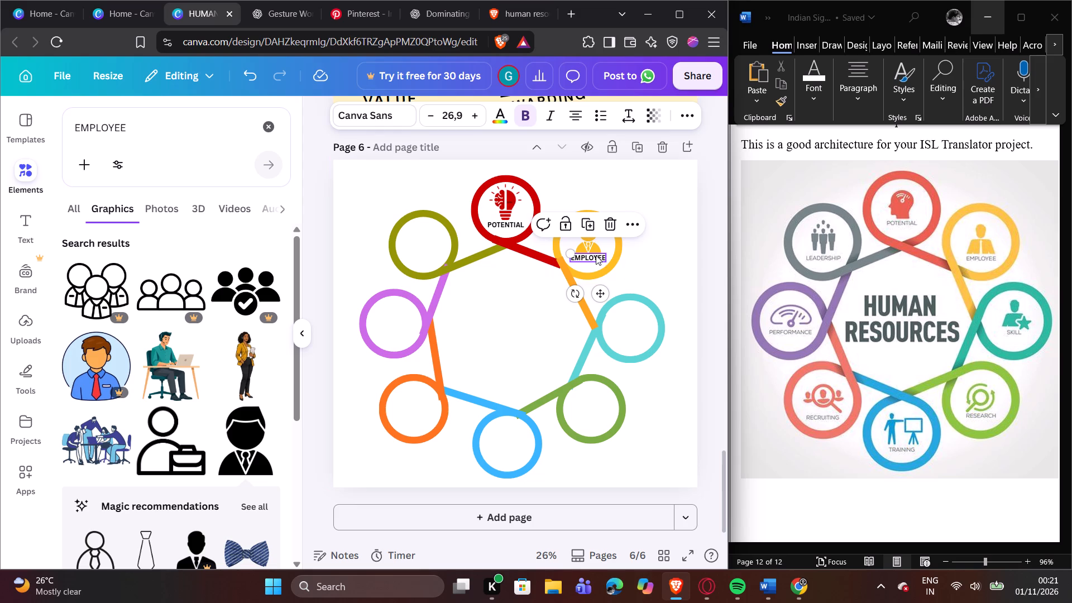
click(671, 279)
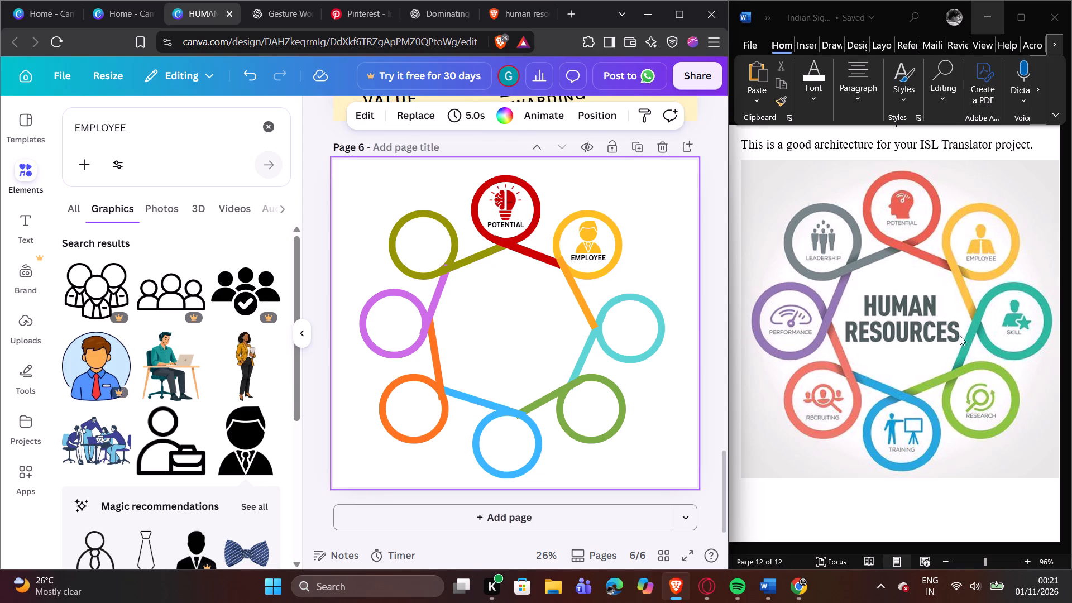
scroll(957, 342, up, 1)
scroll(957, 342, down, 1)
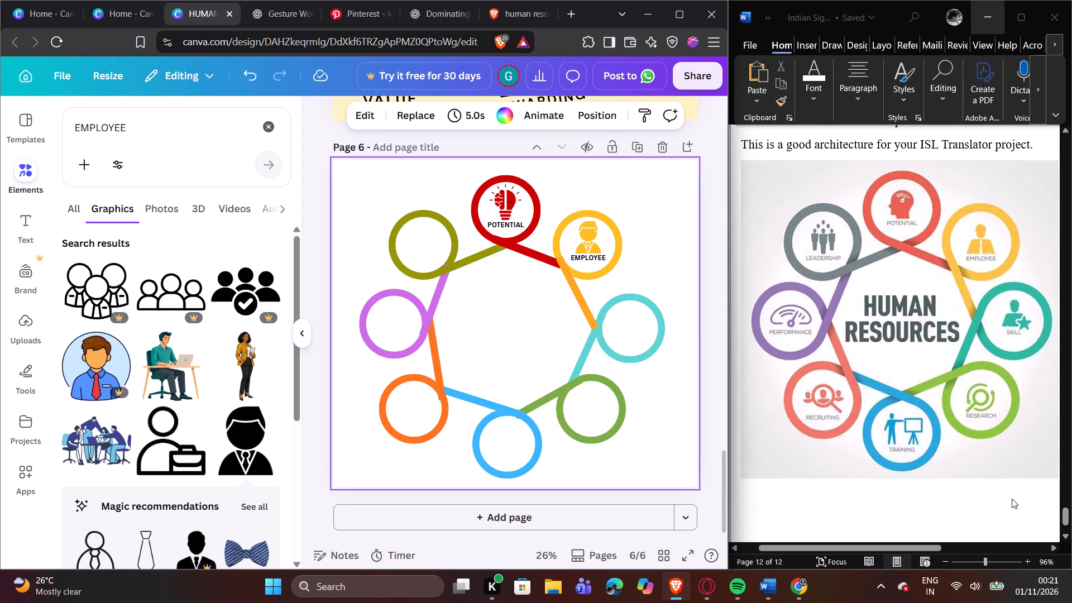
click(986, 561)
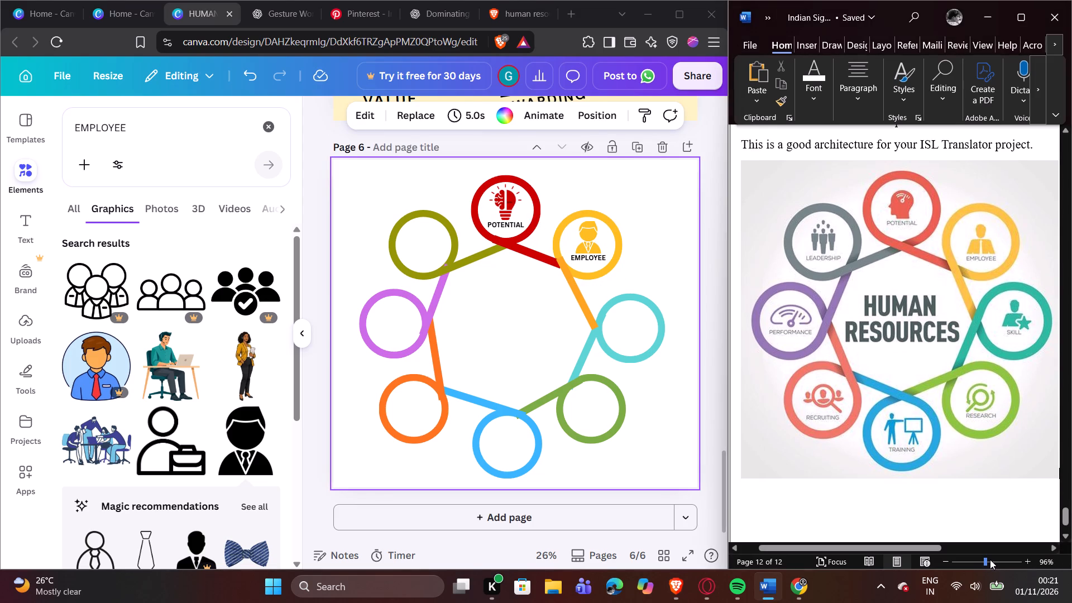
Duplicate the EMPLOYEE label and place the copy just outside the turquoise ring.
scroll(989, 558, up, 5)
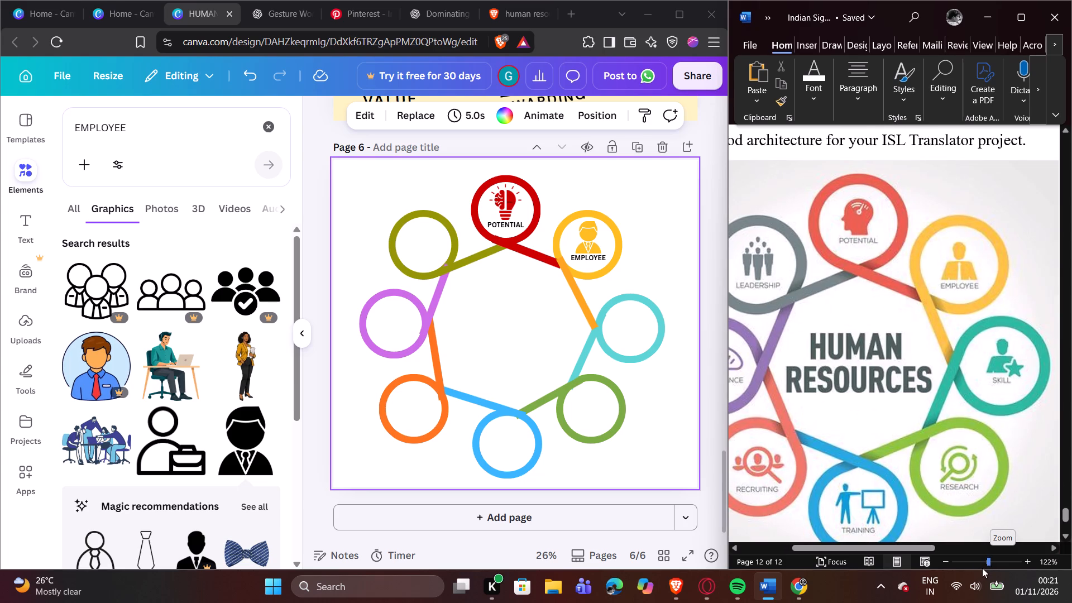
click(582, 259)
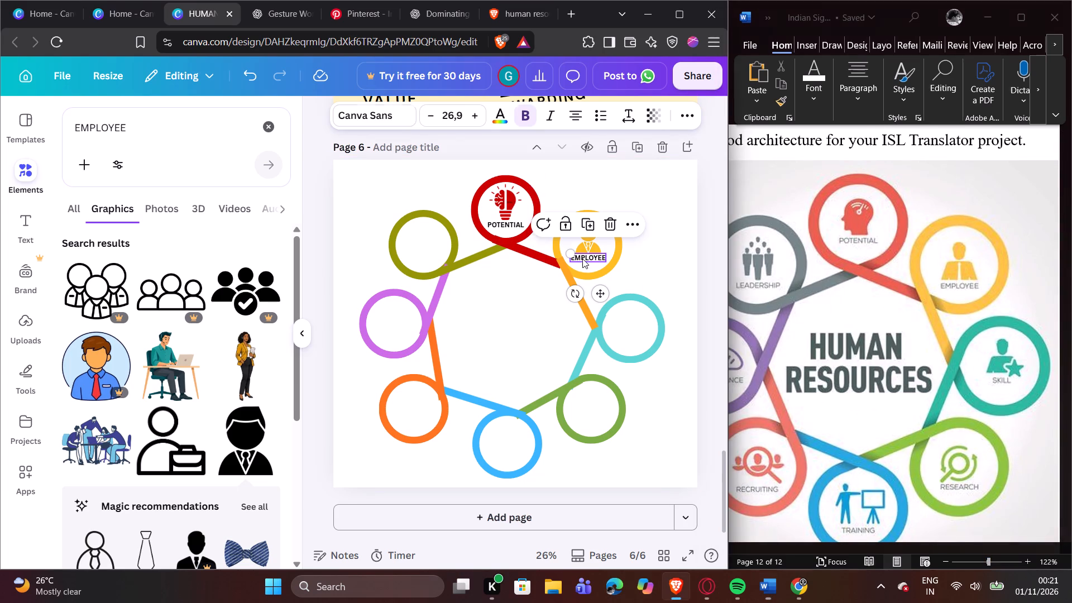
click(585, 225)
click(630, 272)
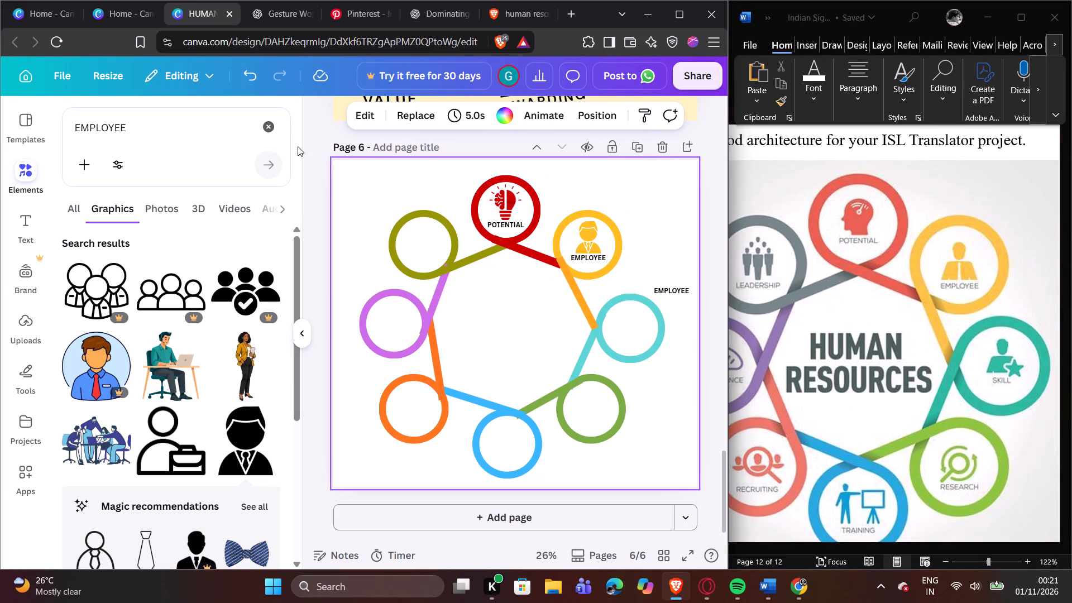
Search the graphics for "SKILL" and browse the results for an icon suited to the turquoise ring.
click(269, 113)
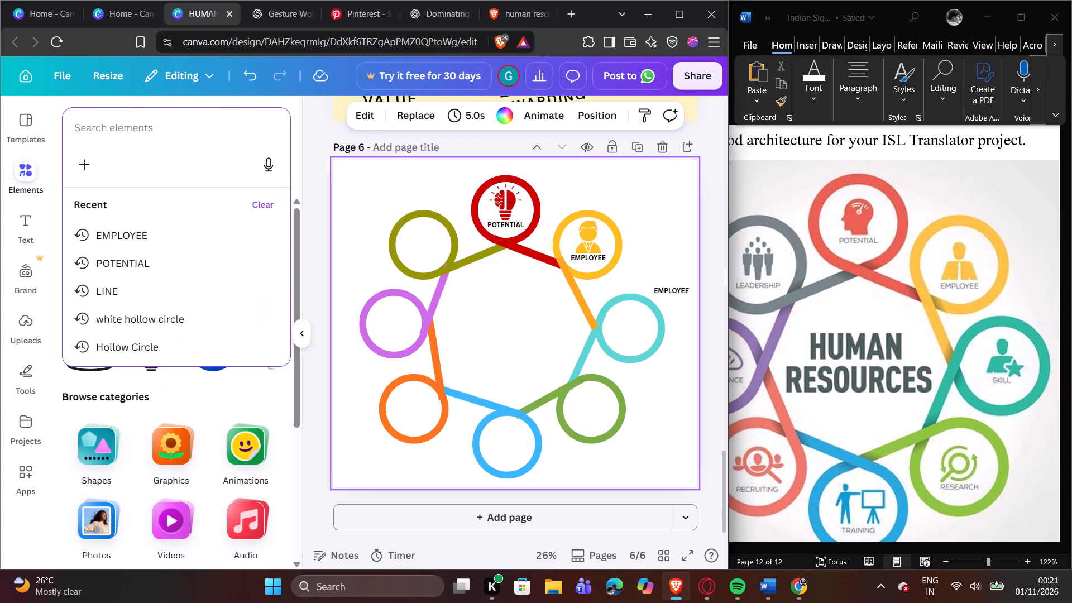
text(SKI)
text(LL)
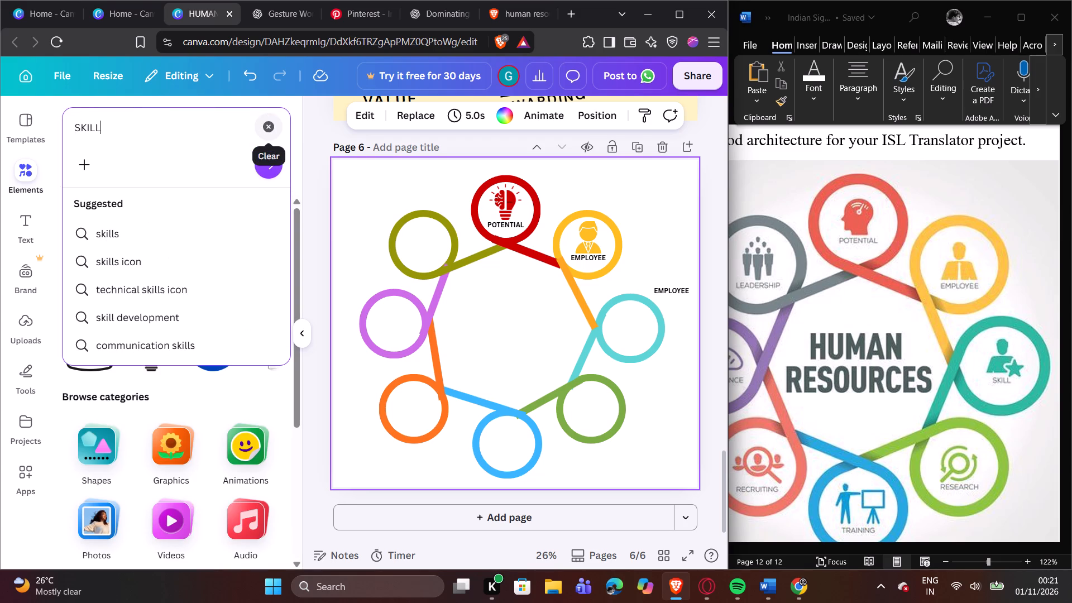
key(Return)
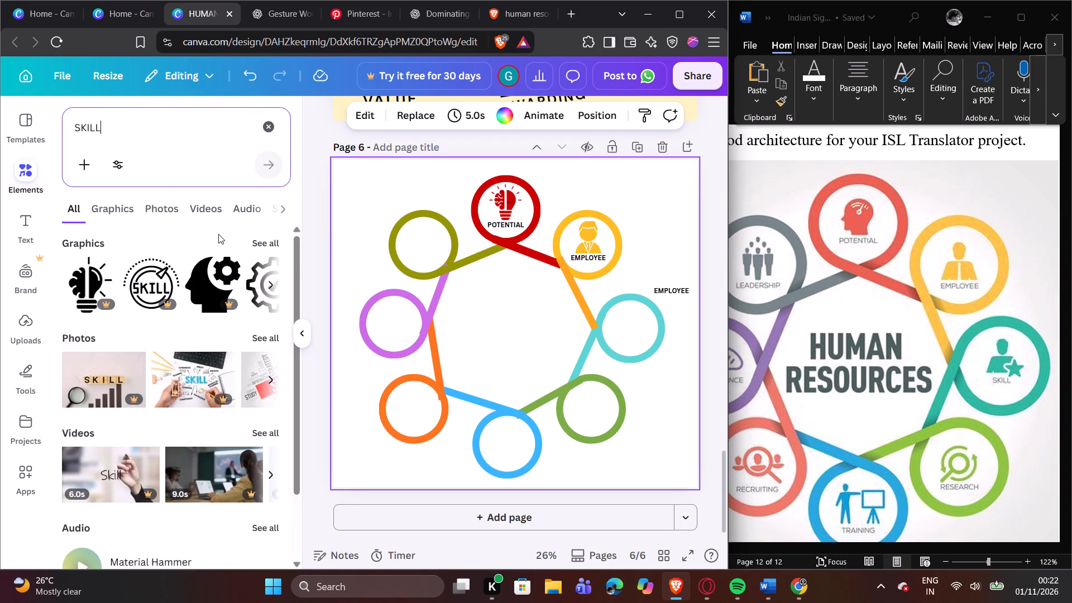
click(119, 207)
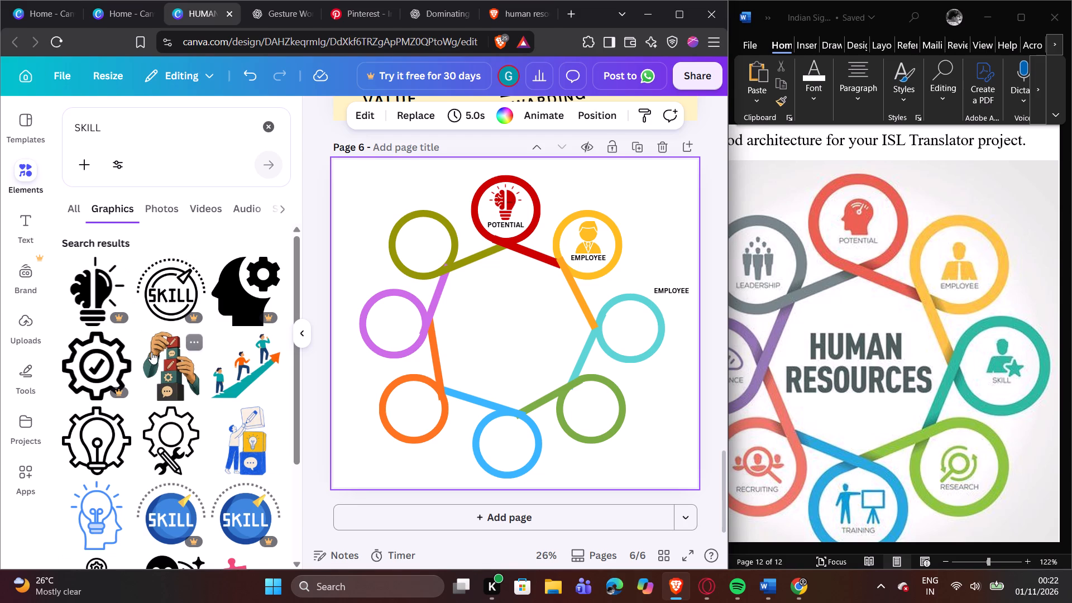
scroll(151, 352, down, 3)
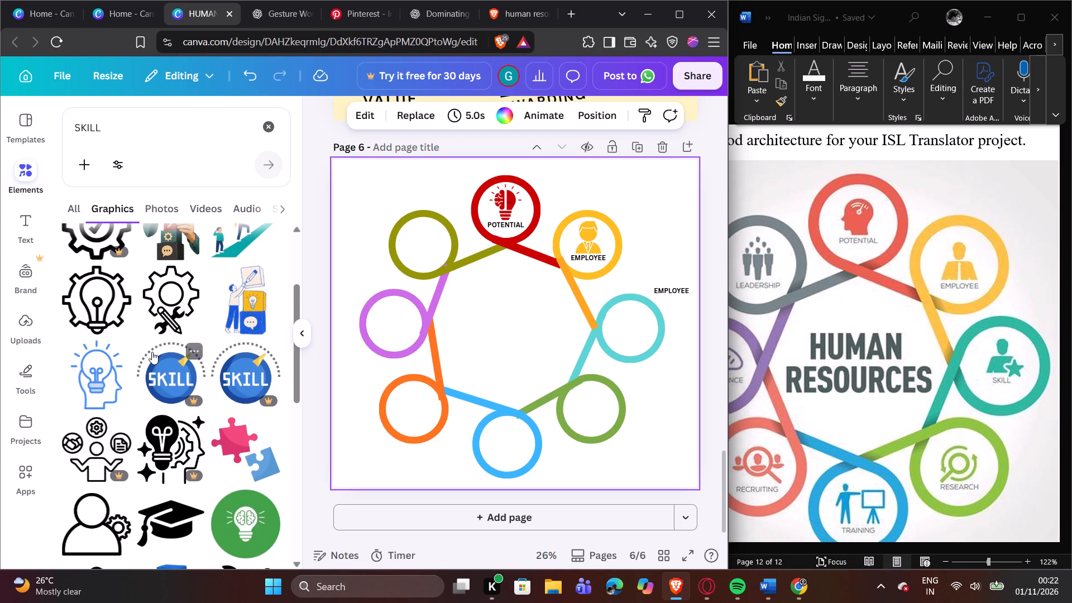
scroll(151, 352, down, 5)
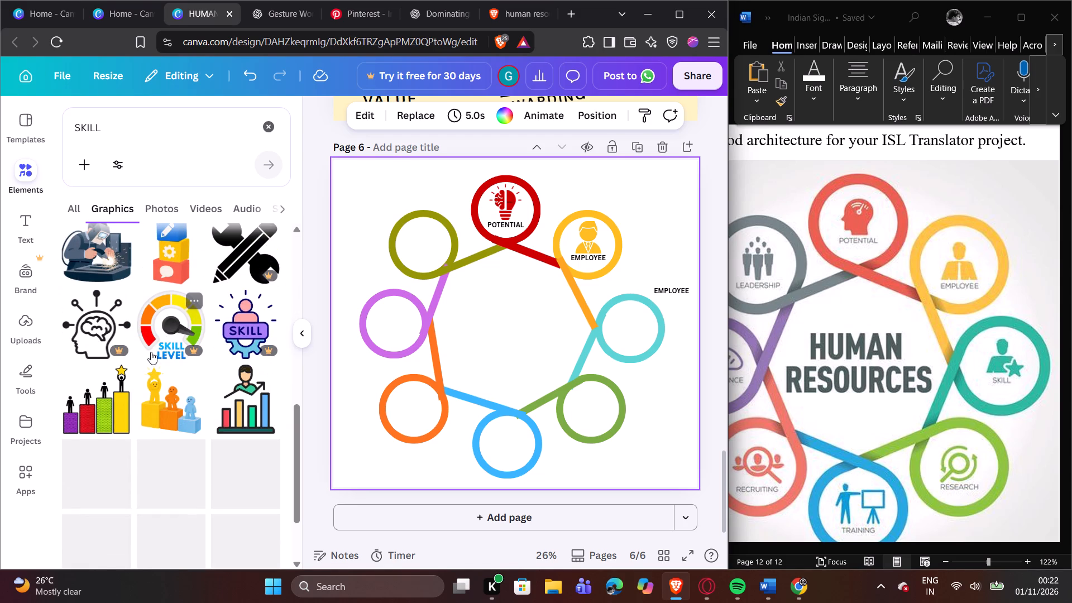
scroll(153, 346, down, 9)
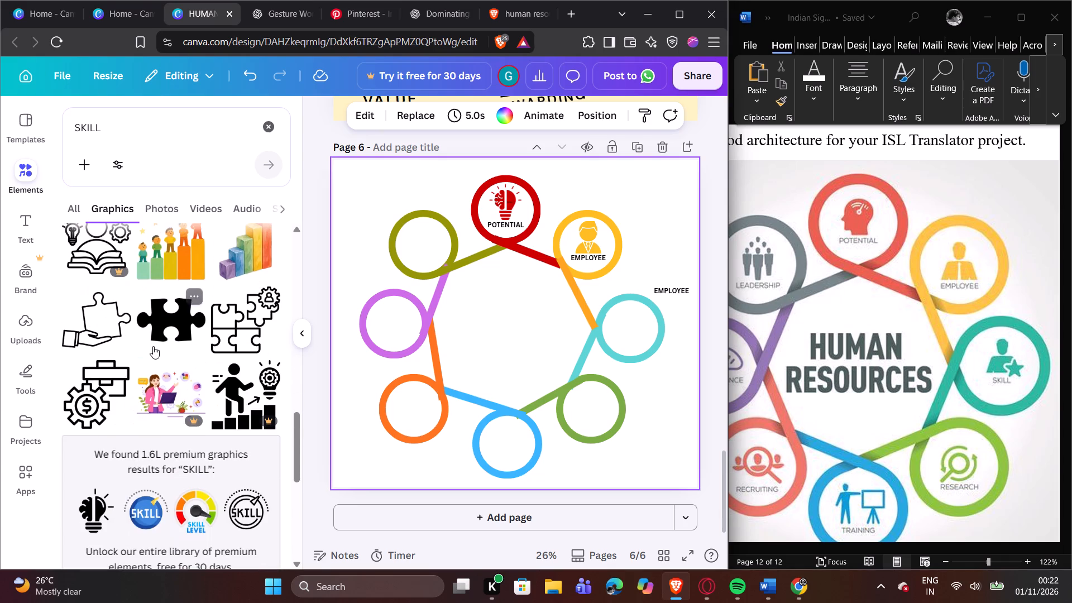
scroll(153, 346, down, 3)
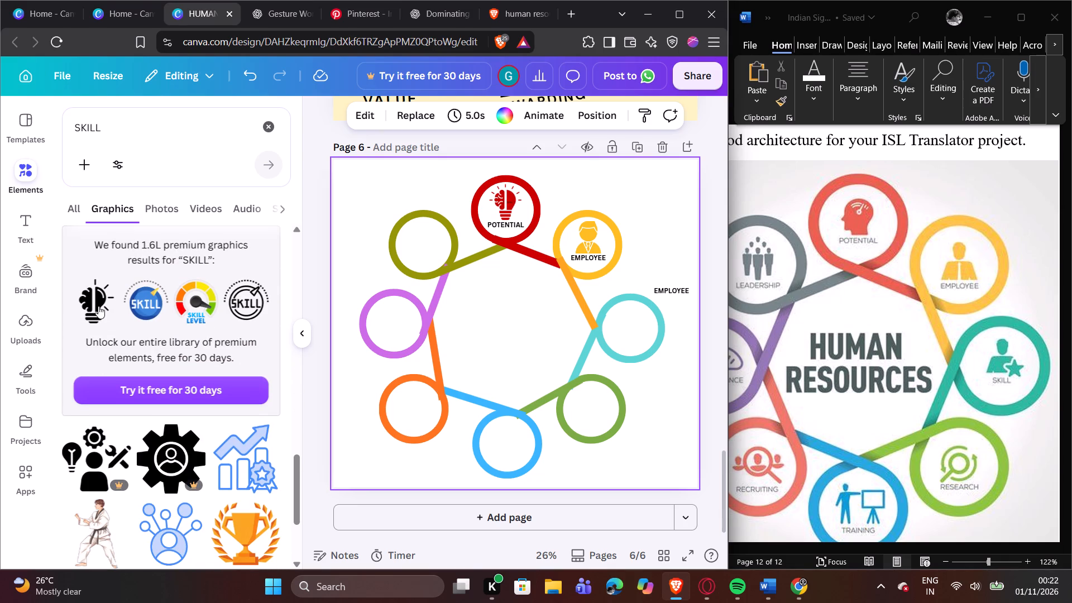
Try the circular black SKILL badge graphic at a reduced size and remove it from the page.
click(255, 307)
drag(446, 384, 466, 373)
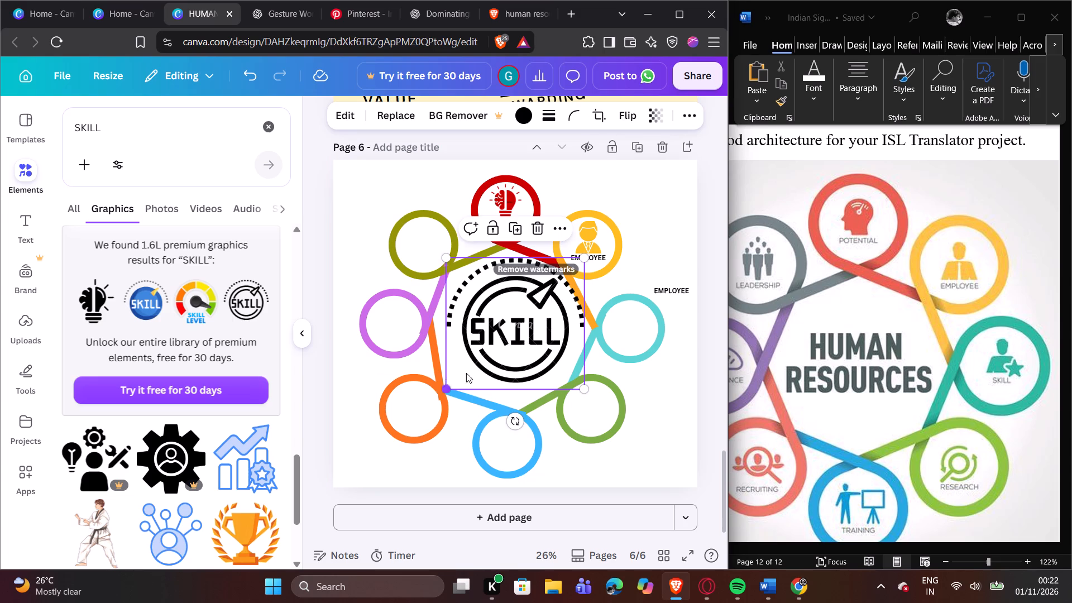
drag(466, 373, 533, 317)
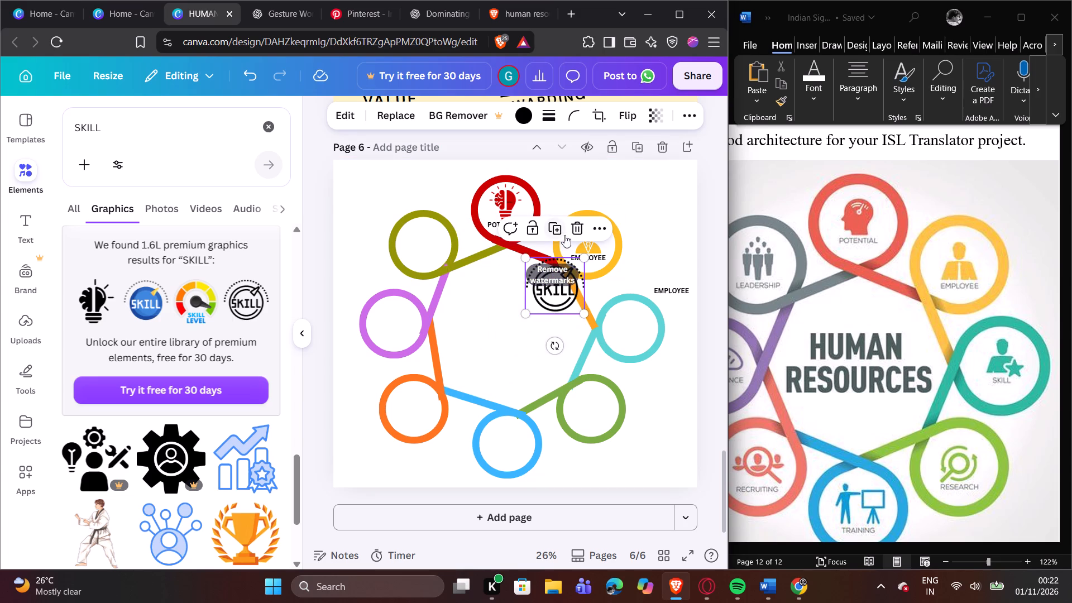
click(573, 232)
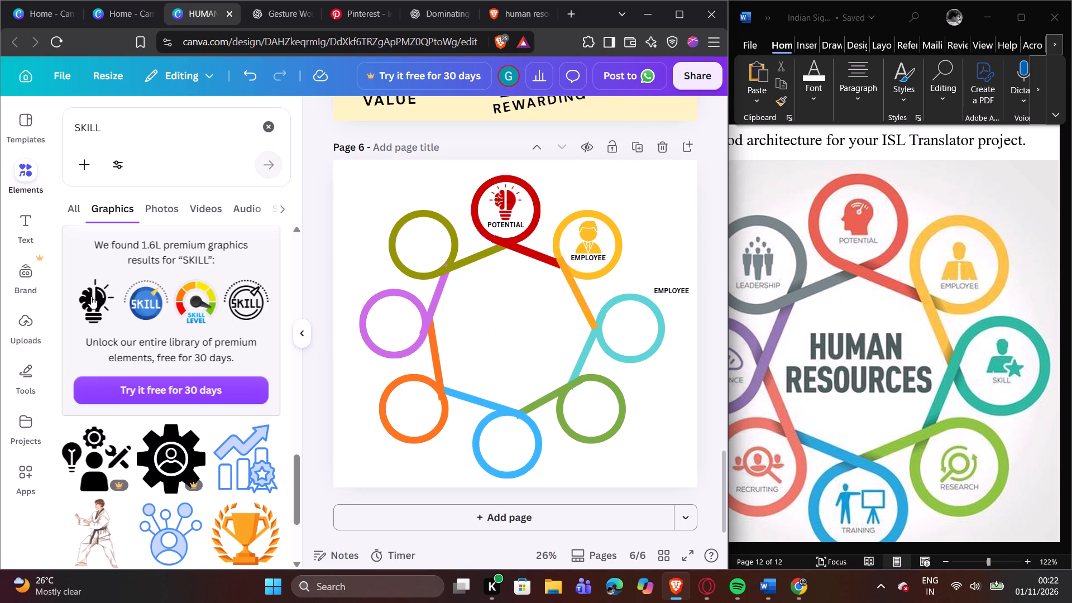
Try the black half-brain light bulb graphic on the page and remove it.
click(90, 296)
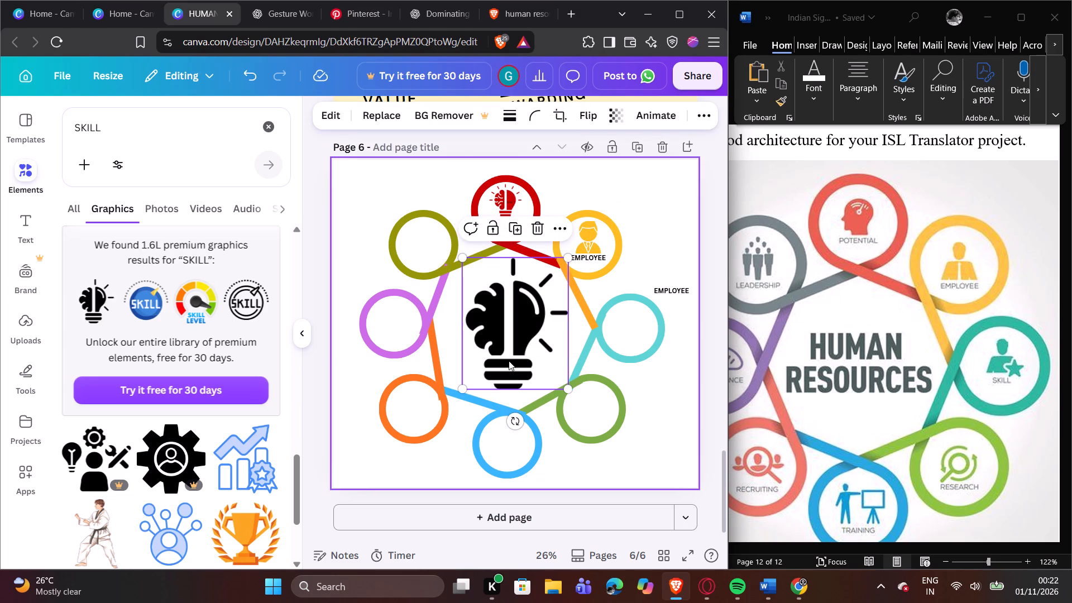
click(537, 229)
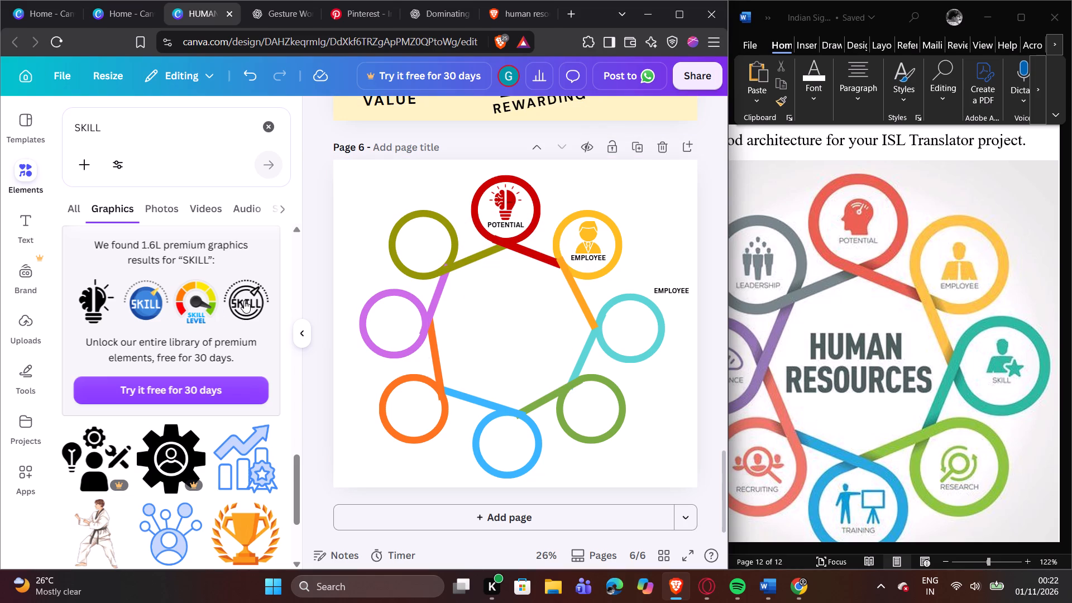
Look back through the SKILL graphics for another icon suited to the turquoise ring.
scroll(244, 299, up, 2)
scroll(204, 357, up, 1)
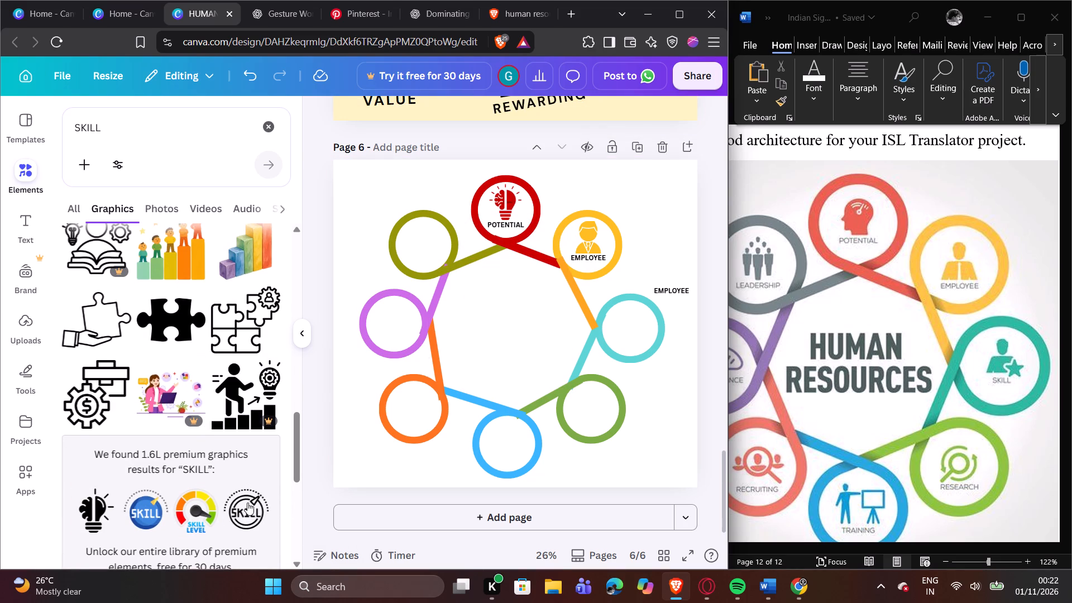
scroll(249, 502, up, 4)
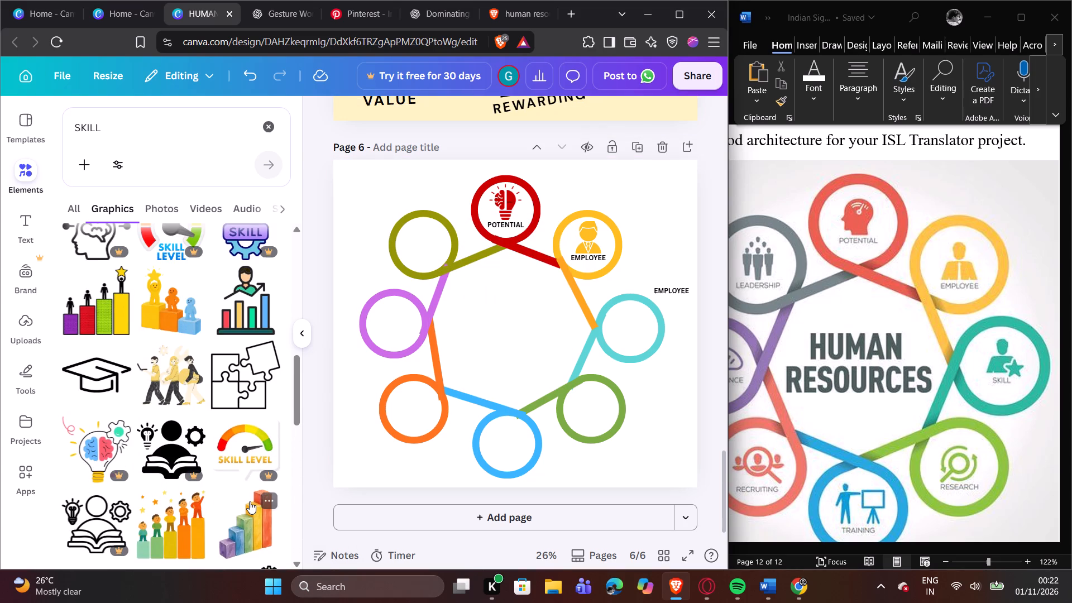
scroll(250, 501, up, 4)
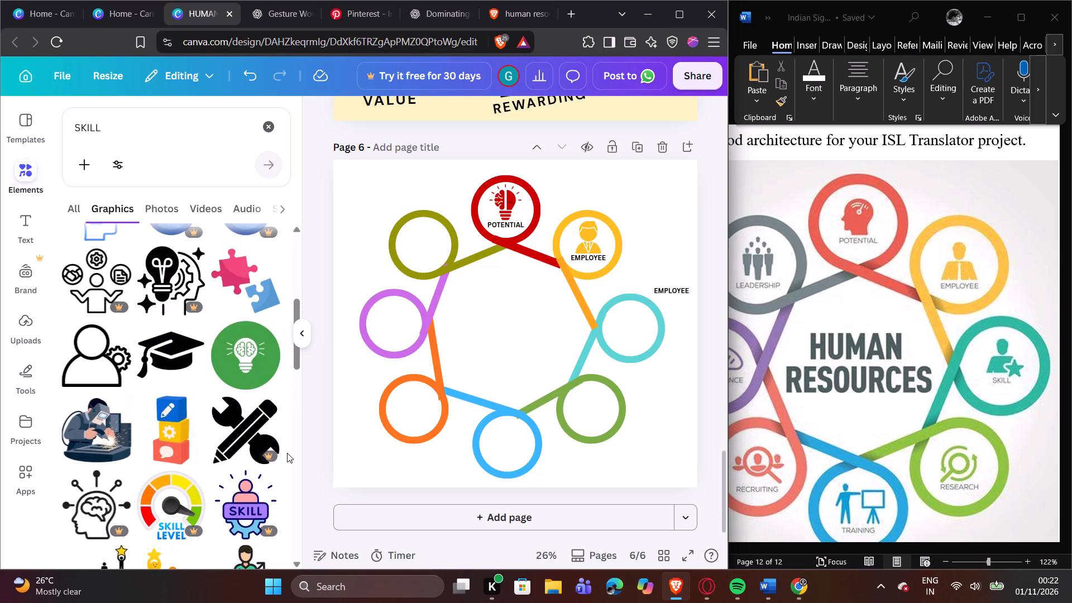
scroll(143, 422, up, 2)
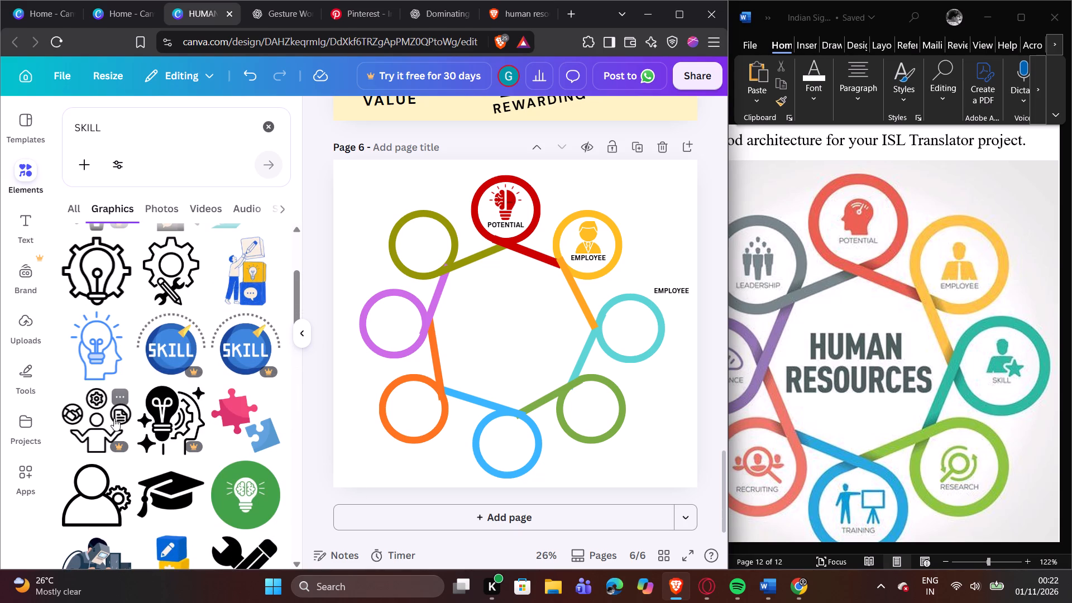
scroll(168, 408, up, 4)
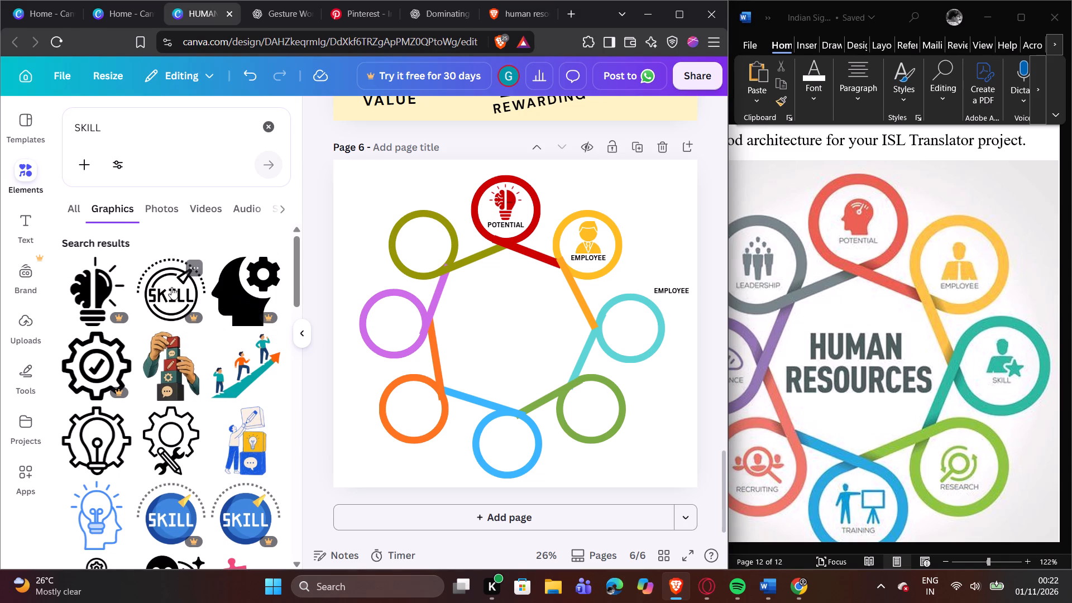
Search the graphics for "skills icon" and add the black person with light bulb, gear and tools to the page.
click(131, 126)
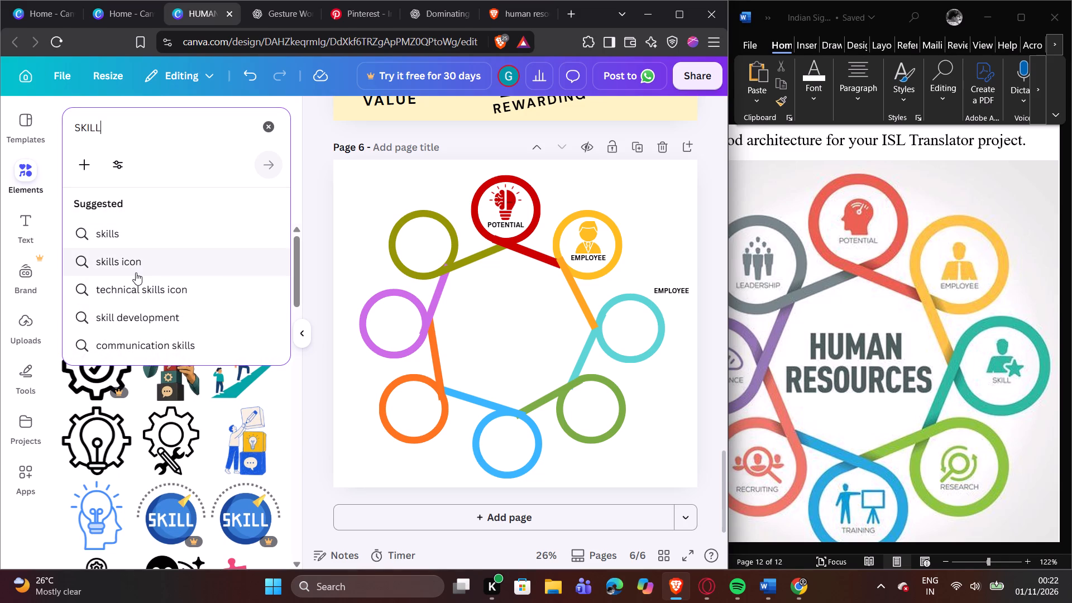
click(138, 265)
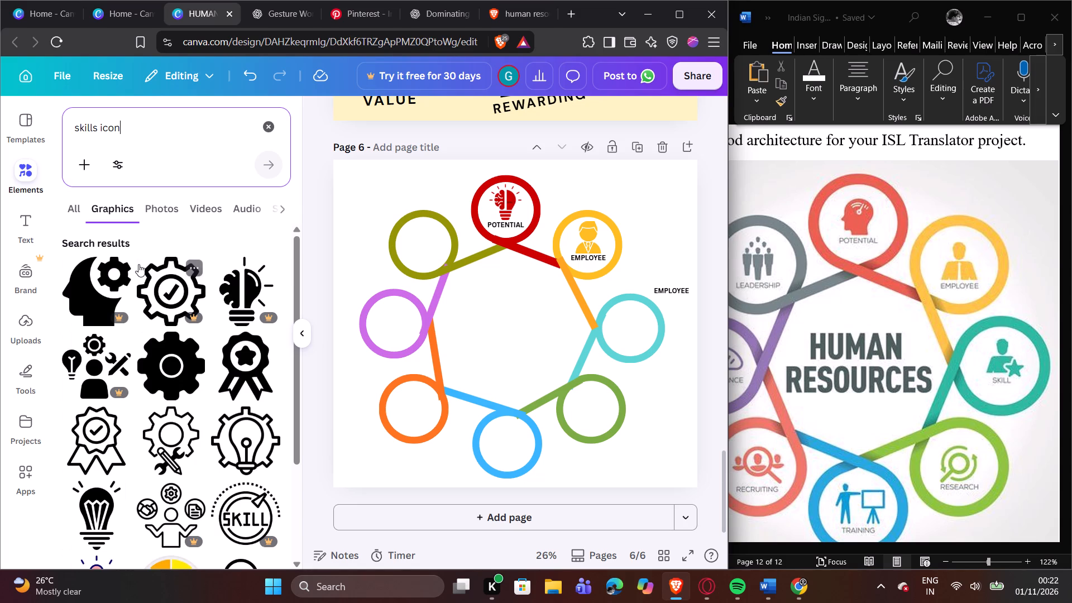
scroll(139, 264, down, 3)
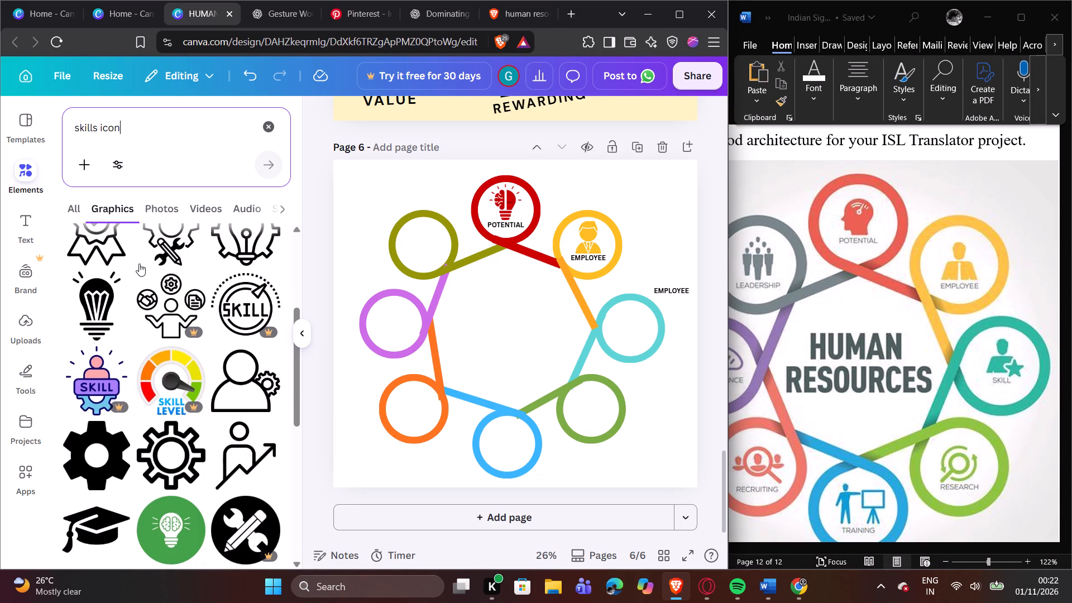
scroll(139, 264, down, 5)
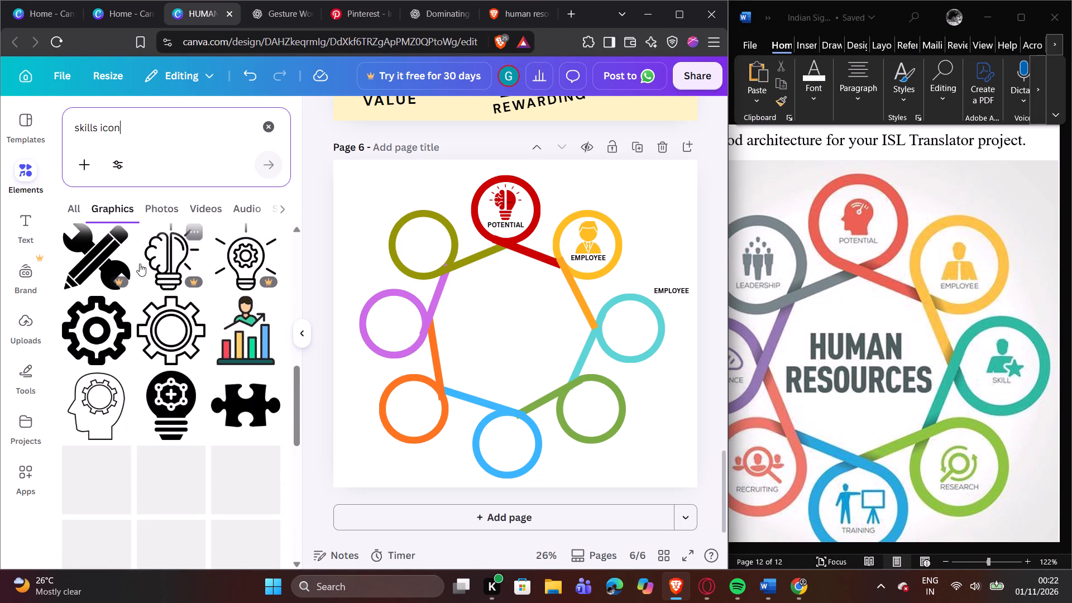
scroll(140, 262, down, 2)
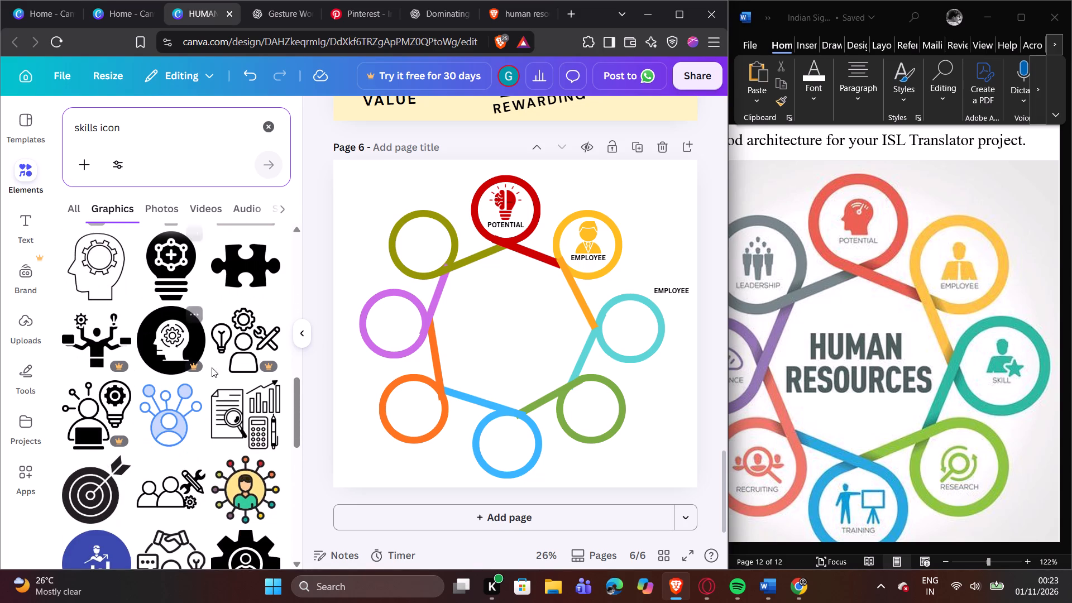
scroll(249, 395, down, 1)
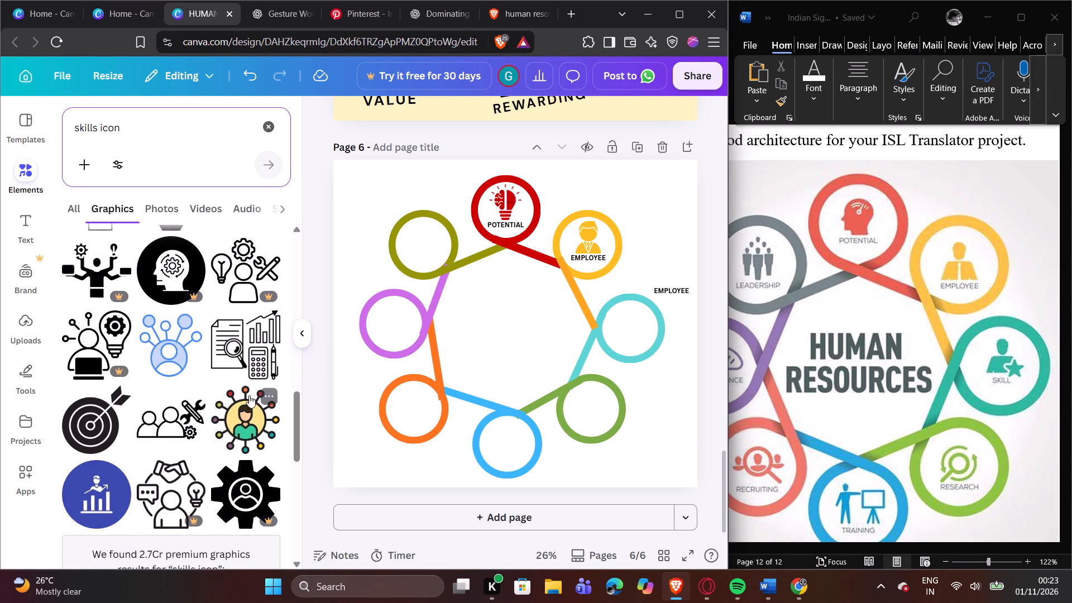
scroll(249, 395, down, 2)
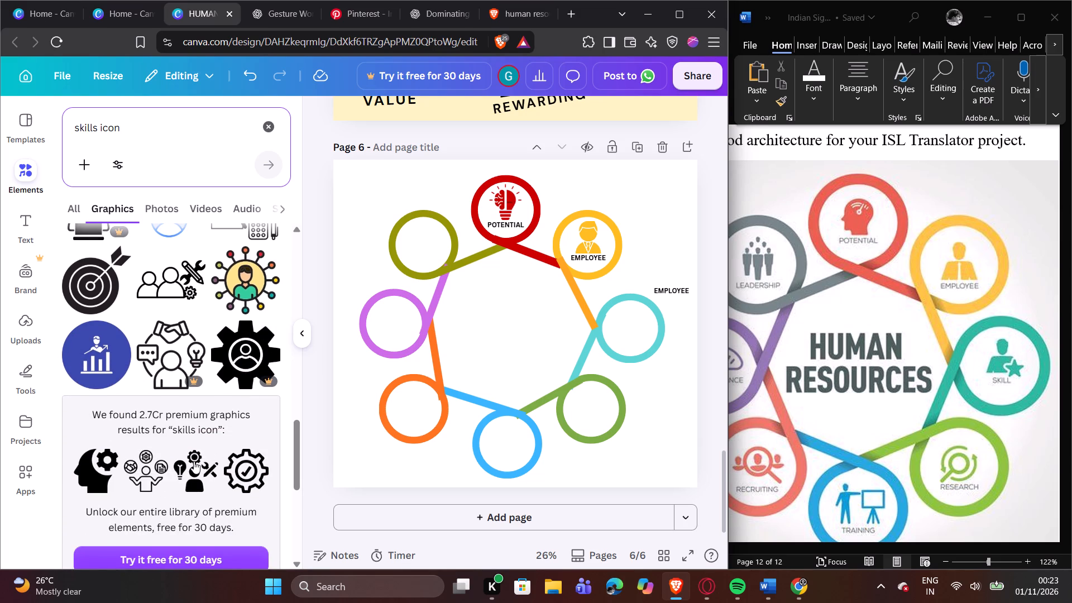
click(194, 461)
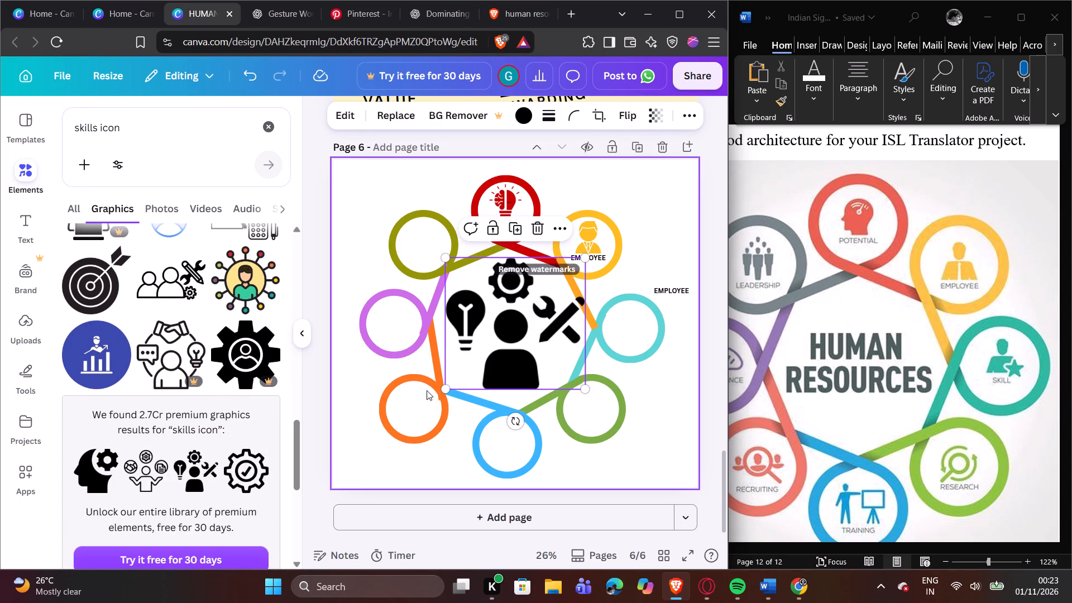
Shrink the person-with-tools graphic and place it centred in the upper part of the turquoise ring.
drag(443, 390, 558, 310)
click(495, 300)
drag(570, 275, 630, 317)
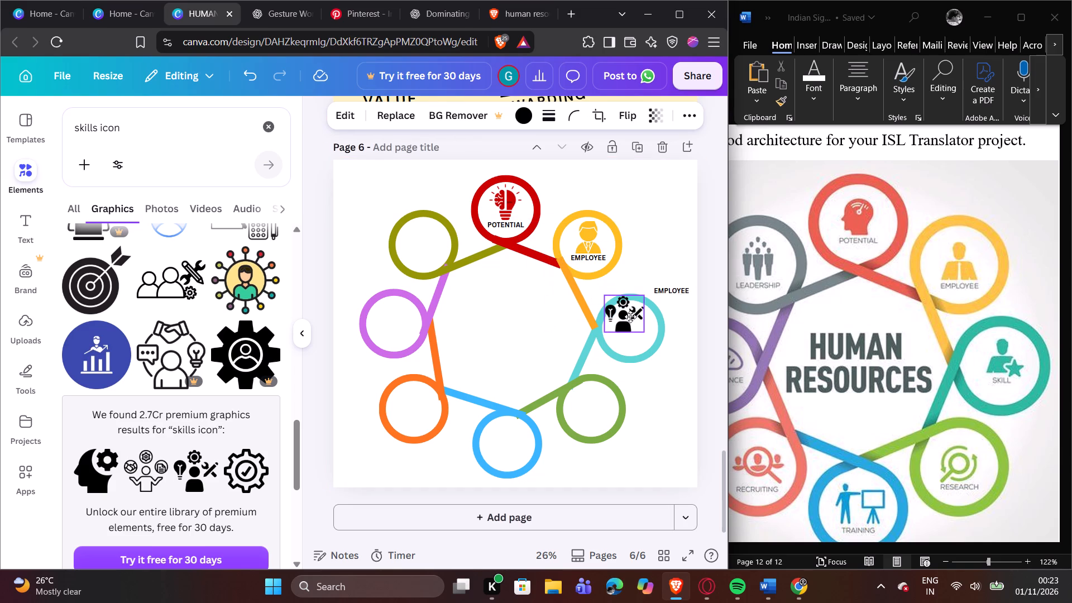
drag(630, 317, 634, 318)
drag(608, 334, 612, 331)
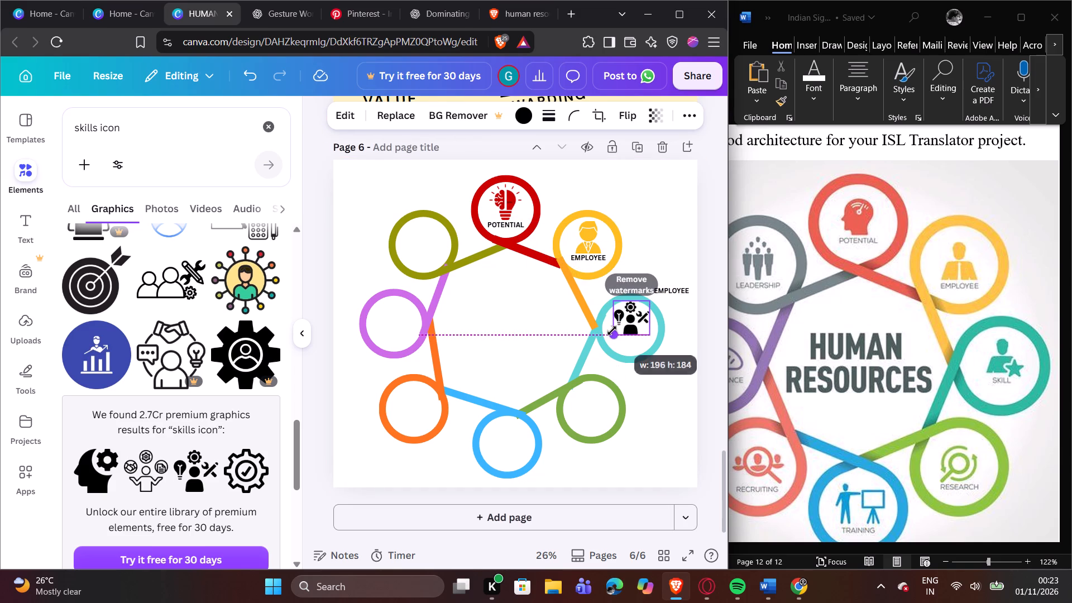
drag(612, 331, 615, 328)
click(674, 326)
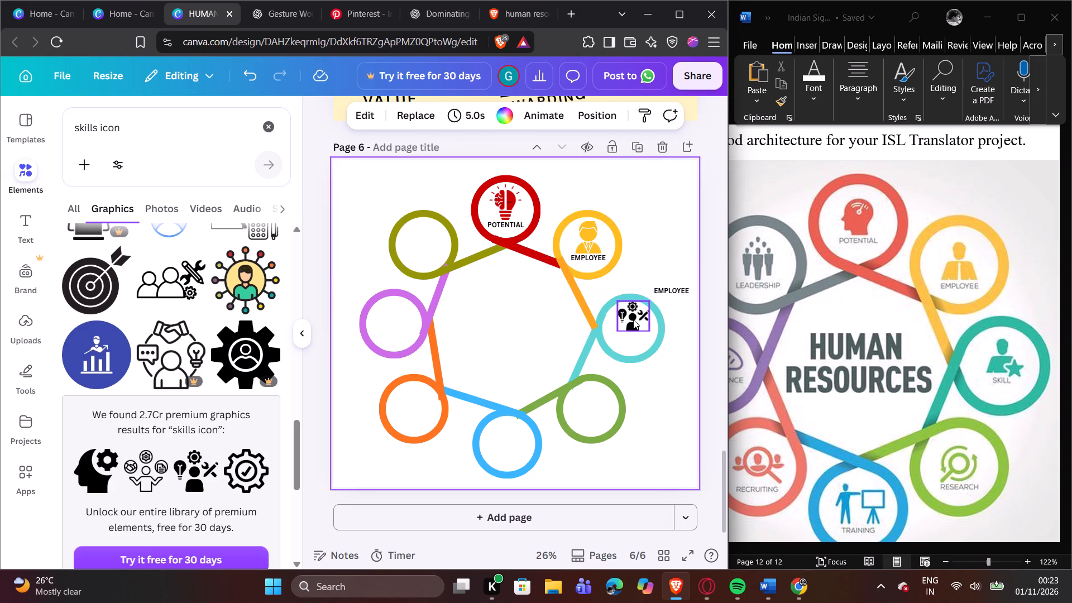
click(633, 319)
click(668, 315)
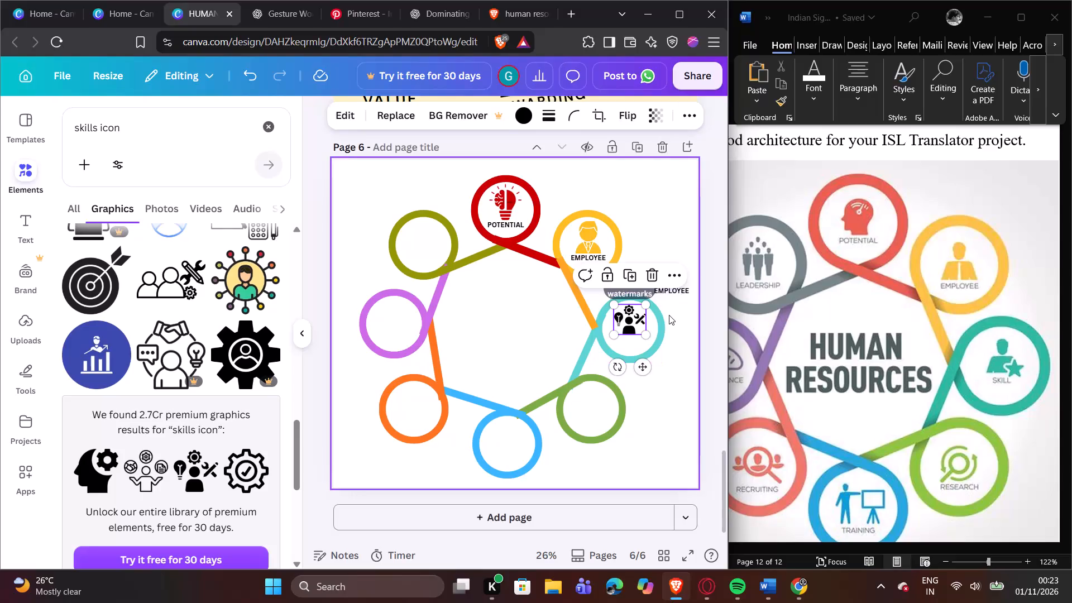
click(620, 316)
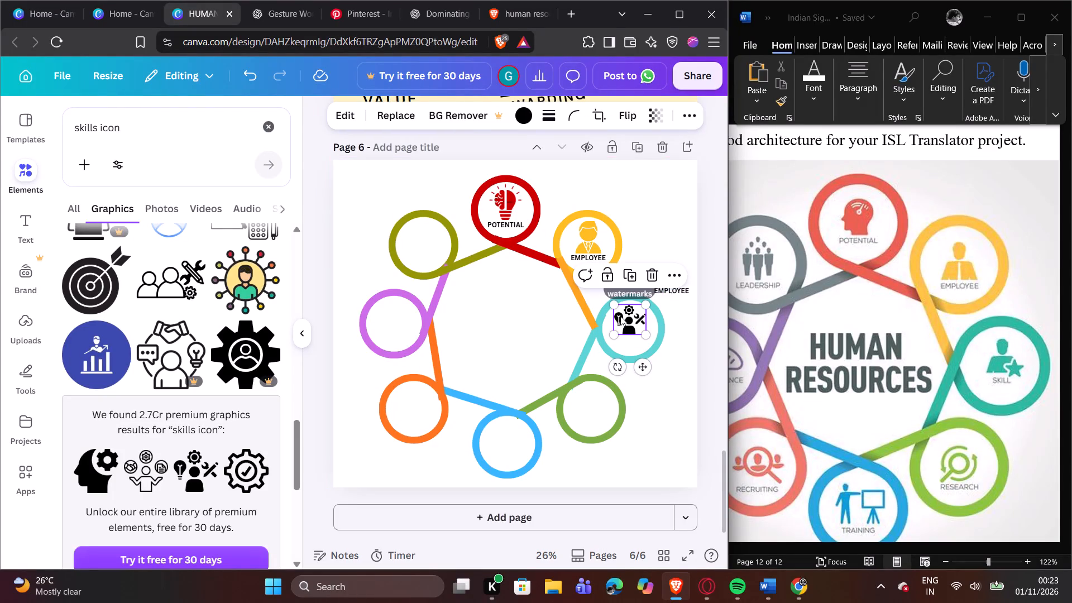
Recolour the person-with-tools icon in the turquoise ring to turquoise #75e2cc.
click(525, 116)
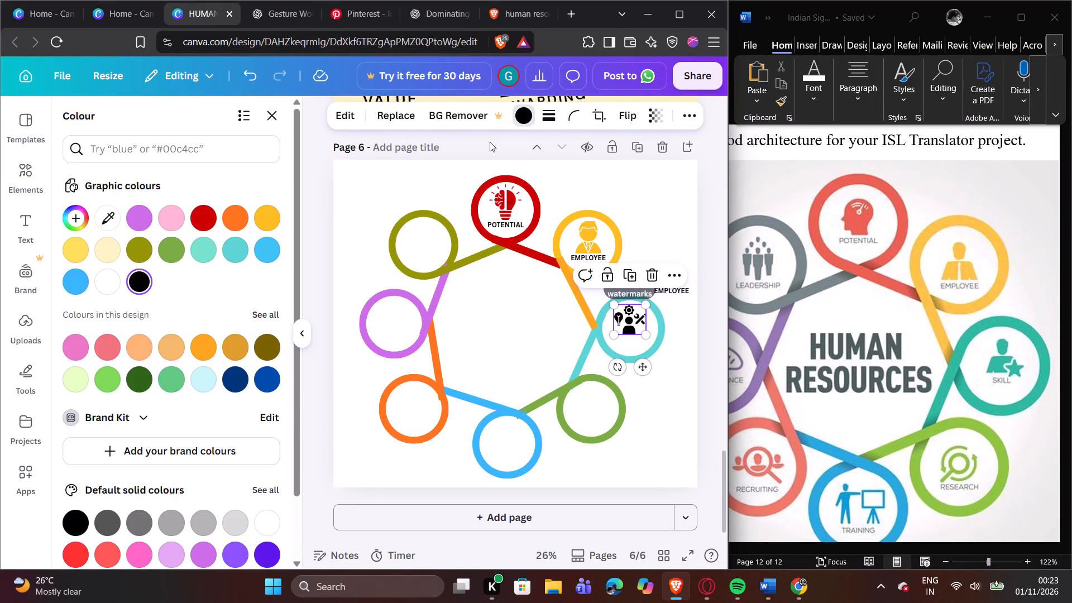
click(206, 246)
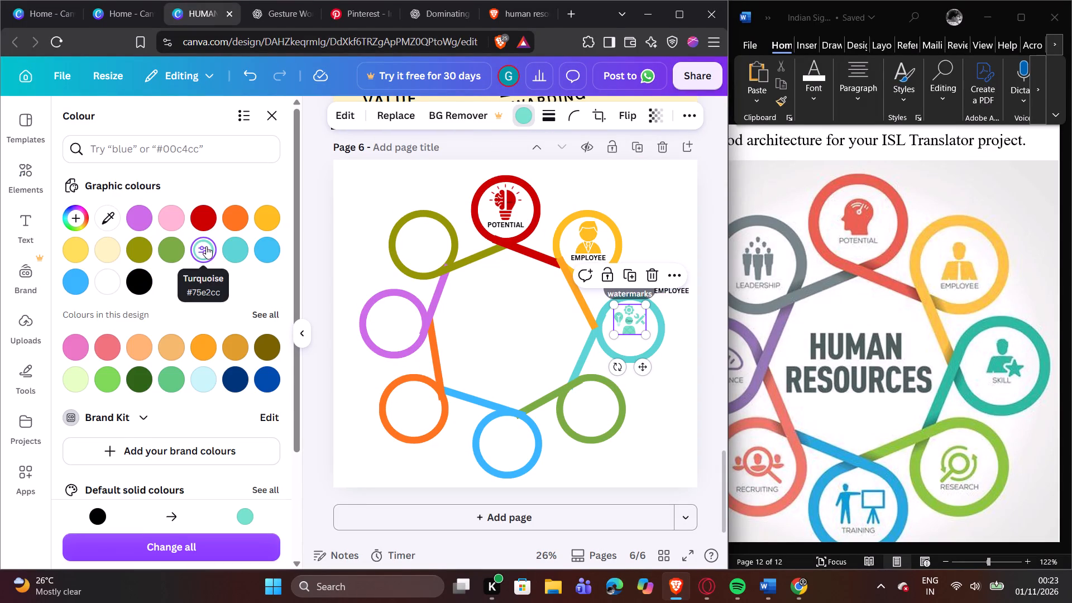
click(652, 215)
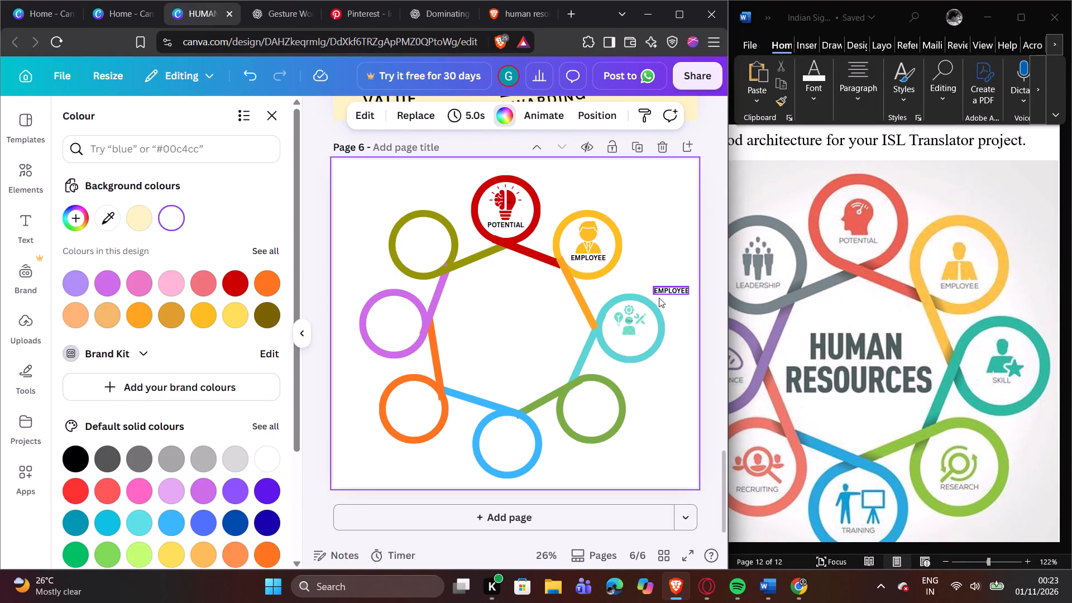
Move the spare EMPLOYEE label beneath the icon in the turquoise ring and change its text to SKILL.
drag(673, 290, 633, 340)
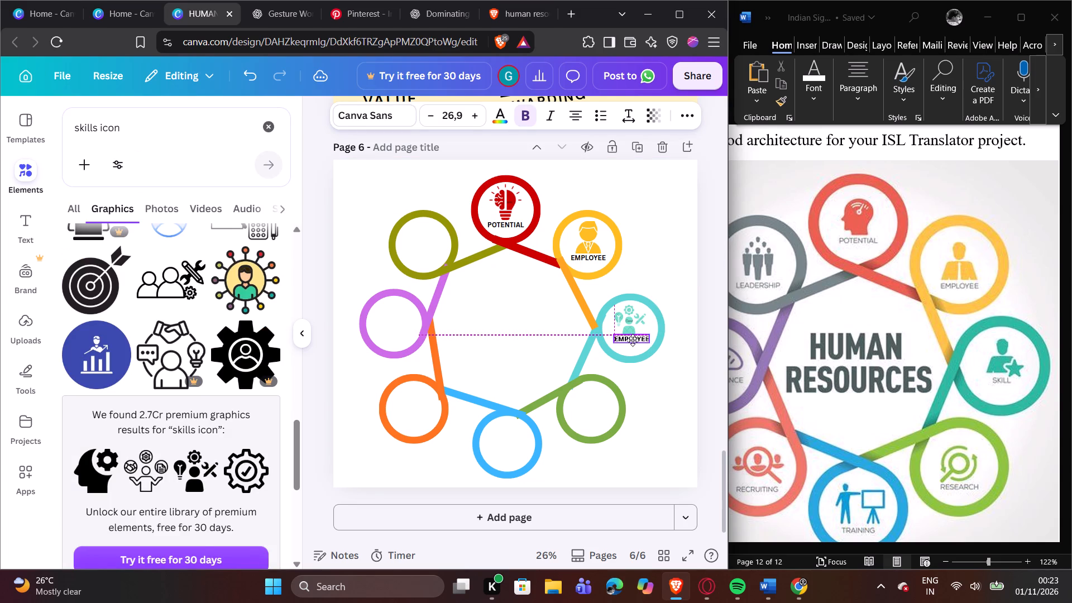
drag(633, 340, 633, 342)
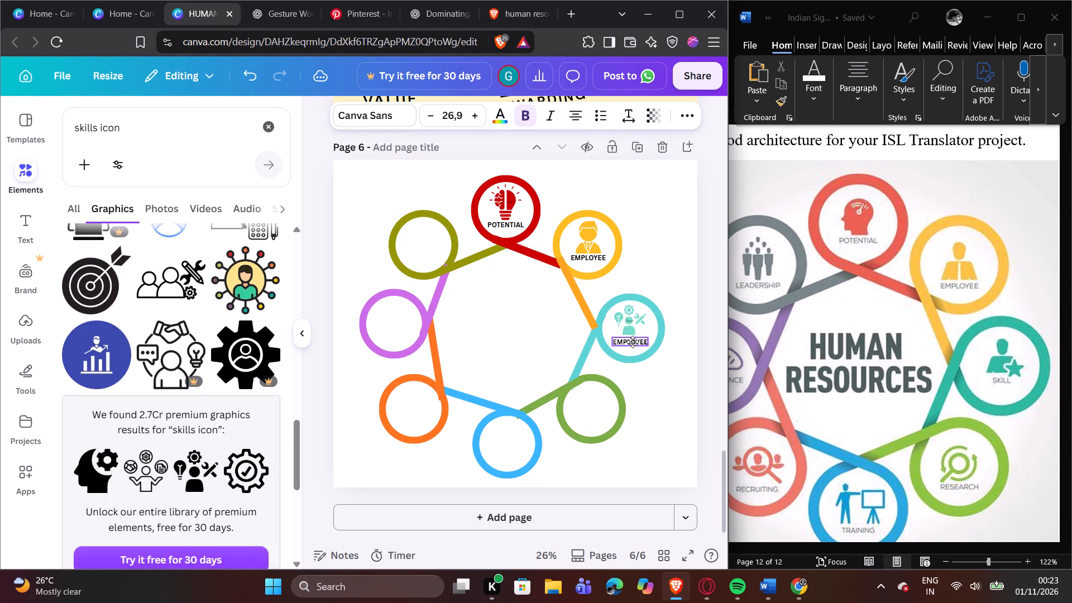
drag(633, 342, 632, 342)
click(632, 342)
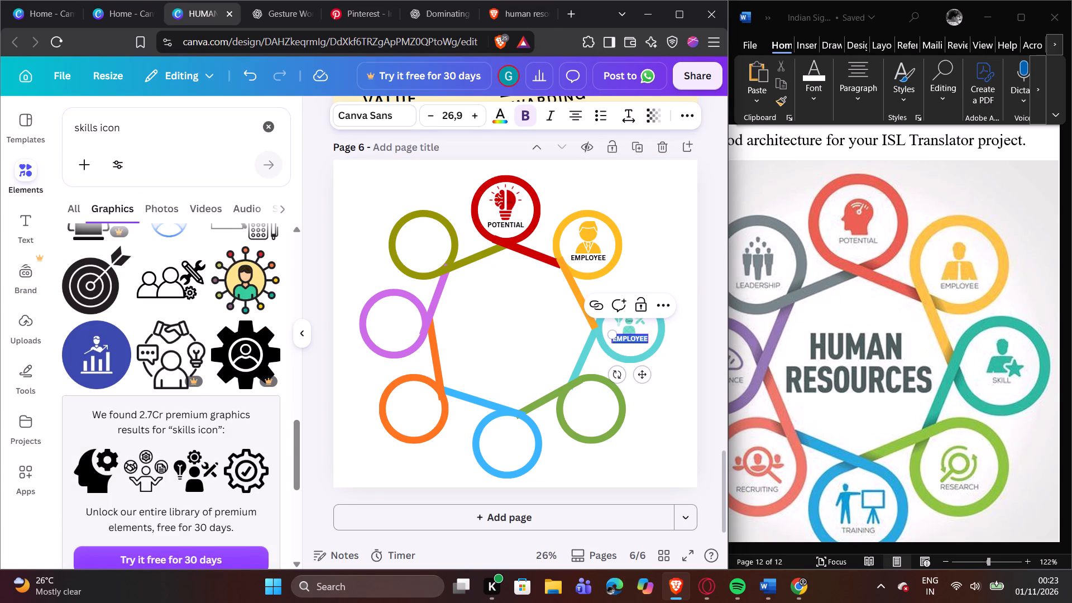
key(s)
text(KILL)
click(669, 339)
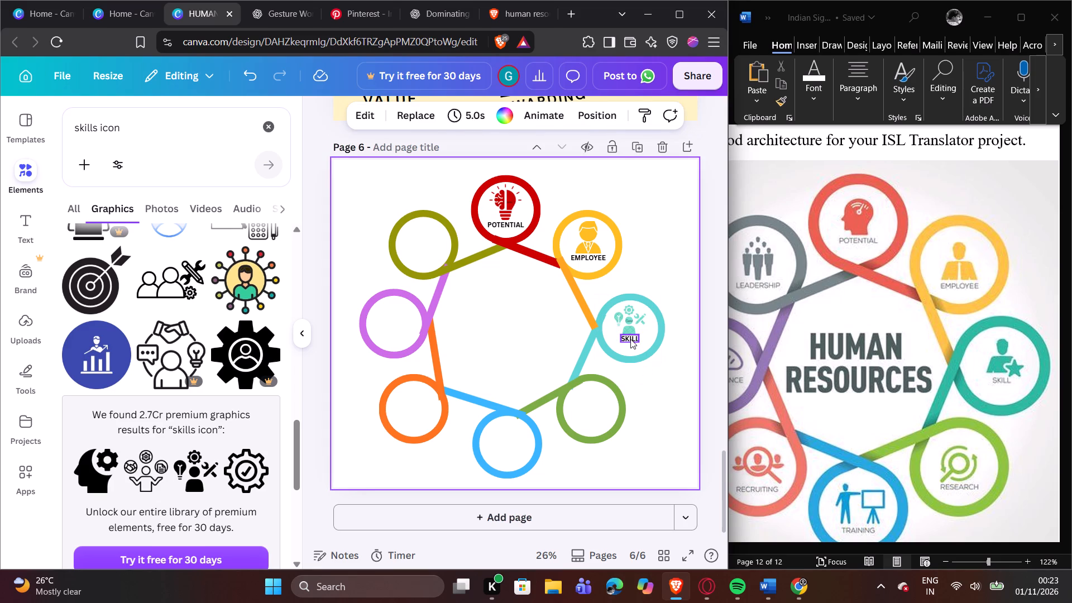
Enlarge the turquoise icon slightly and nudge the SKILL label down so it sits centred just beneath it.
click(630, 338)
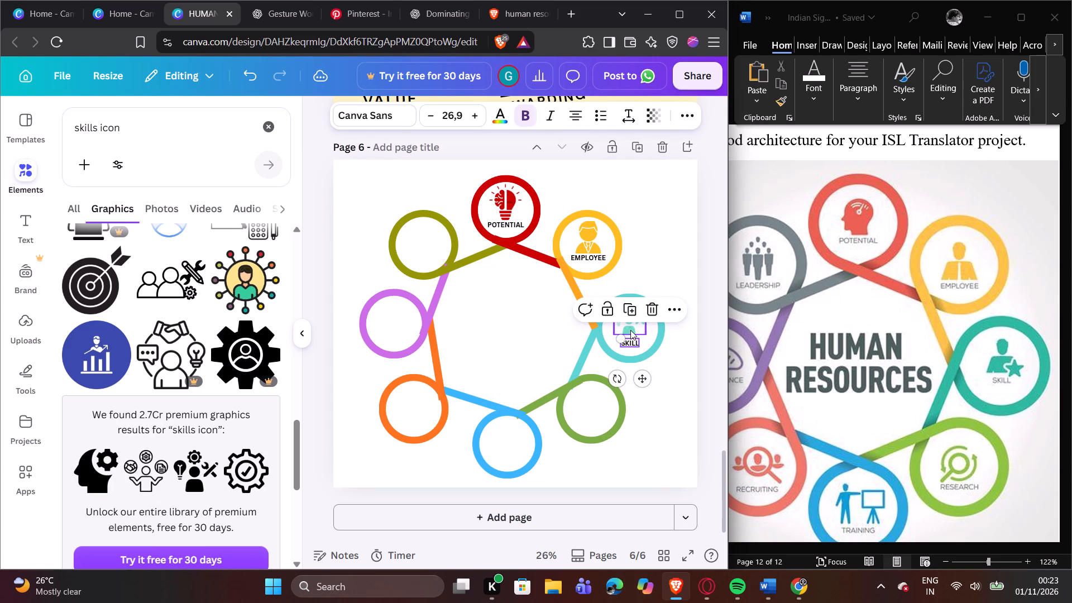
click(630, 329)
click(648, 338)
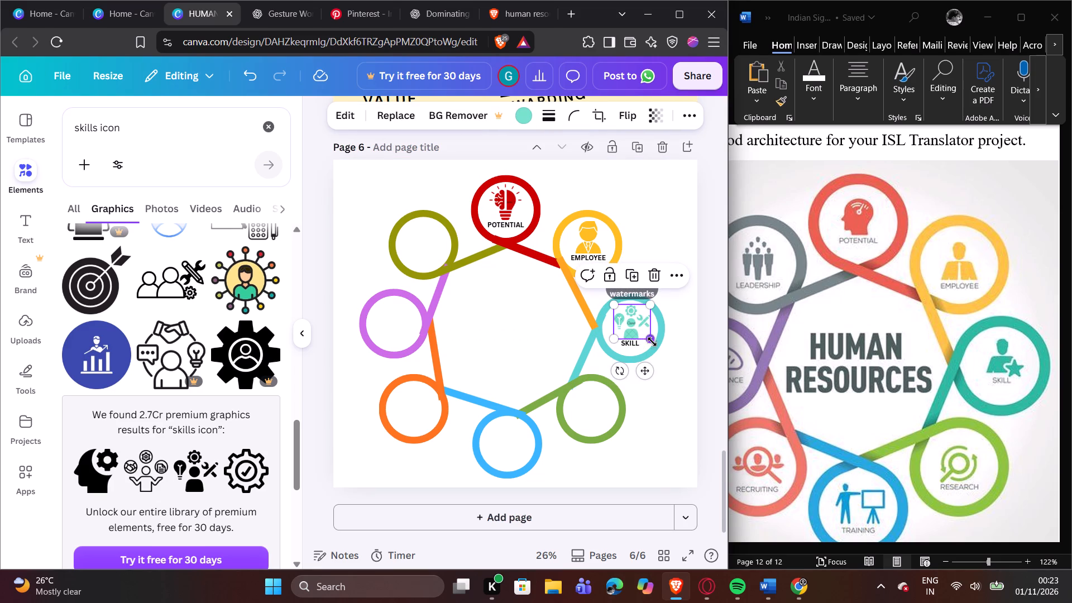
click(677, 394)
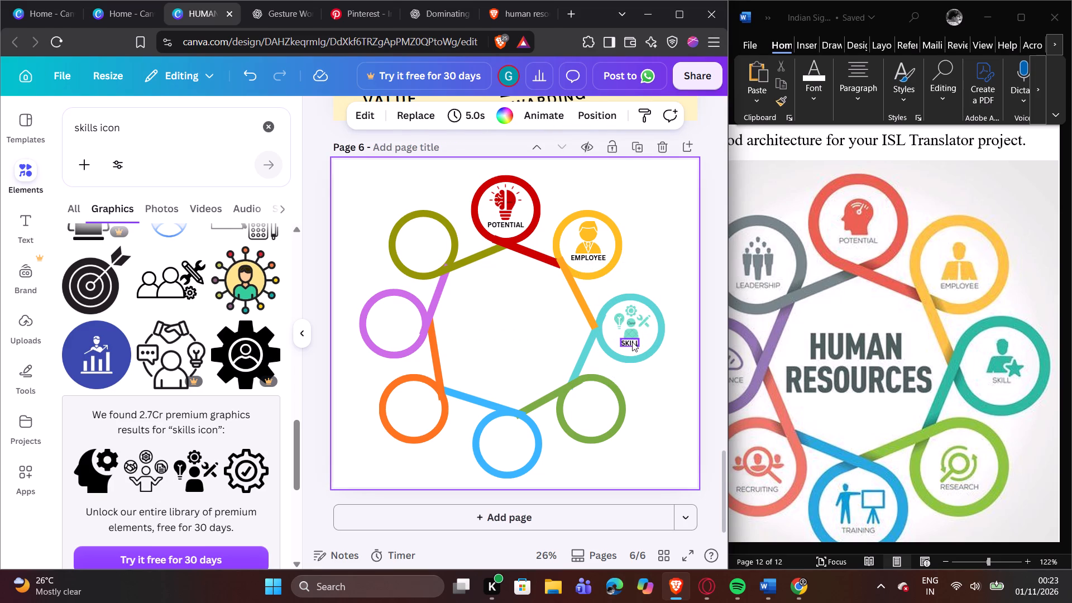
click(632, 342)
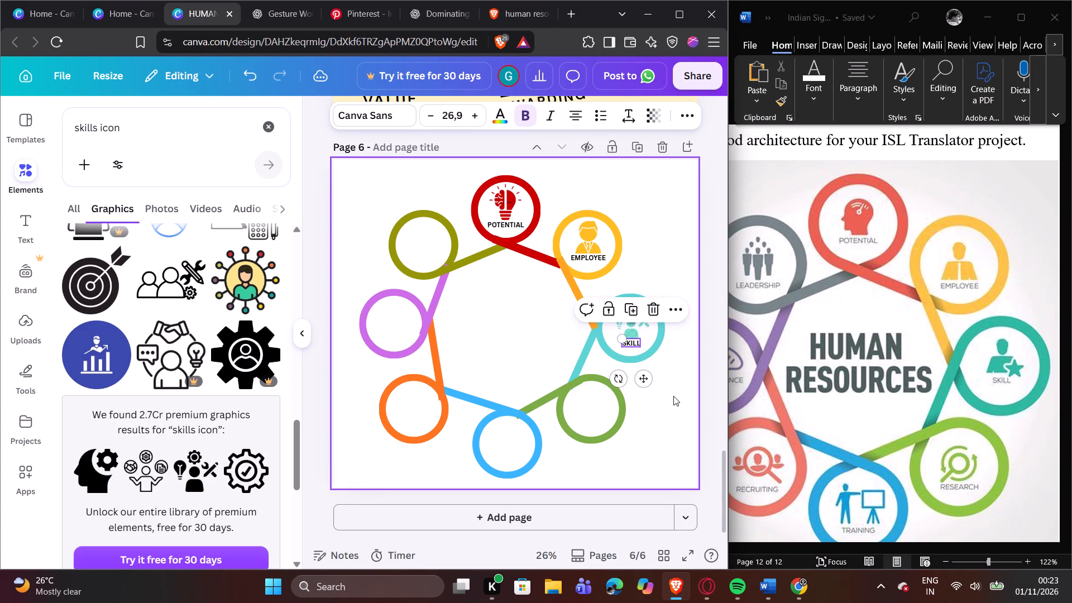
click(673, 396)
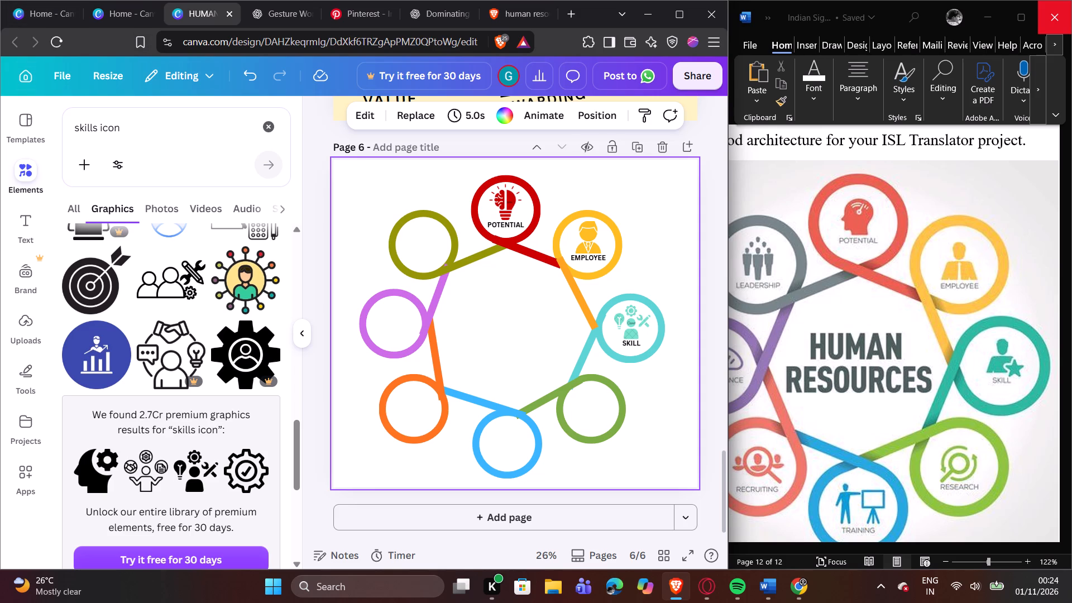
Search the graphics for "RESEARCH" and add the black magnifying glass with bar chart to the page.
click(259, 125)
text(RE)
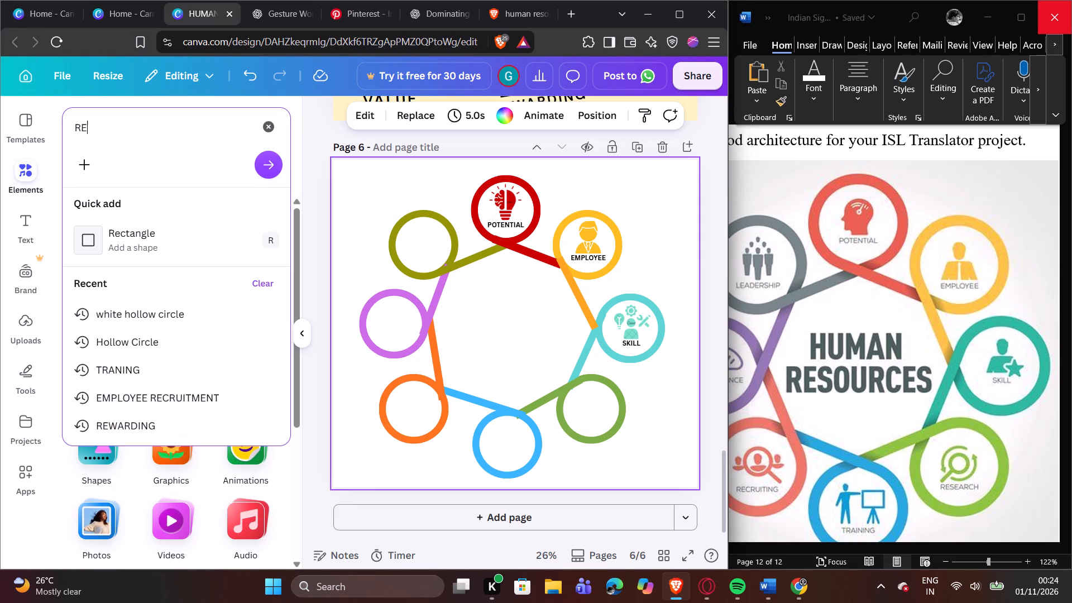
text(SE)
text(ARC)
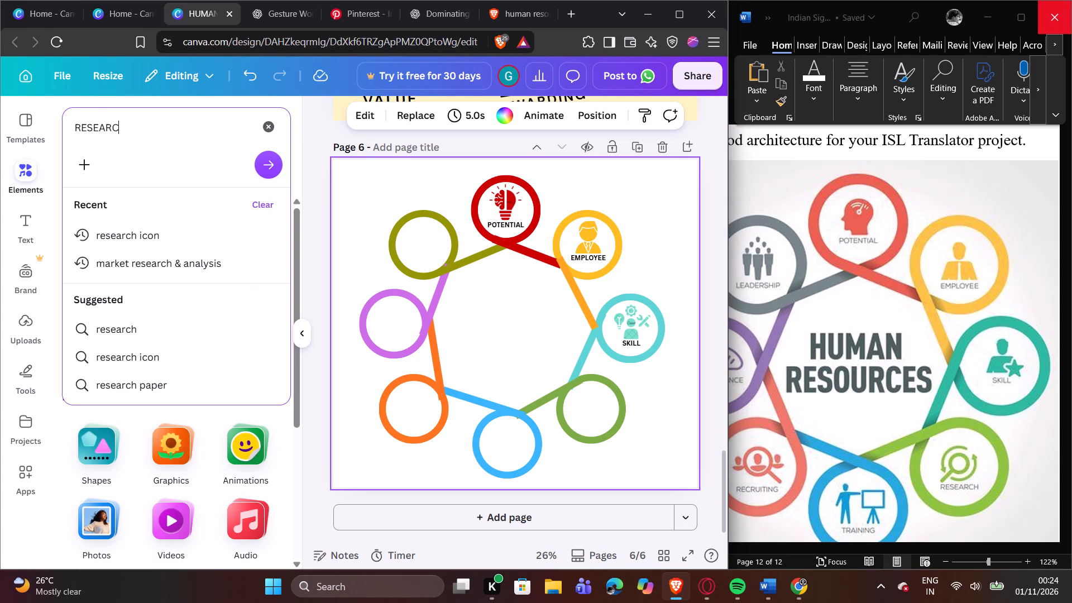
key(h)
key(Return)
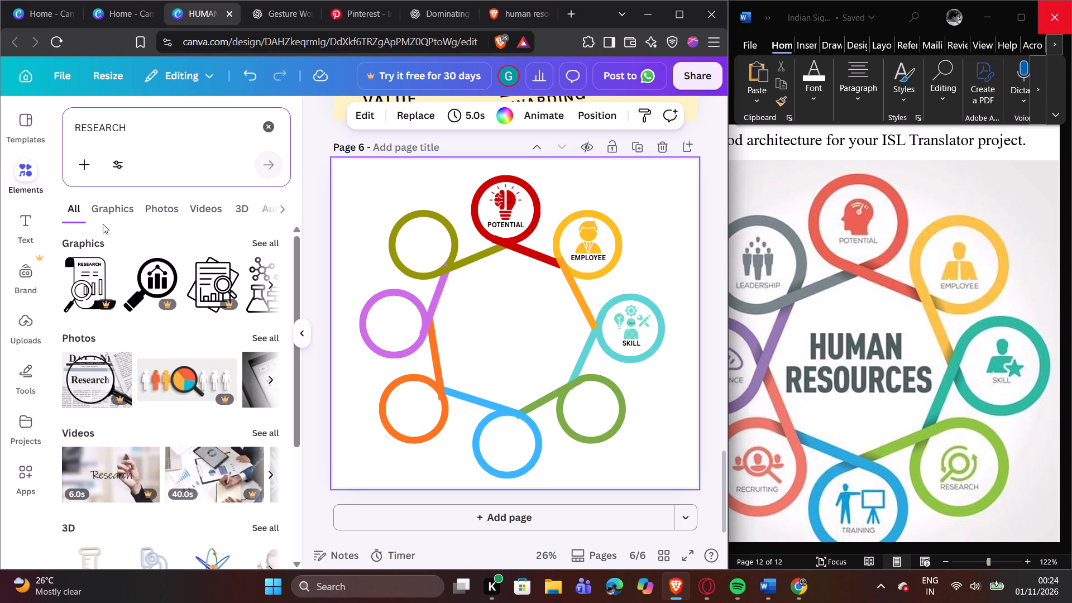
click(110, 210)
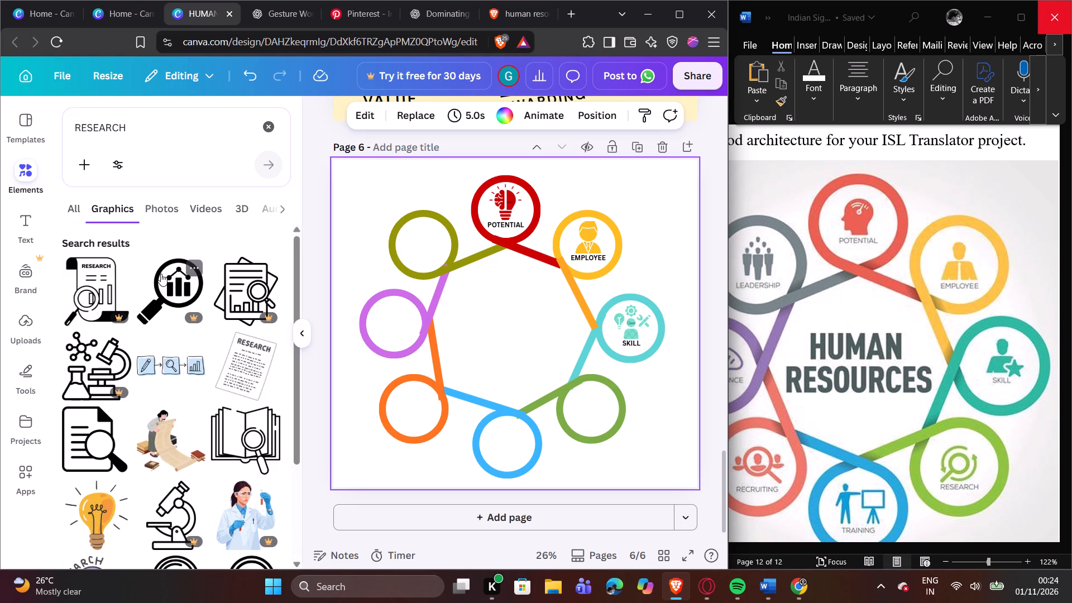
scroll(161, 274, down, 3)
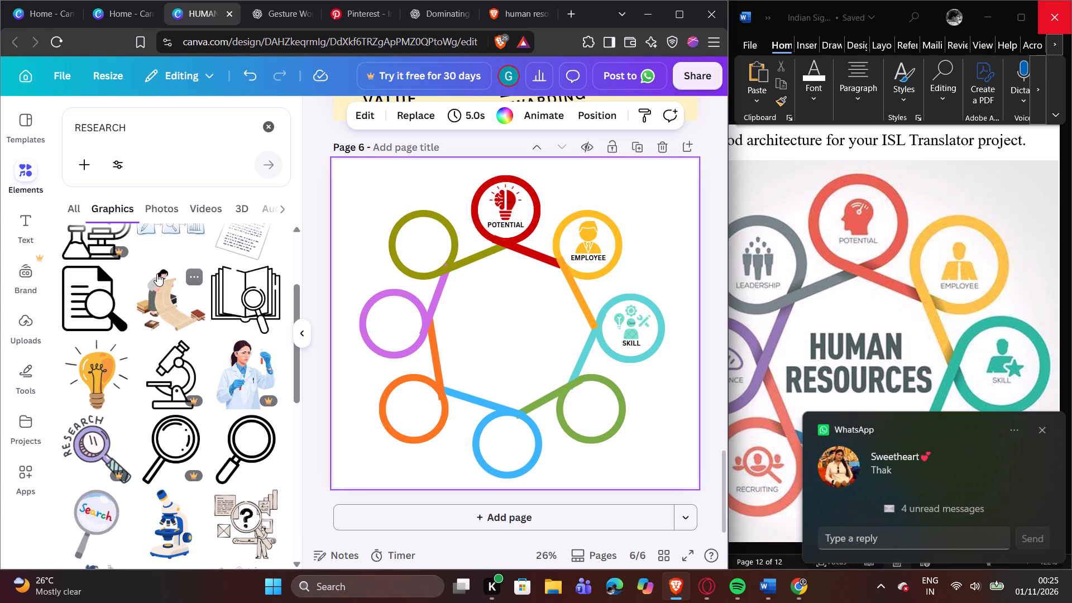
scroll(156, 276, down, 1)
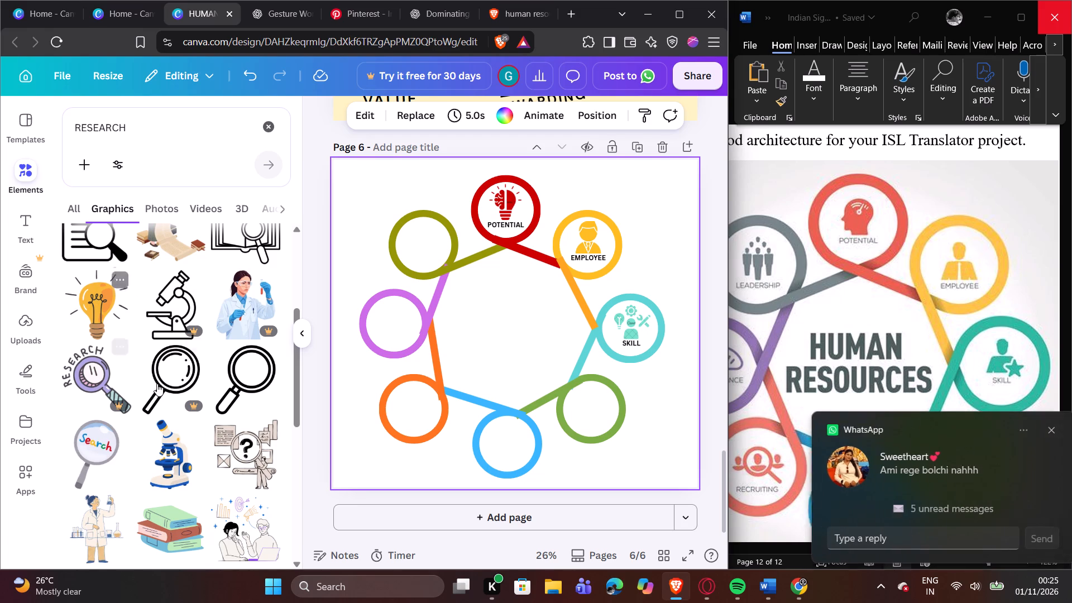
scroll(160, 383, down, 2)
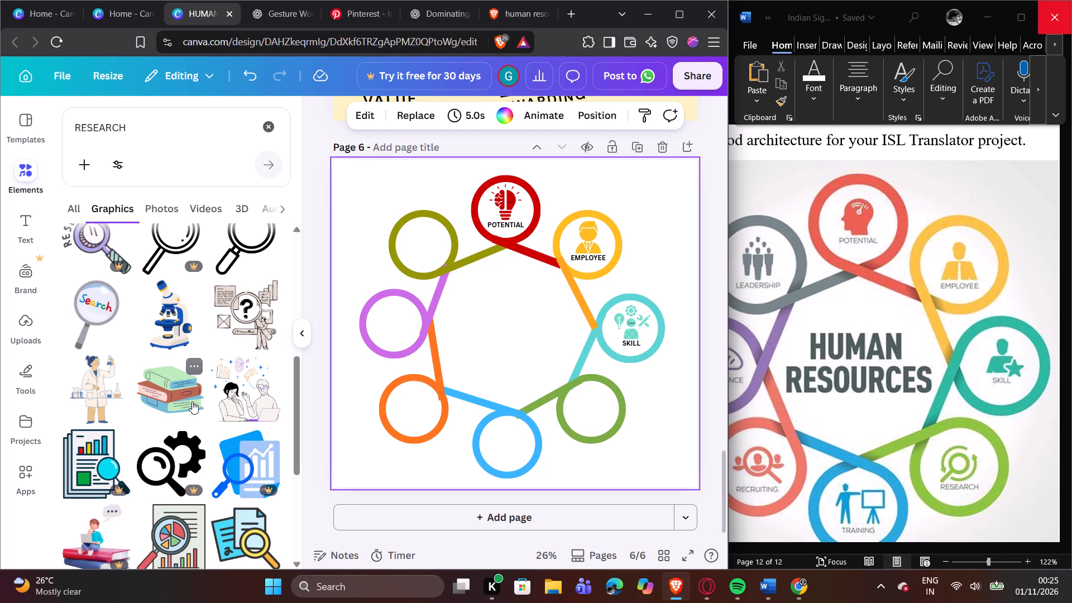
scroll(190, 399, down, 3)
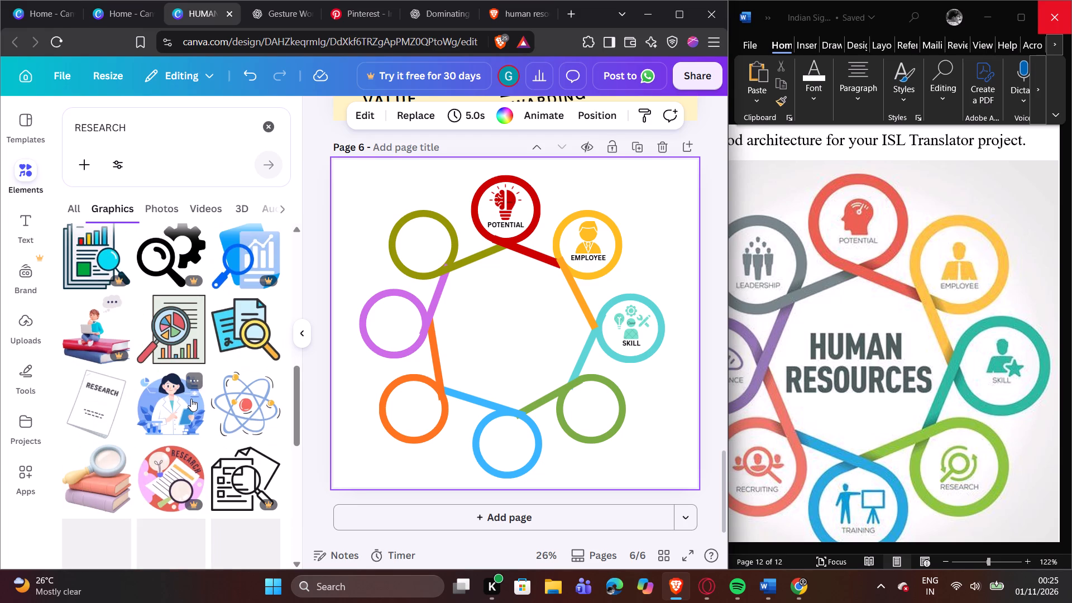
scroll(192, 398, down, 2)
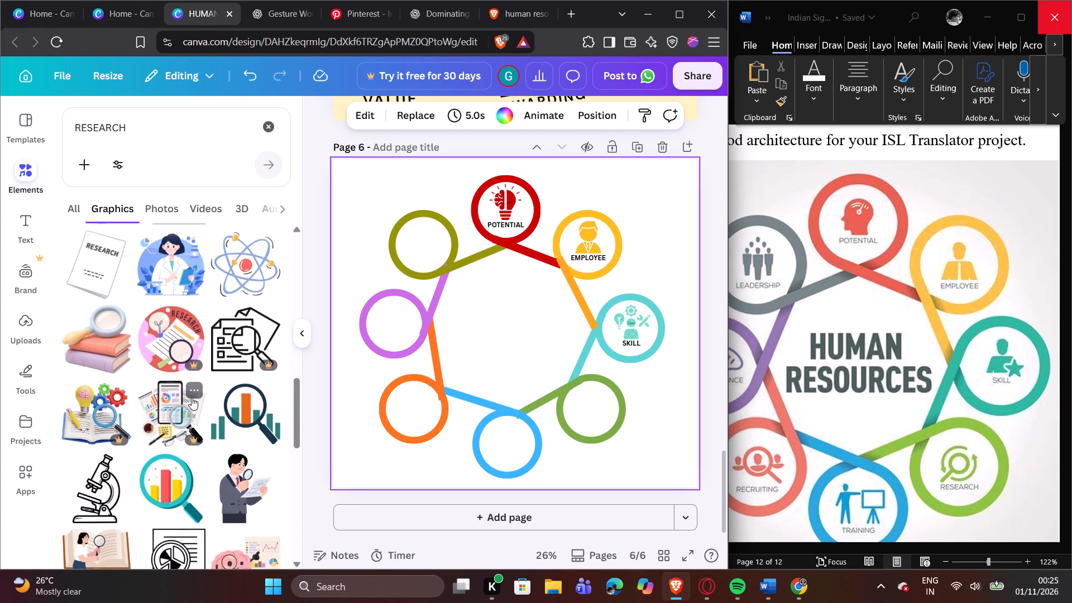
scroll(192, 398, down, 2)
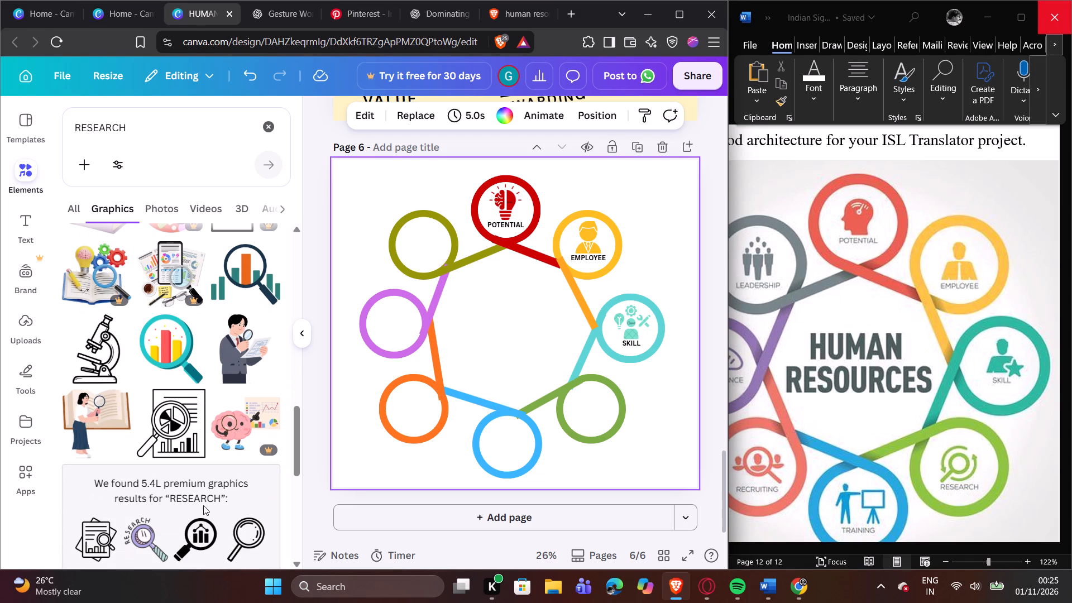
click(207, 534)
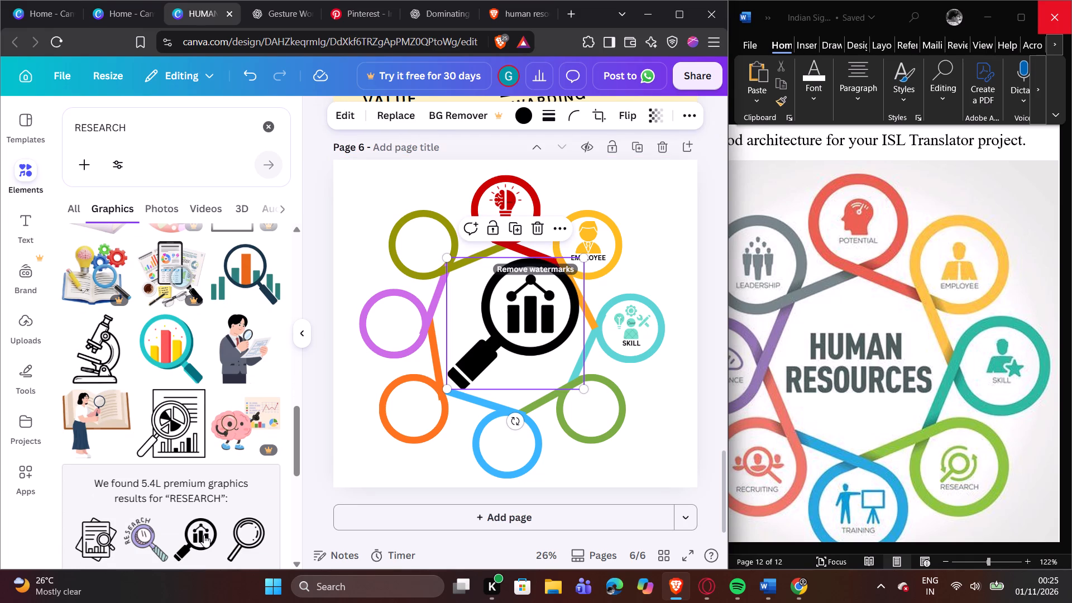
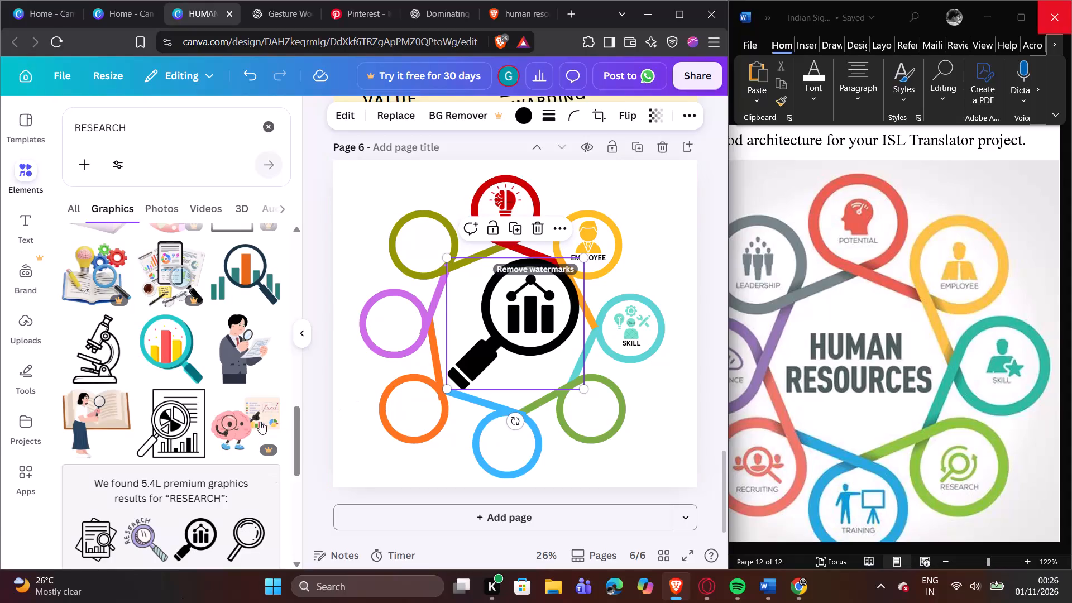
Recolour the black magnifying-glass chart icon to the same green as the empty ring below the SKILL ring.
click(514, 327)
click(521, 291)
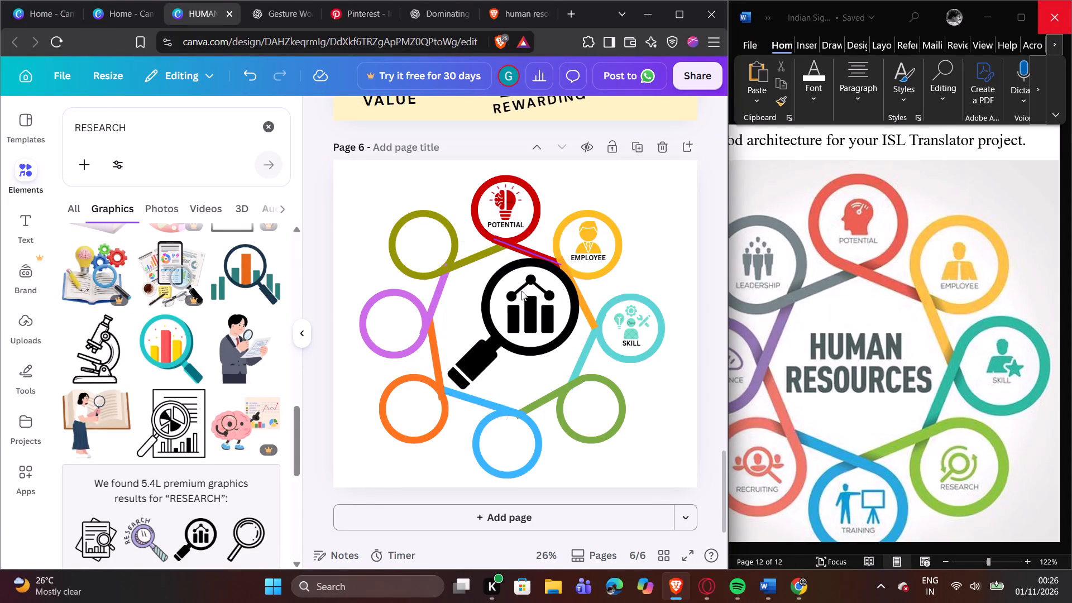
click(518, 119)
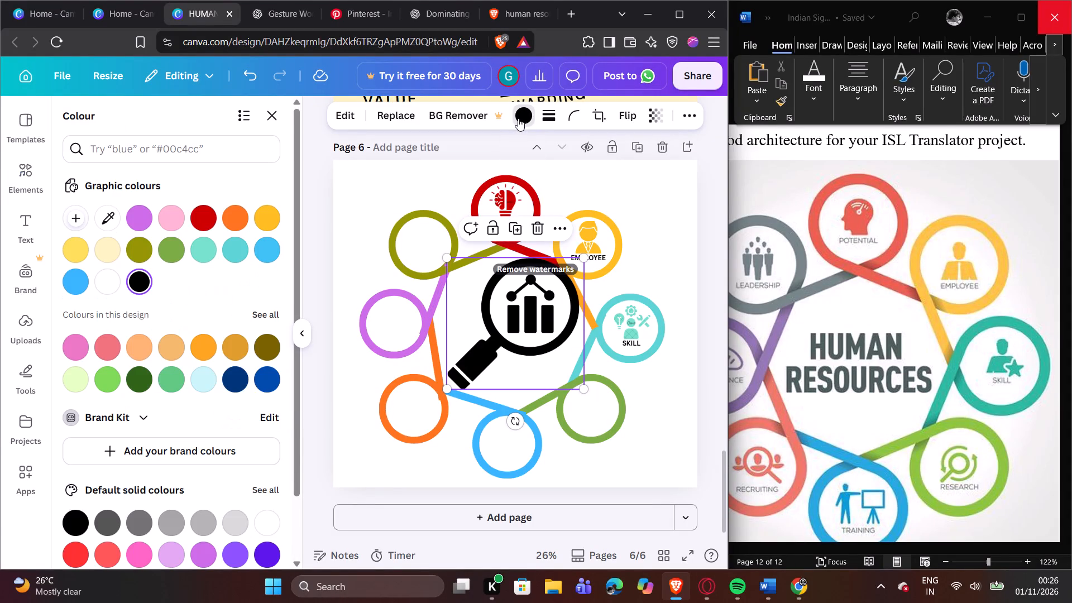
click(175, 250)
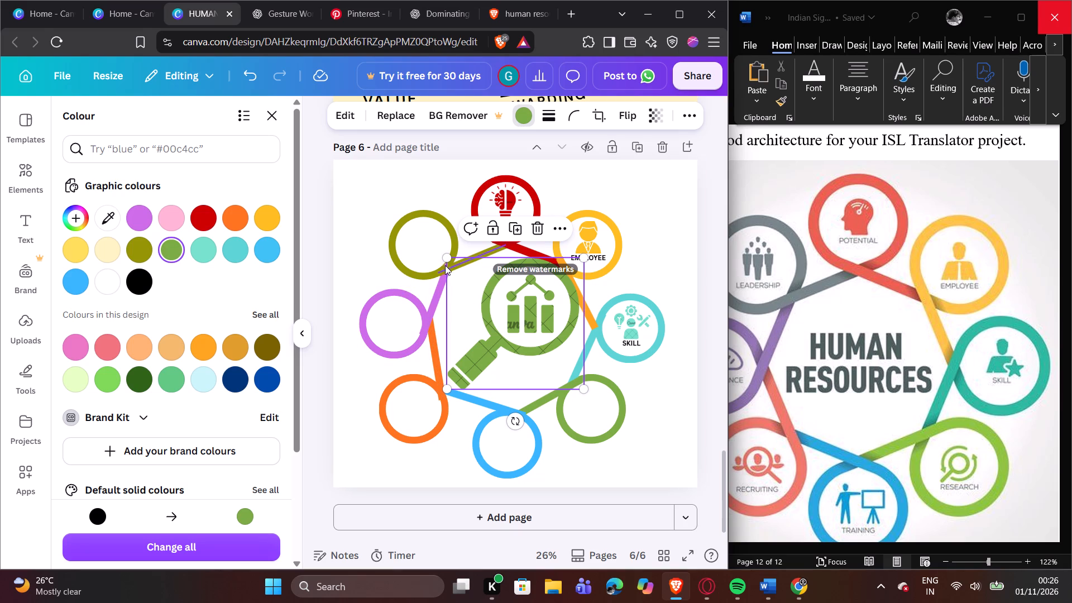
Shrink the green magnifying-glass chart icon proportionally until it is small enough to fit inside the green ring.
drag(445, 259, 513, 355)
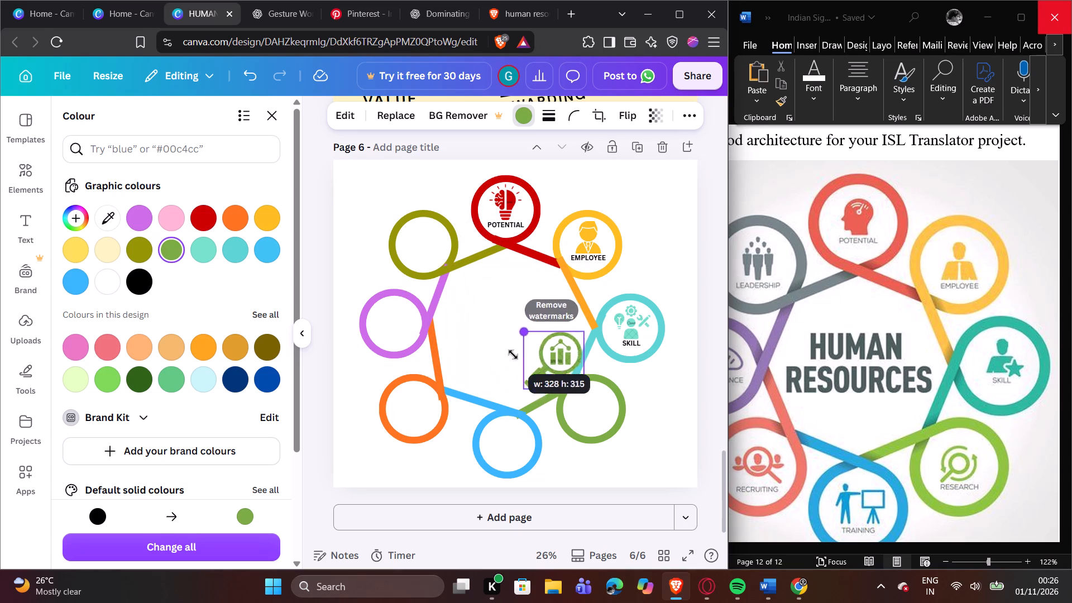
drag(513, 355, 517, 357)
click(490, 351)
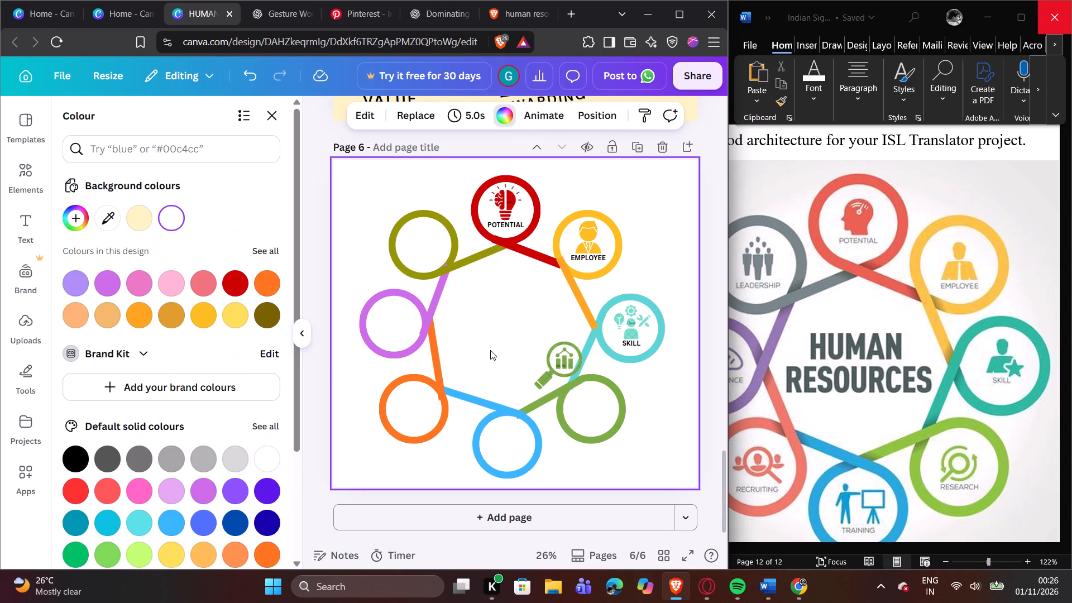
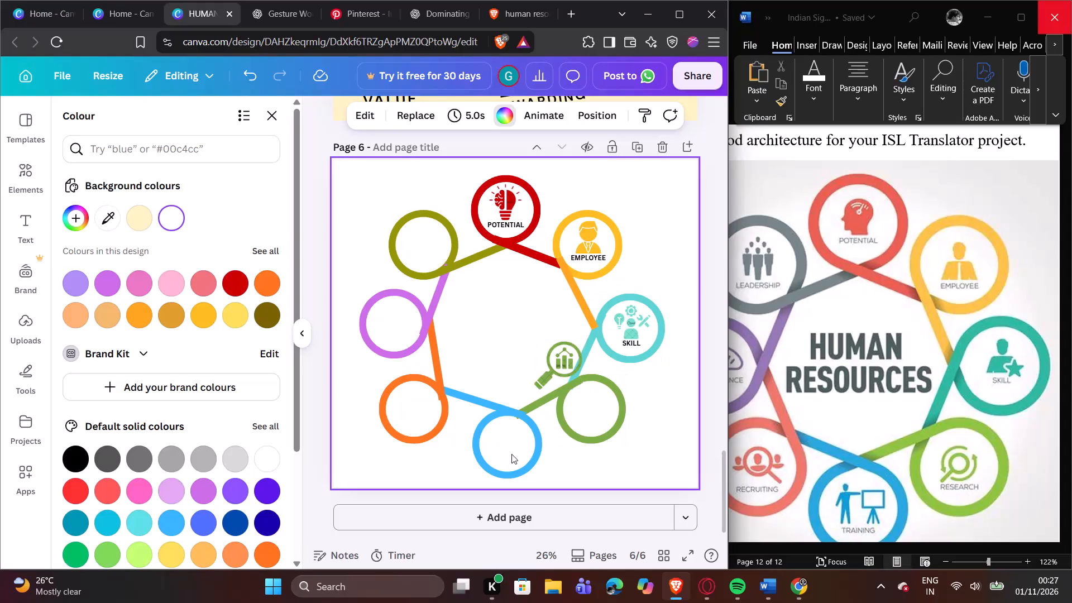
Shrink the green magnifying-glass chart icon slightly more and place it in the upper part of the green ring, leaving room below for a label.
click(544, 360)
drag(533, 387, 549, 371)
click(527, 372)
drag(569, 355, 588, 396)
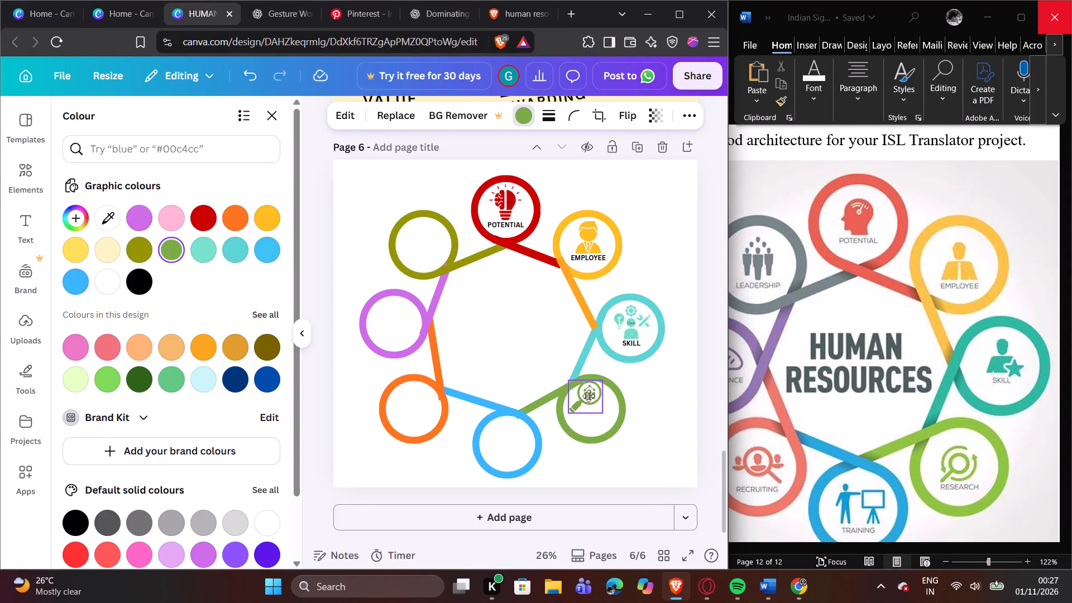
drag(588, 396, 592, 396)
click(649, 391)
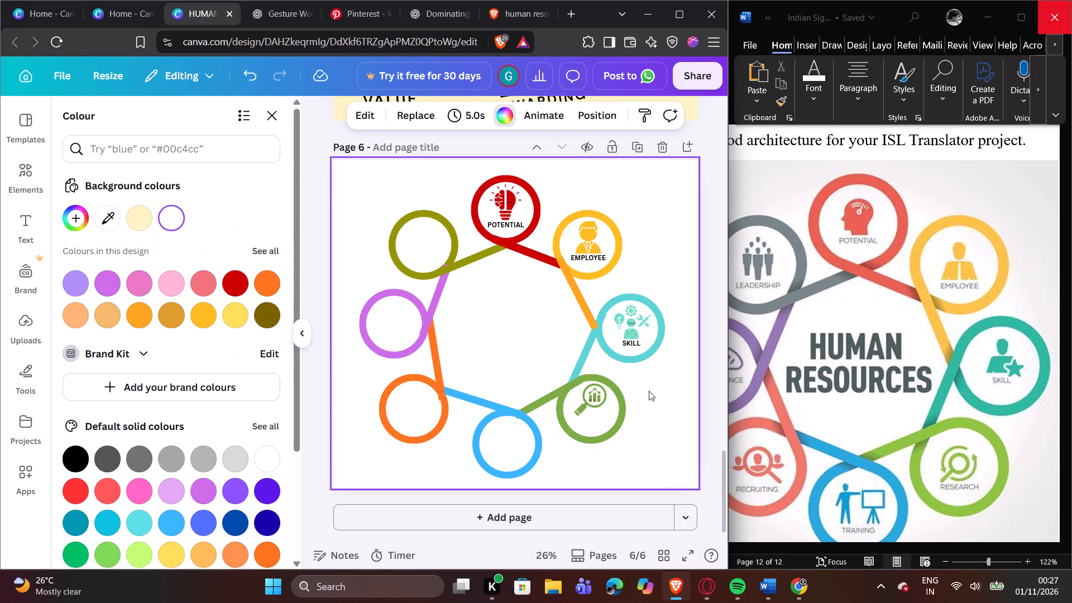
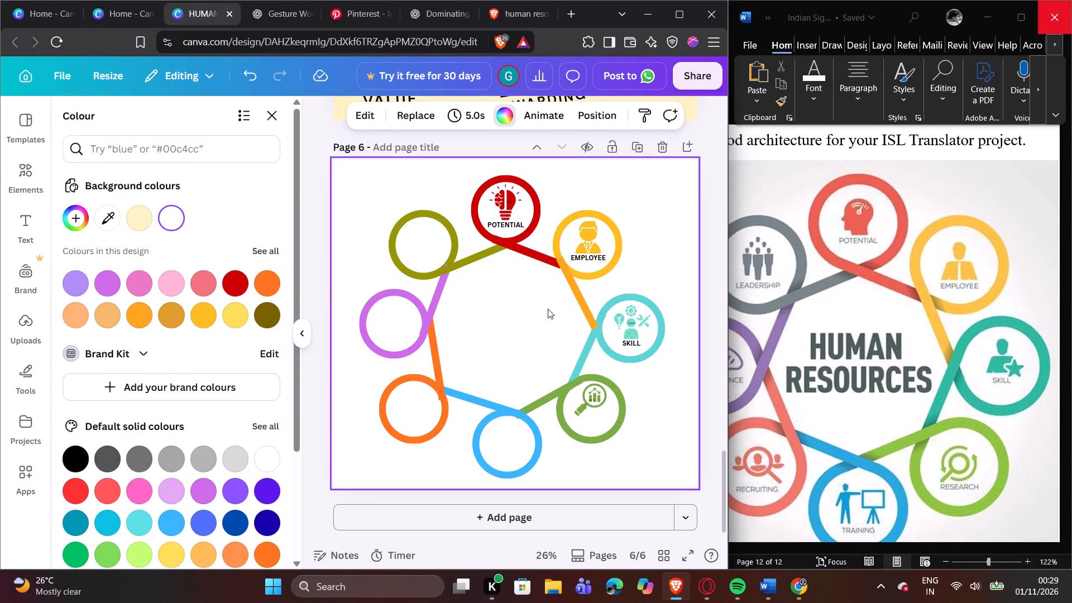
Duplicate the SKILL label, place the copy below the magnifying-glass chart icon inside the green ring, and open its text for editing.
click(628, 344)
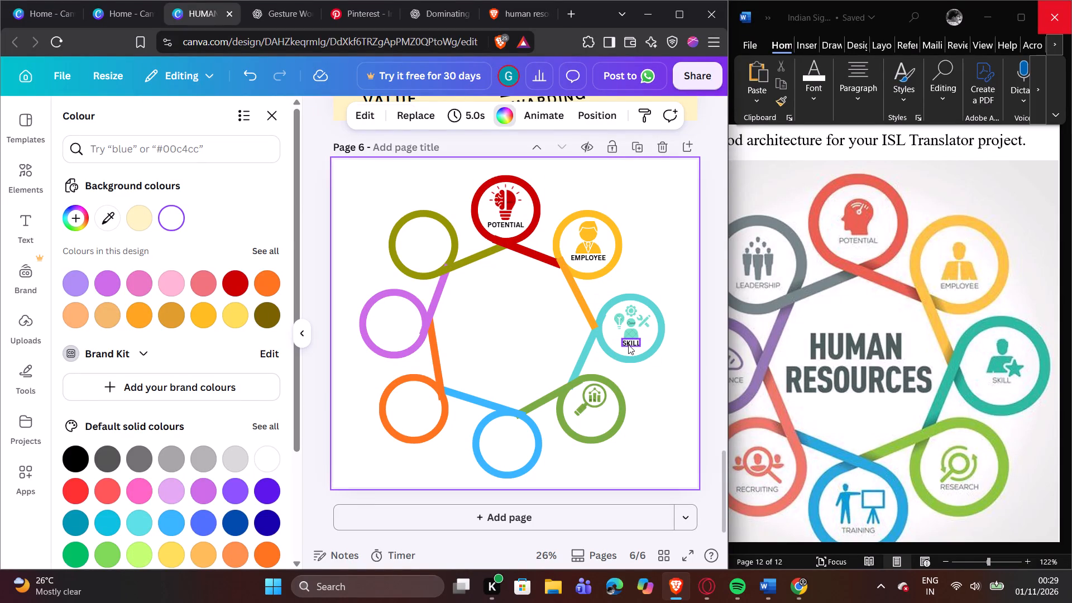
click(628, 307)
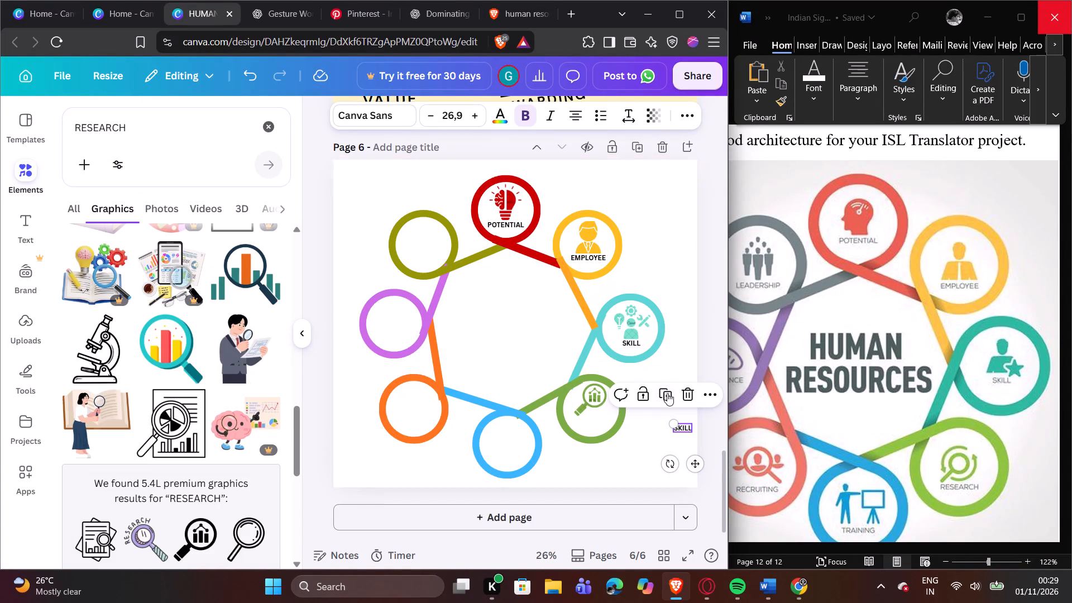
click(659, 421)
drag(683, 428, 607, 432)
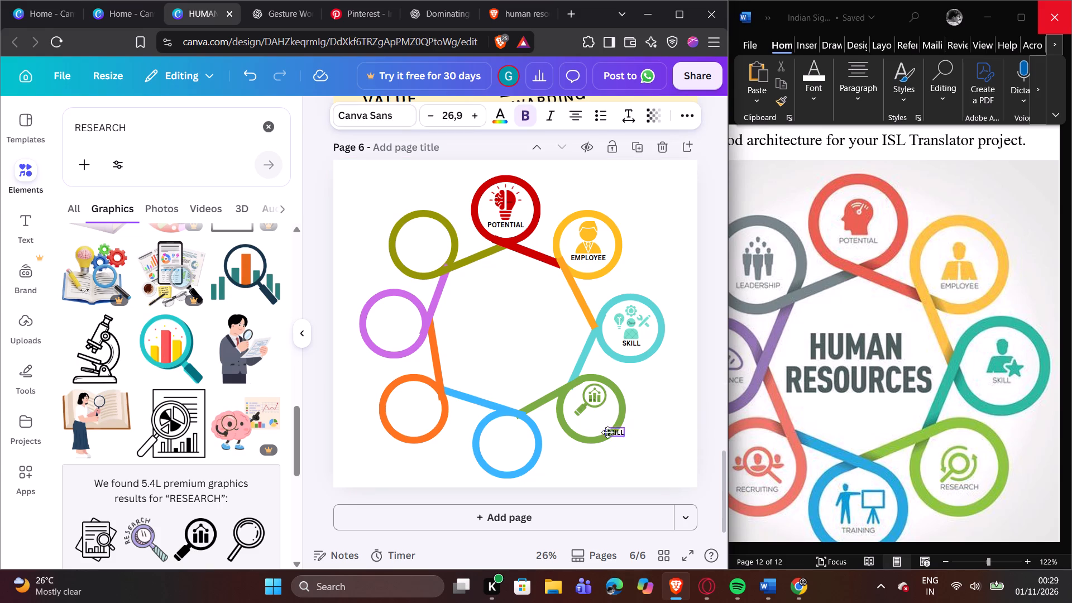
drag(607, 432, 591, 423)
click(591, 423)
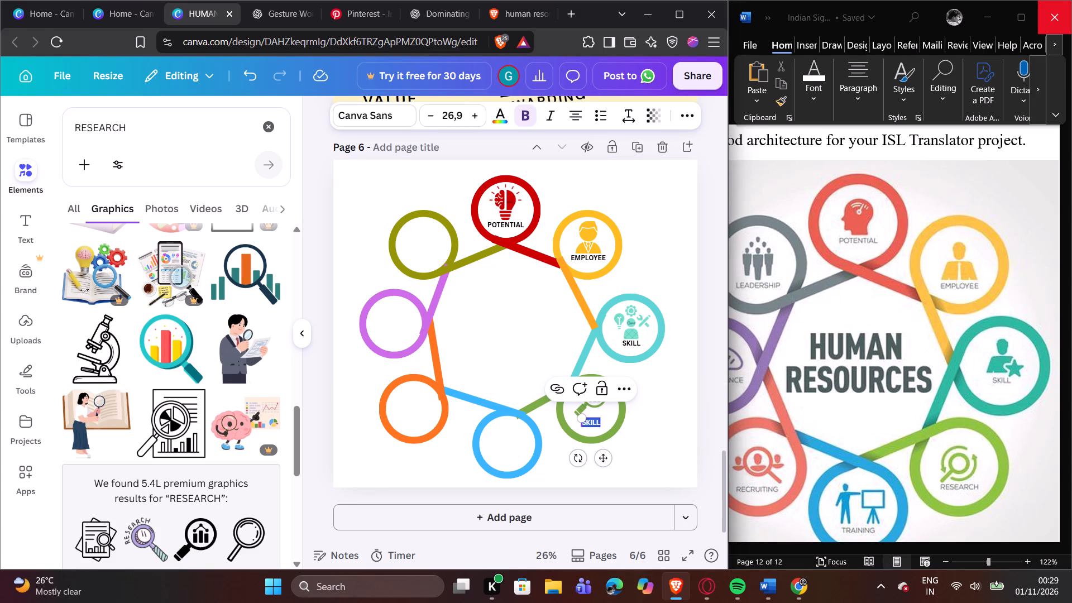
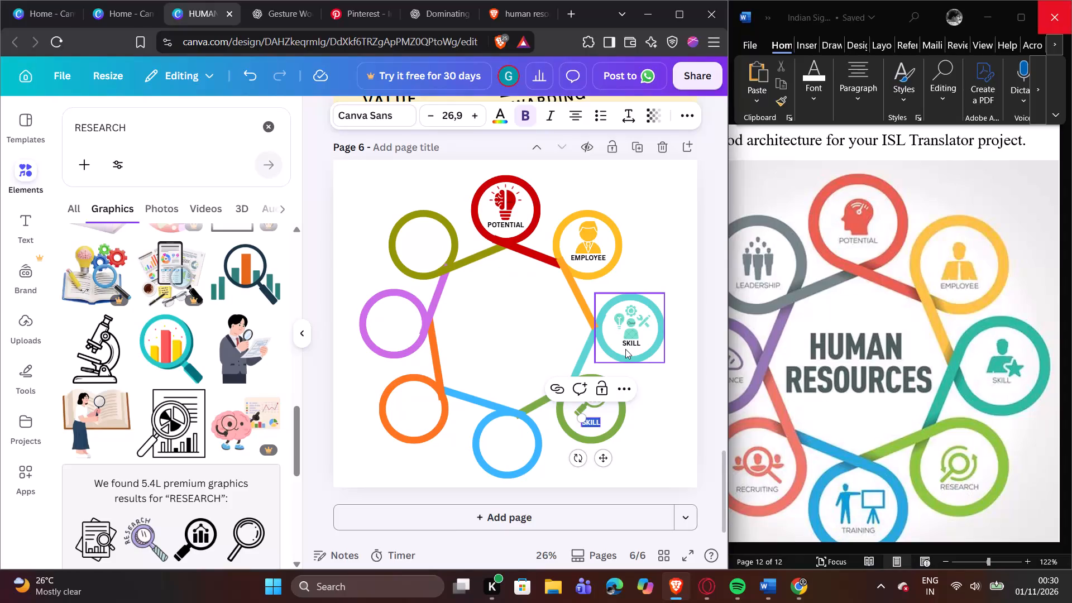
Replace the text of the copied label inside the green ring with RESEARCH and finish editing it.
key(r)
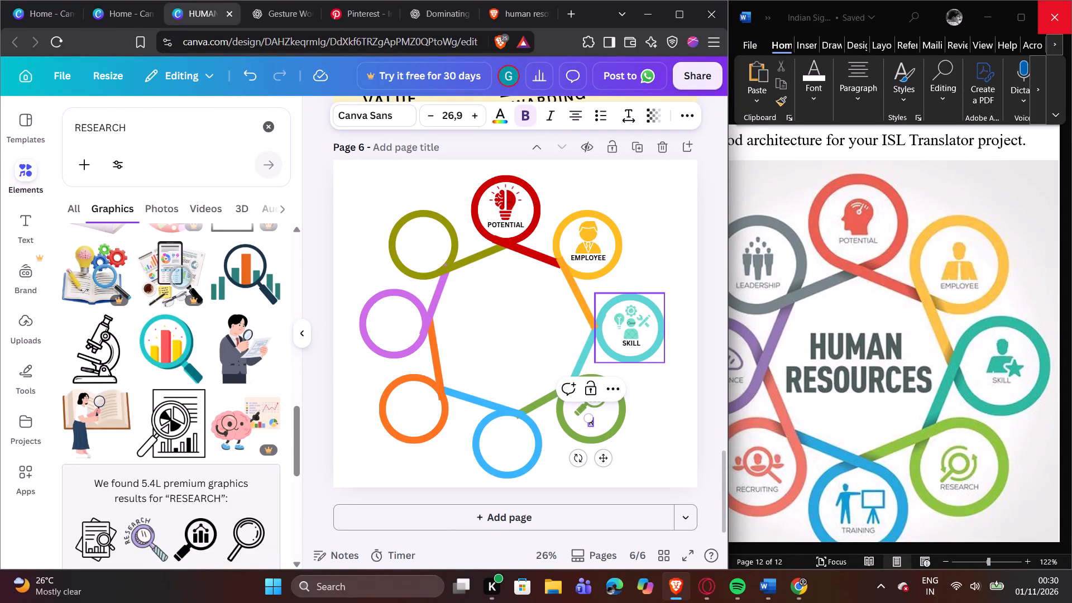
key(e)
key(s)
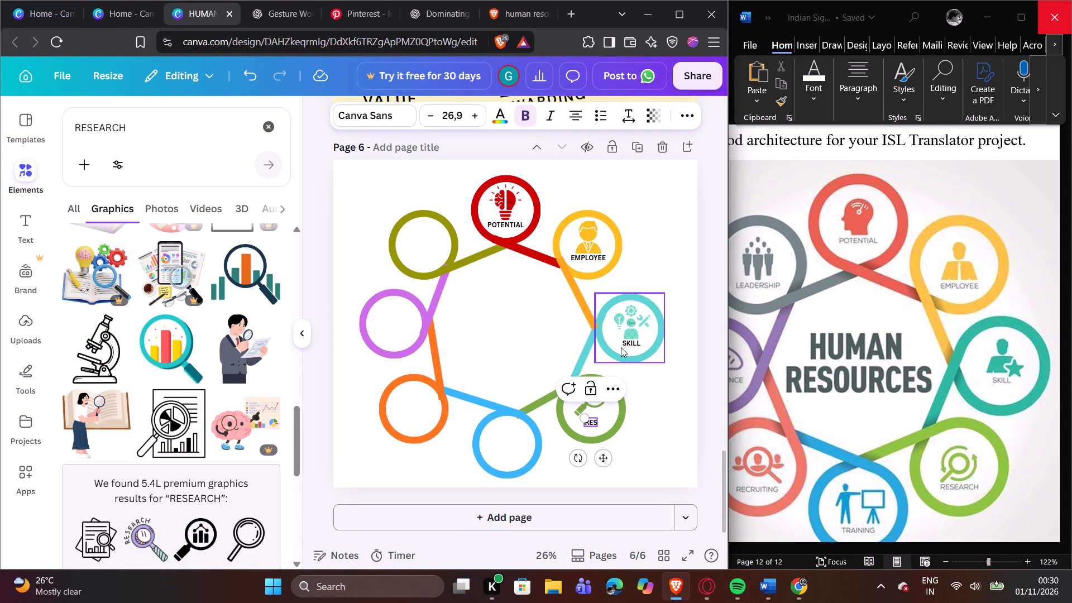
key(e)
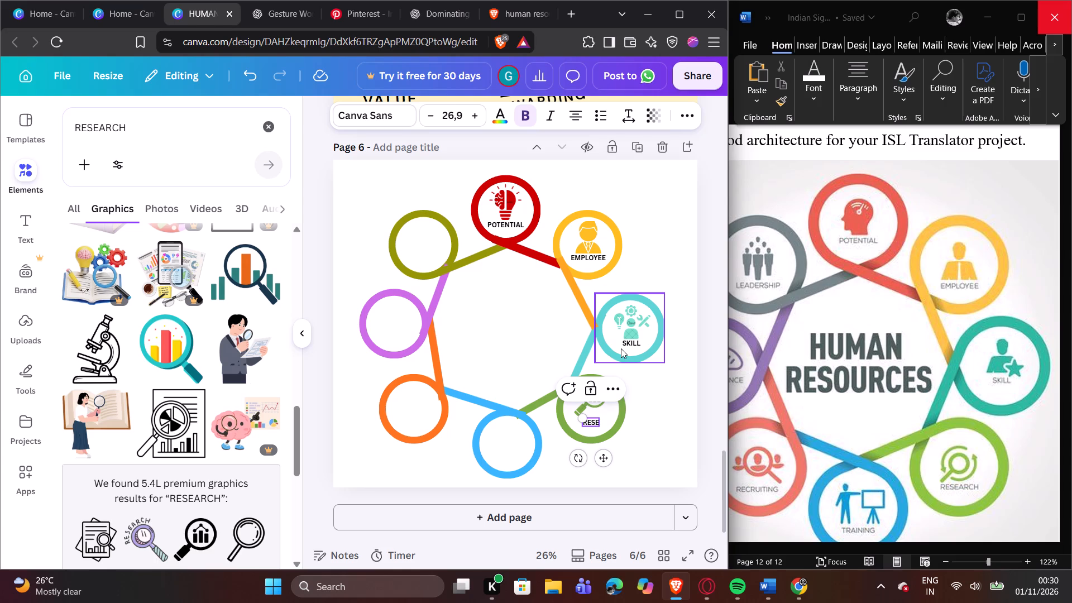
key(a)
key(r)
key(c)
key(h)
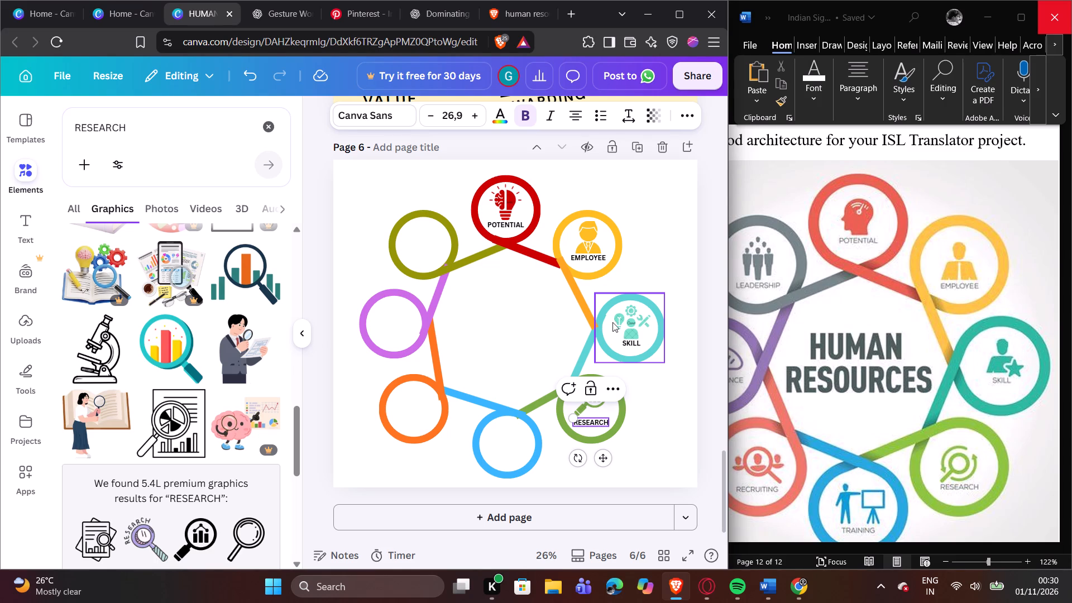
click(668, 417)
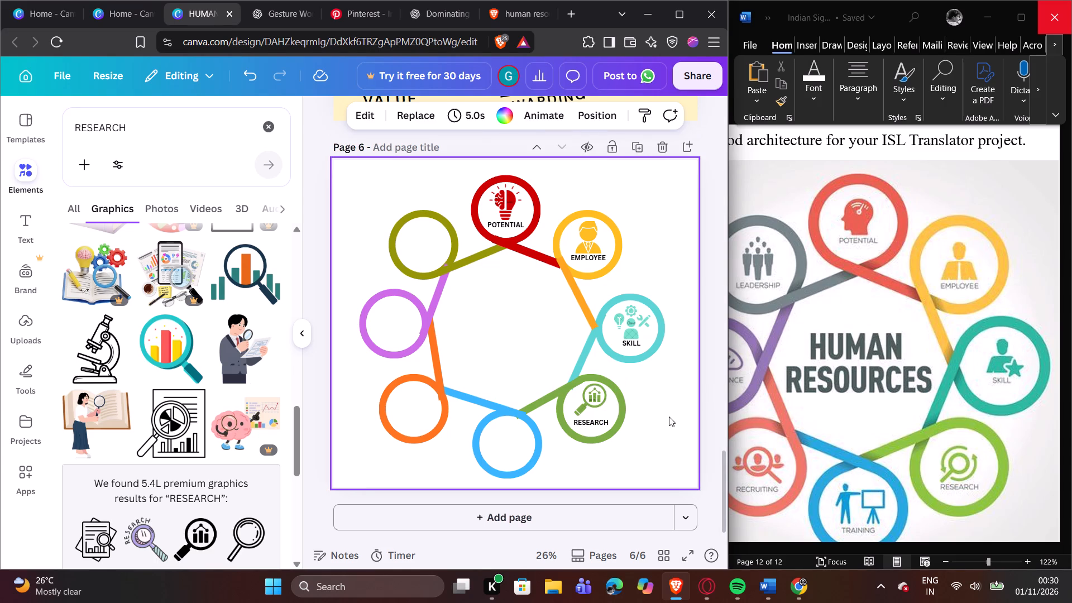
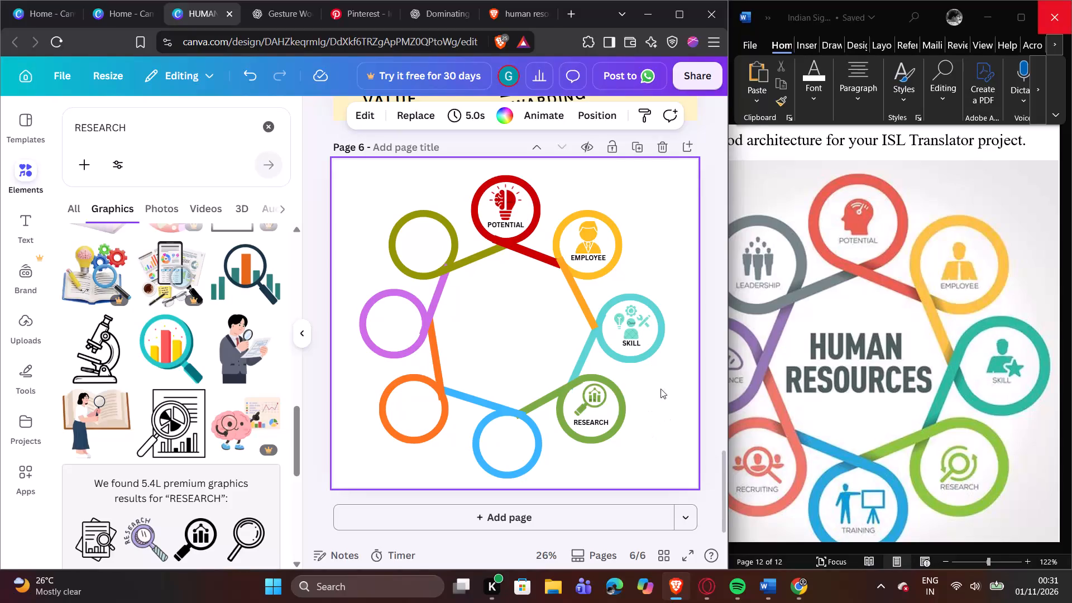
Search the elements library for TRAINING and insert the black graphic of a presenter at a board with an audience.
click(646, 403)
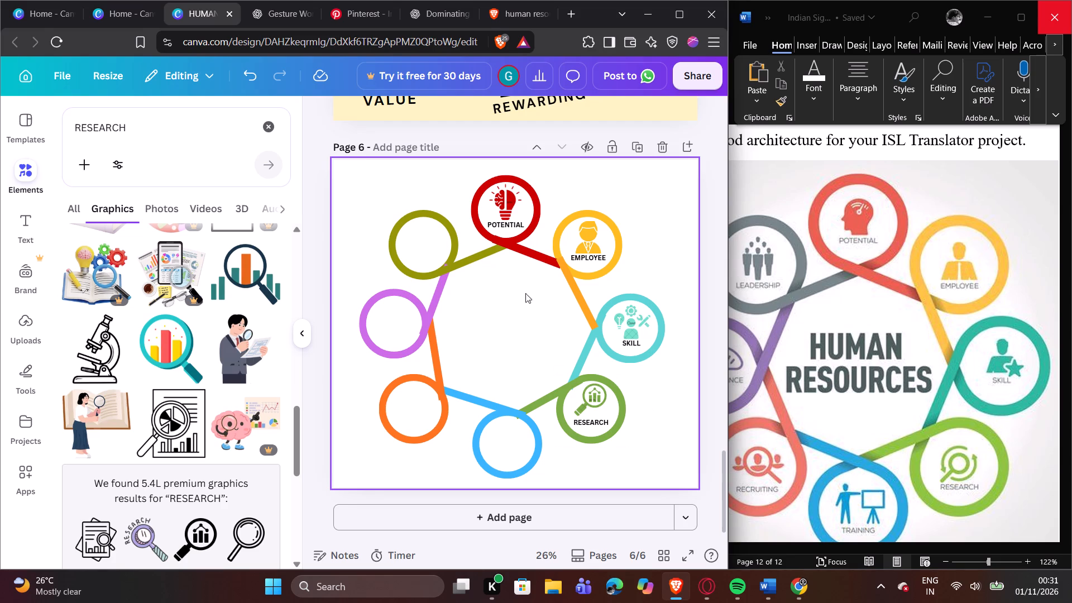
click(272, 127)
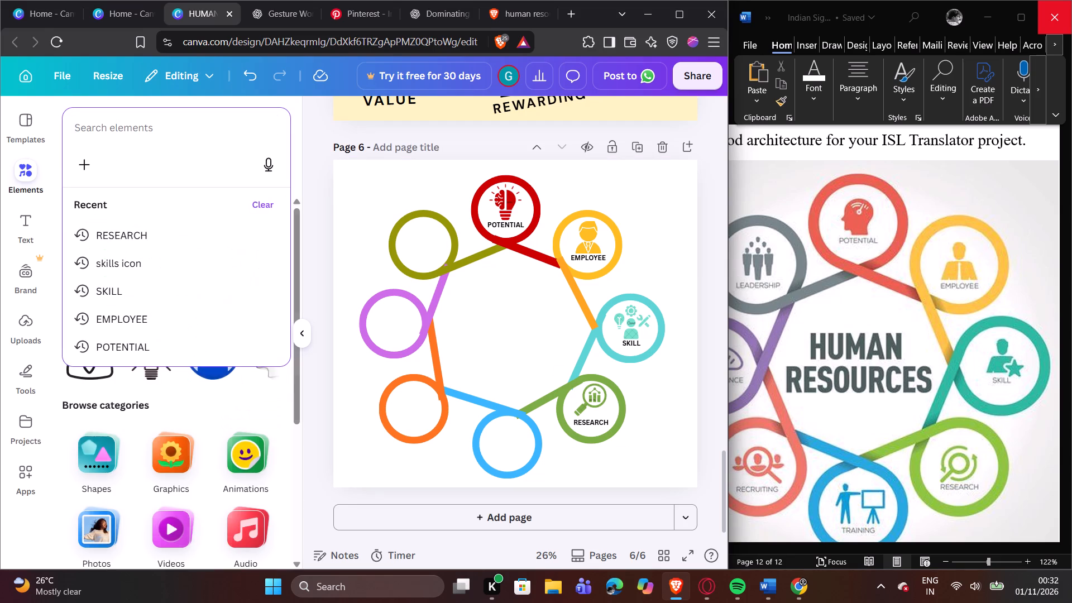
text(TR)
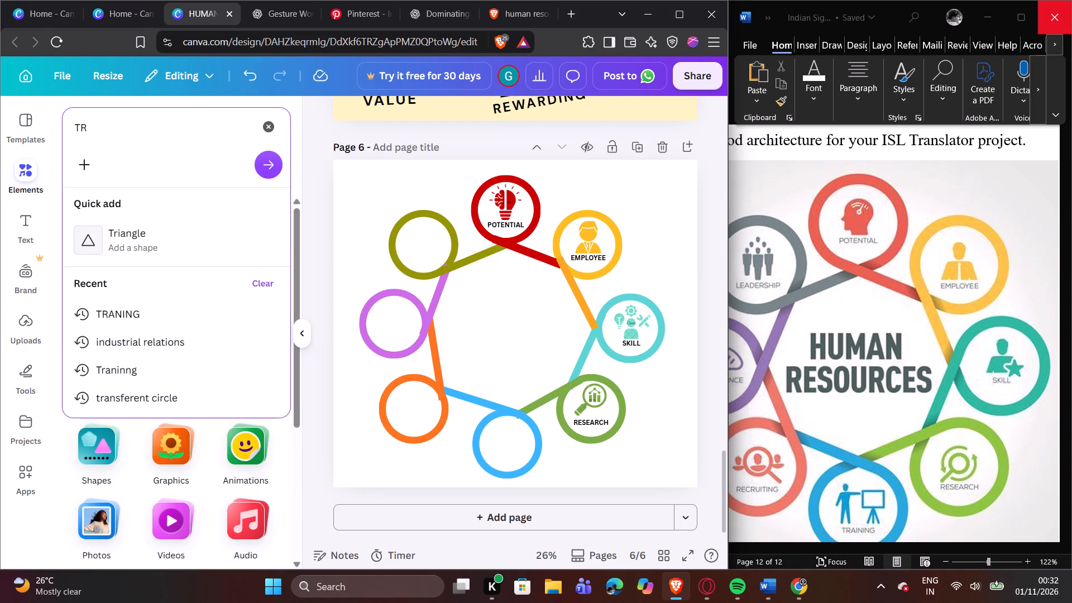
key(a)
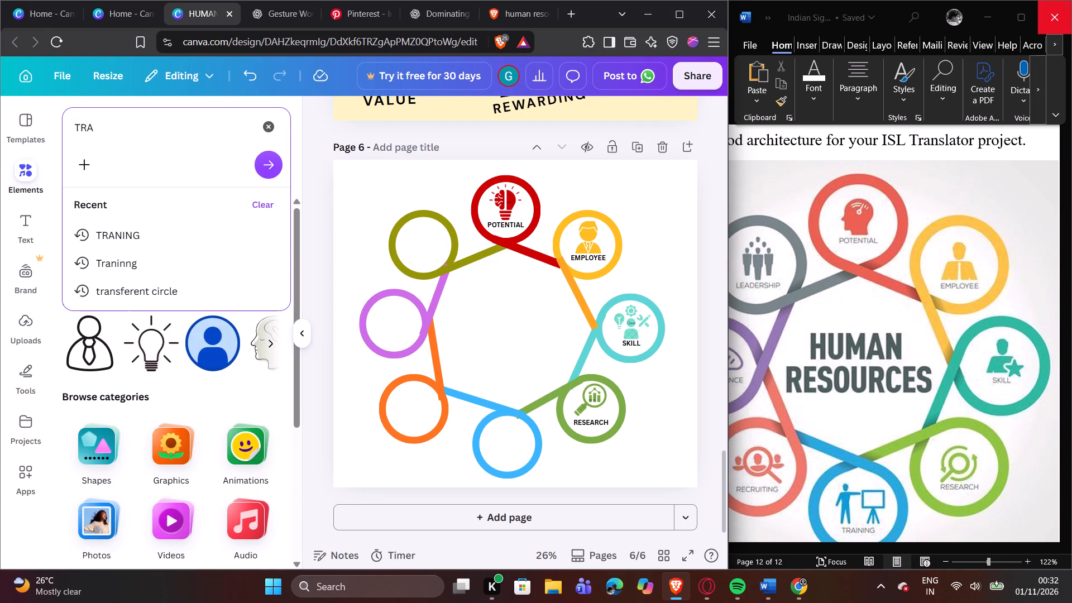
text(IN)
key(i)
key(n)
key(g)
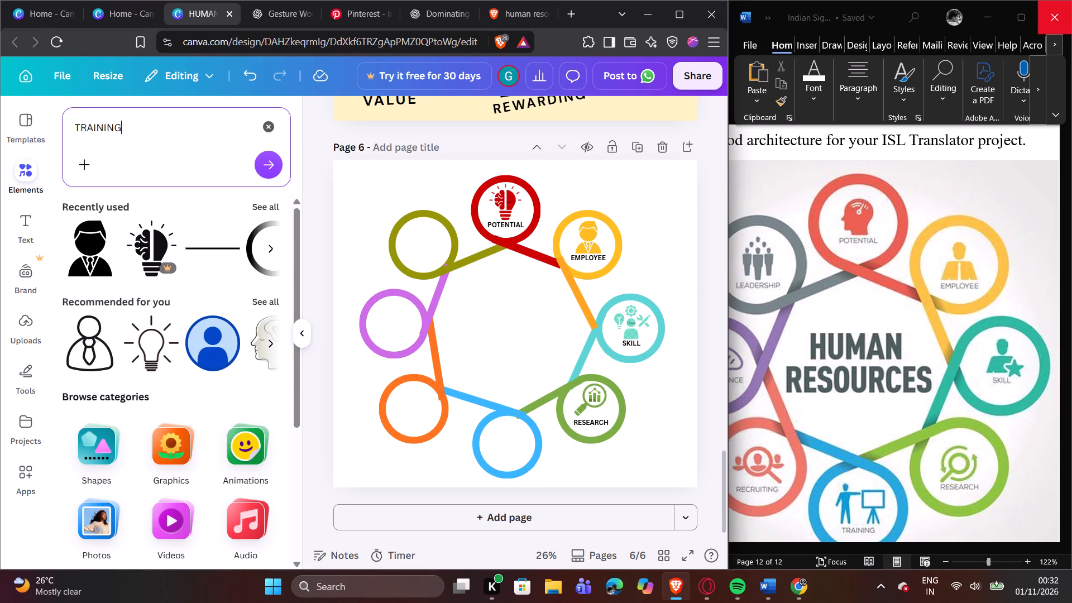
key(Return)
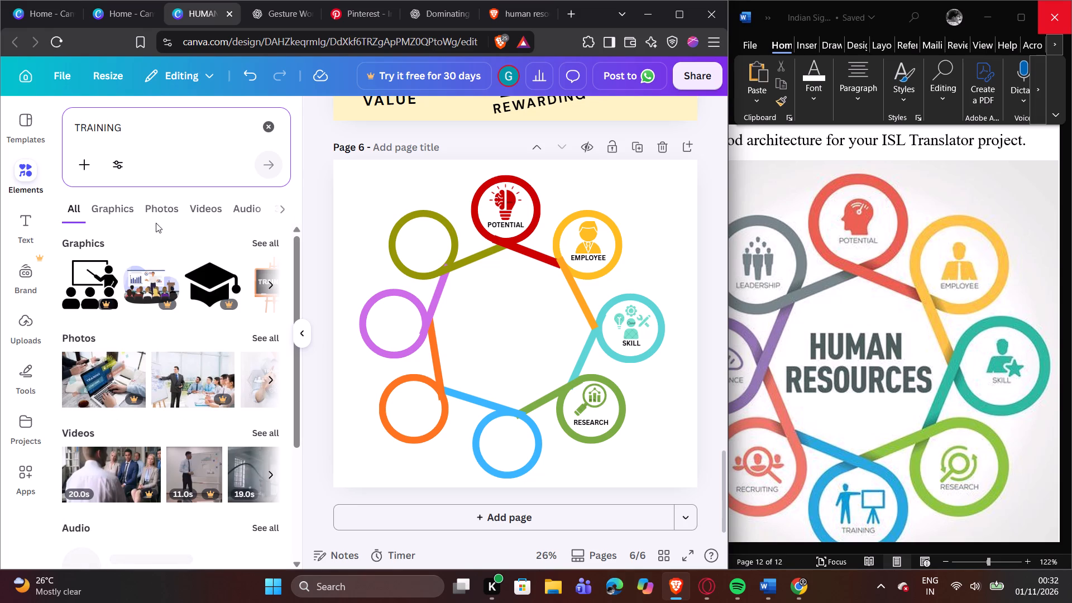
click(84, 281)
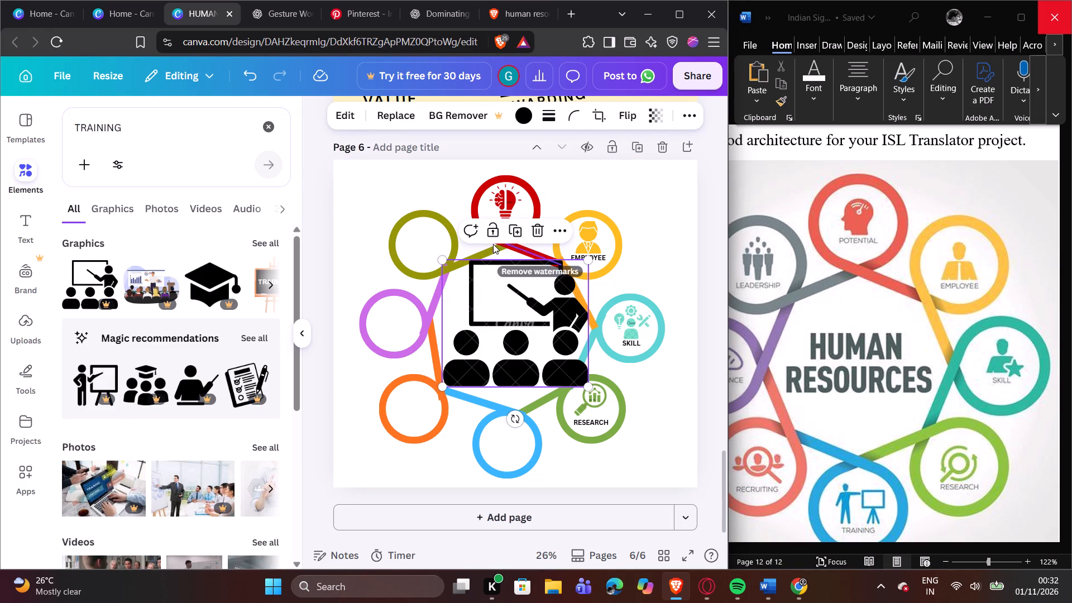
Recolour the inserted training graphic to the light blue Vividazure #3ec1f3.
click(531, 116)
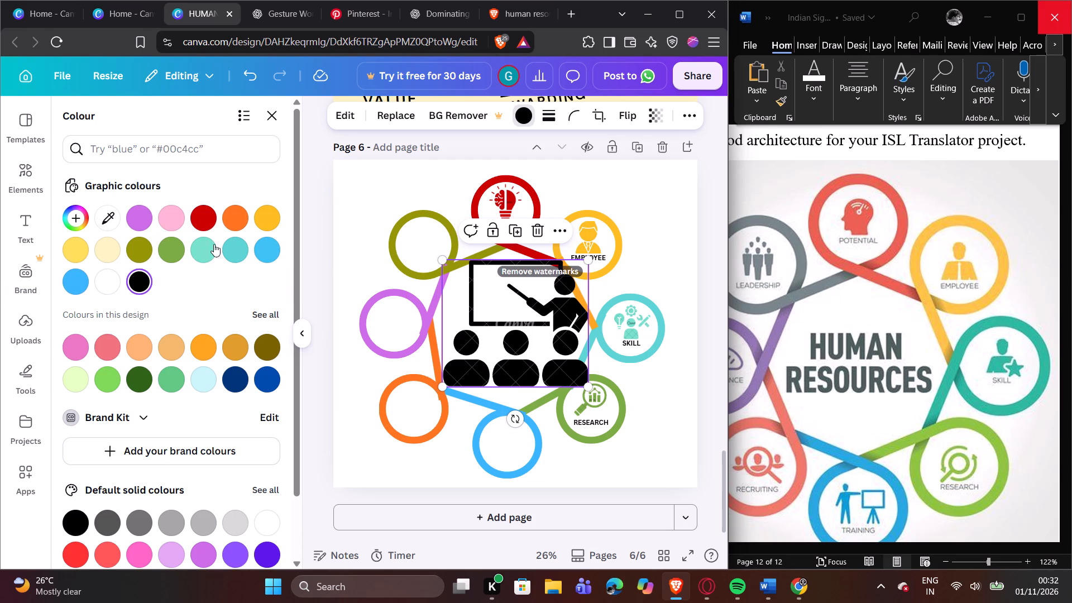
click(272, 251)
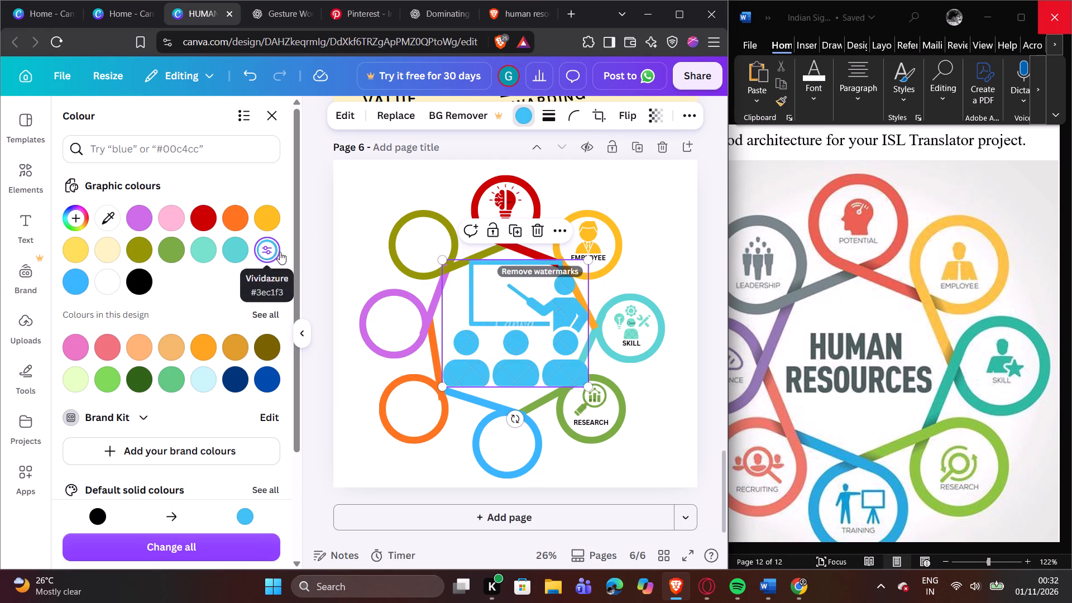
Shrink the blue training graphic and centre it in the upper part of the empty blue ring, leaving room for a label.
drag(590, 262, 586, 267)
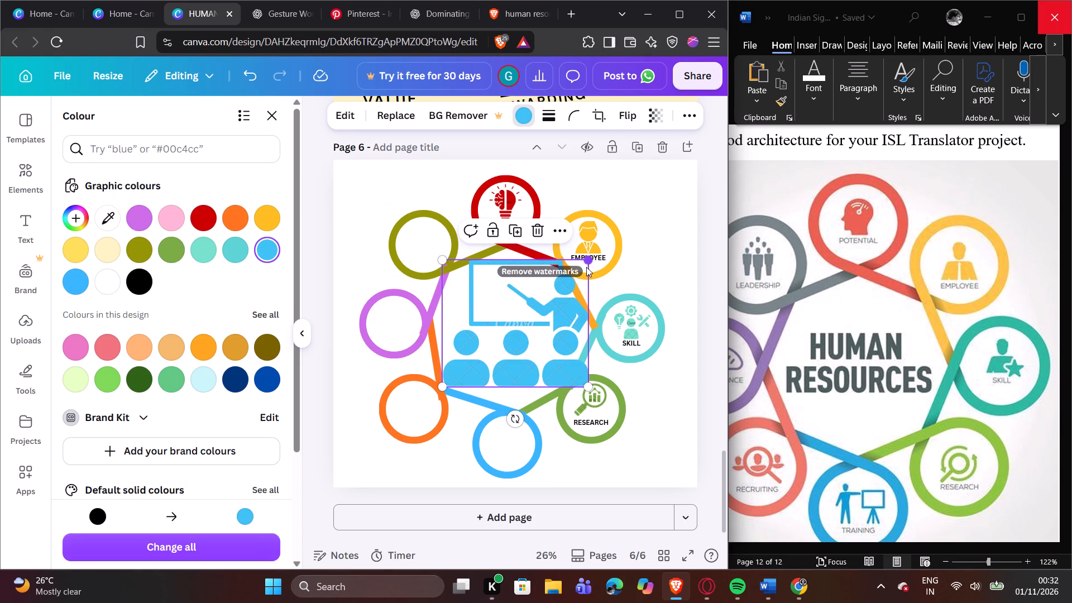
drag(586, 267, 492, 367)
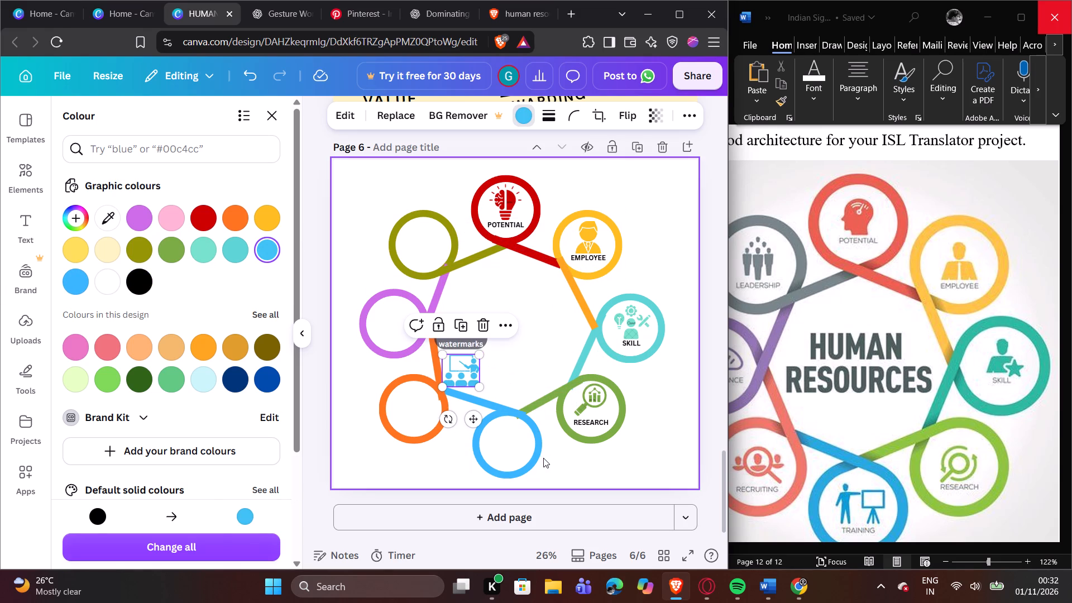
click(553, 456)
click(464, 374)
drag(441, 353, 449, 356)
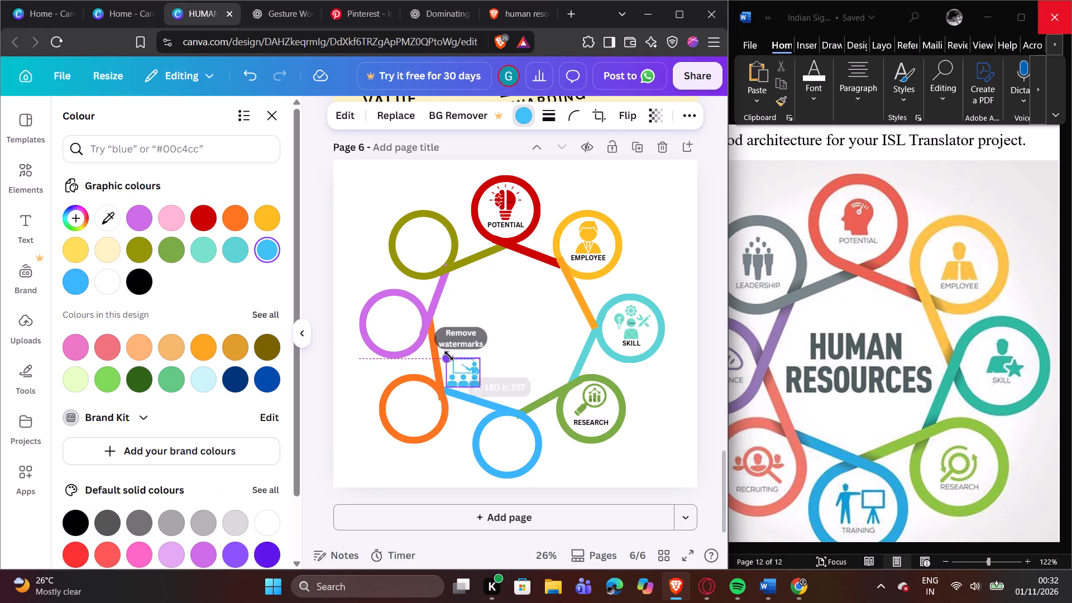
drag(449, 356, 449, 357)
click(504, 363)
drag(462, 371, 501, 429)
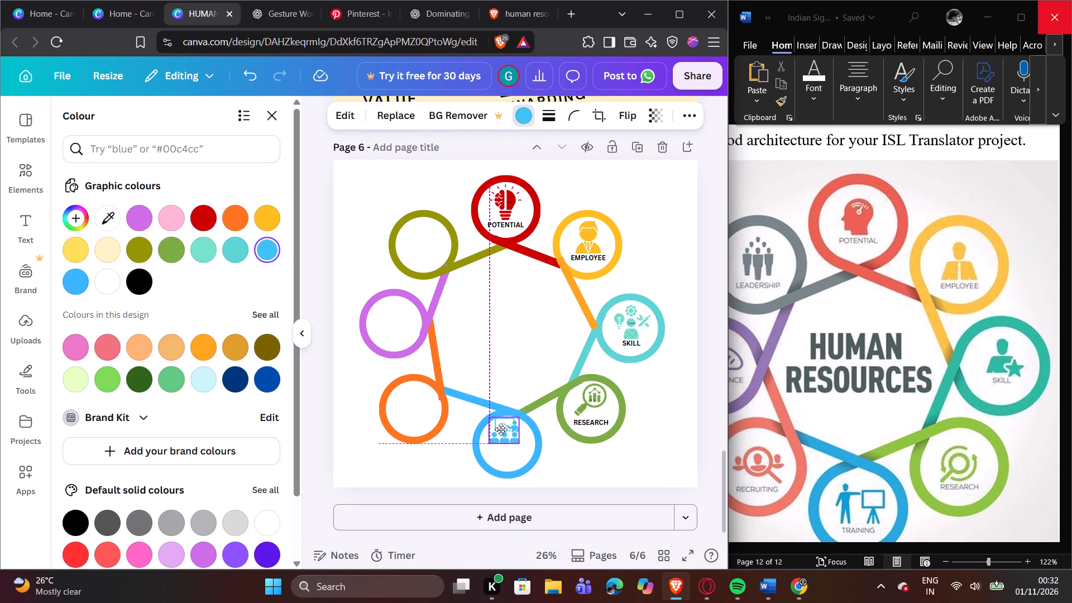
drag(501, 429, 502, 432)
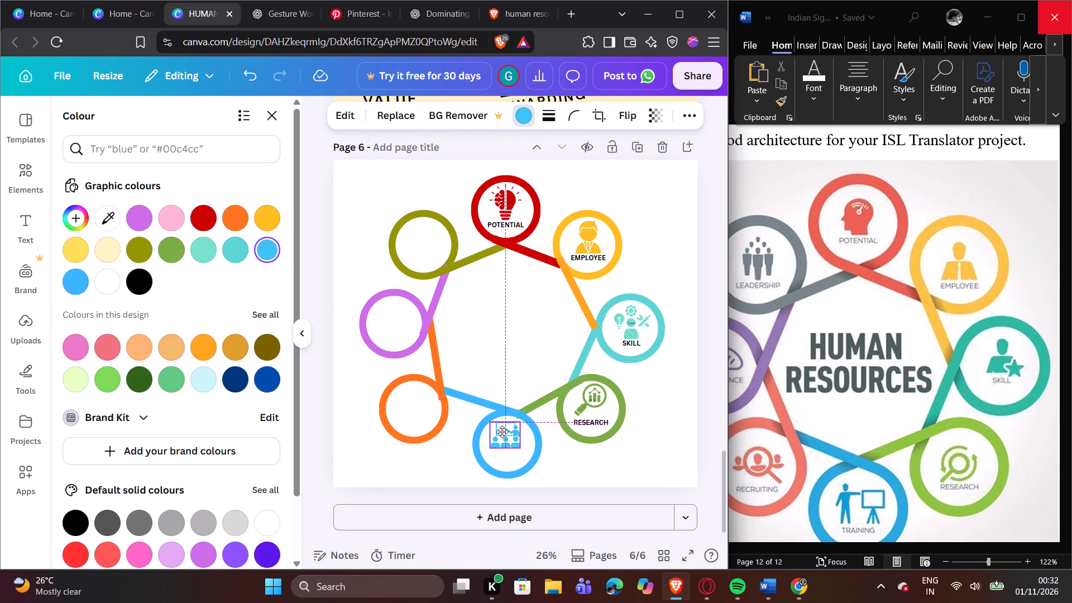
drag(502, 432, 504, 432)
click(504, 432)
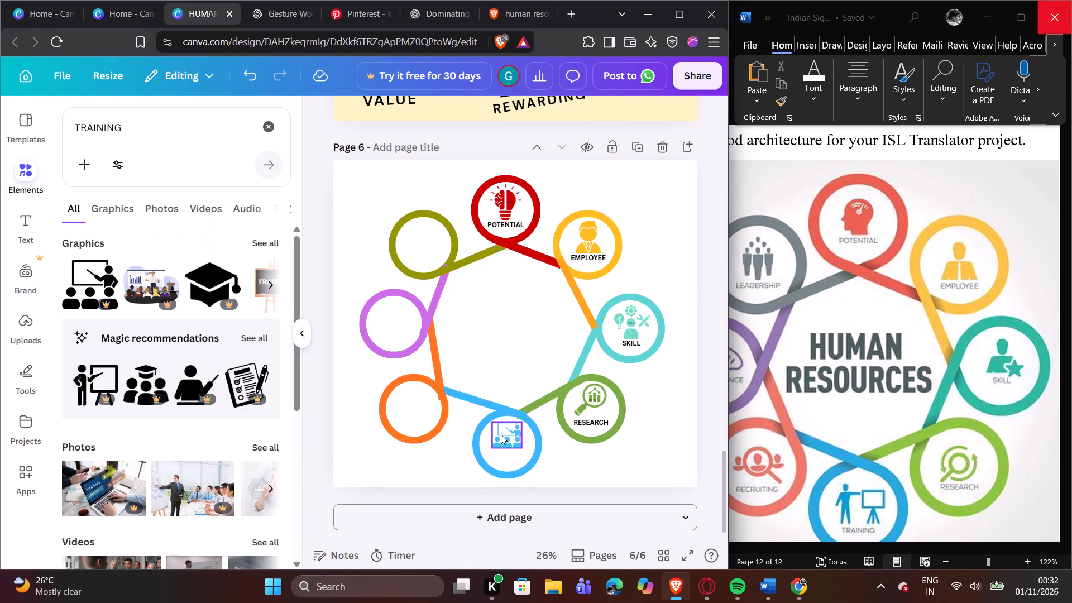
click(494, 439)
drag(489, 445, 484, 448)
click(500, 437)
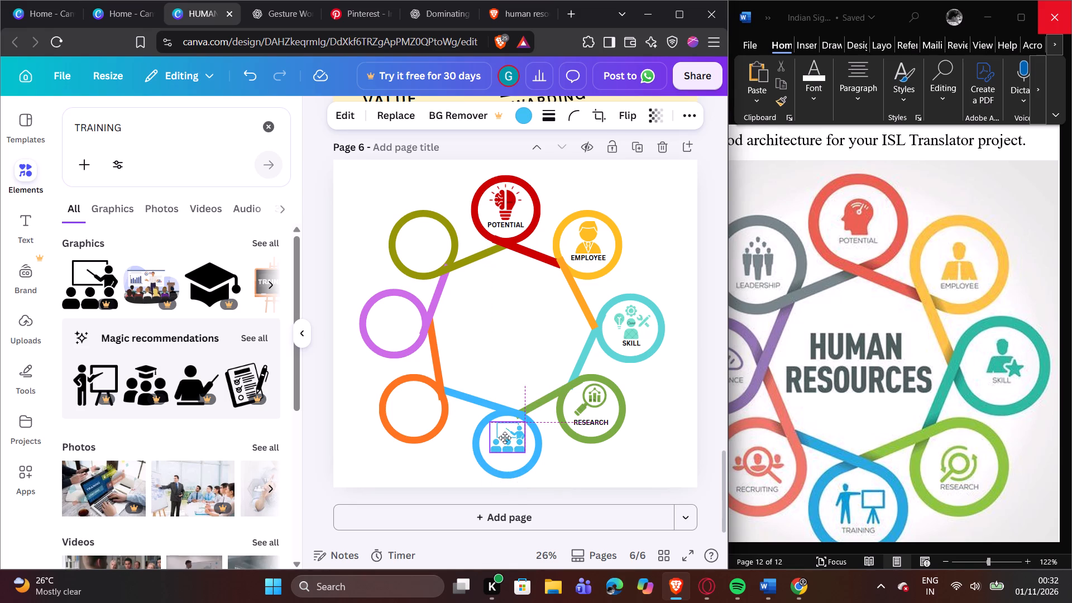
click(563, 458)
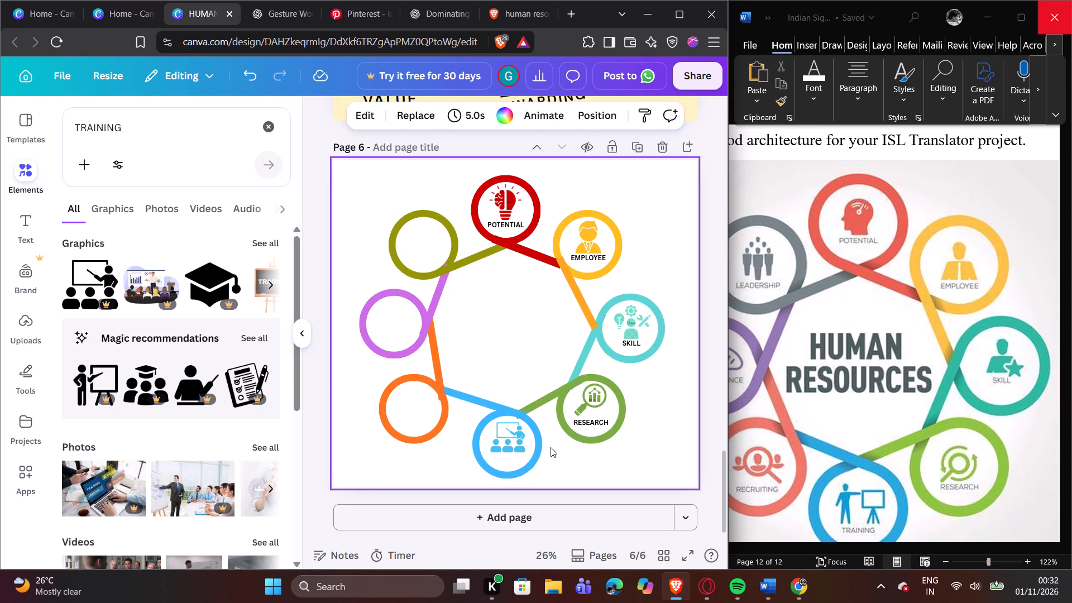
Duplicate the RESEARCH label and place the copy inside the blue ring, centred beneath the training icon.
click(584, 424)
click(591, 387)
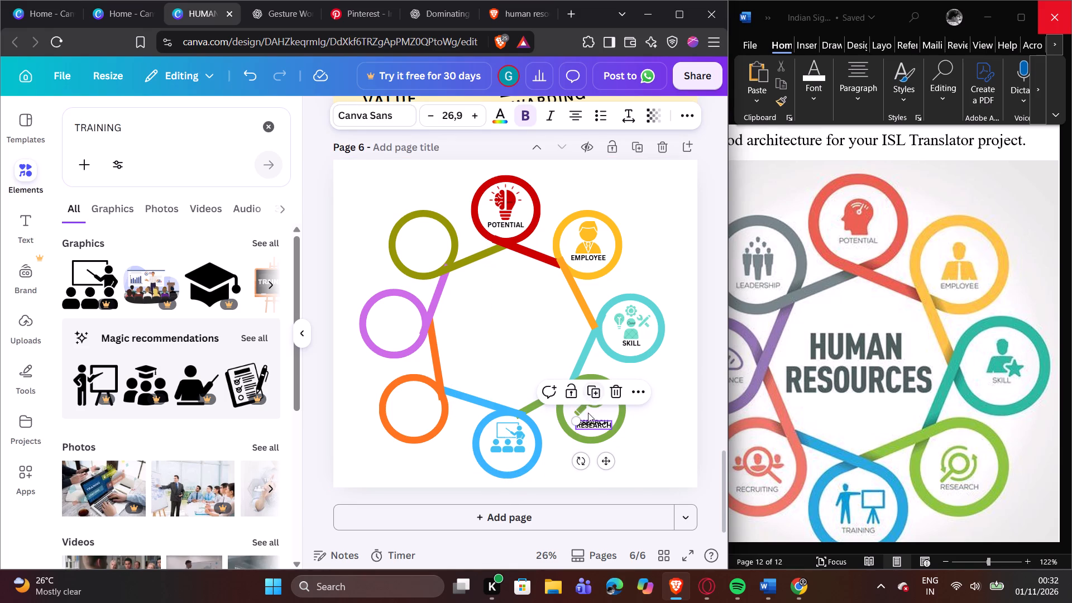
drag(590, 425, 514, 460)
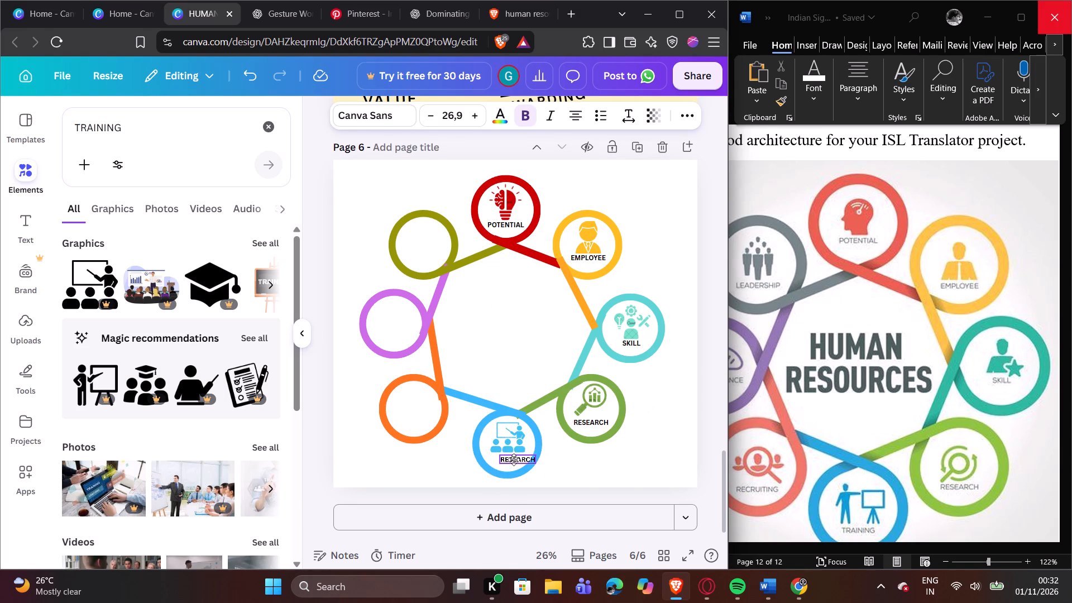
drag(514, 460, 505, 460)
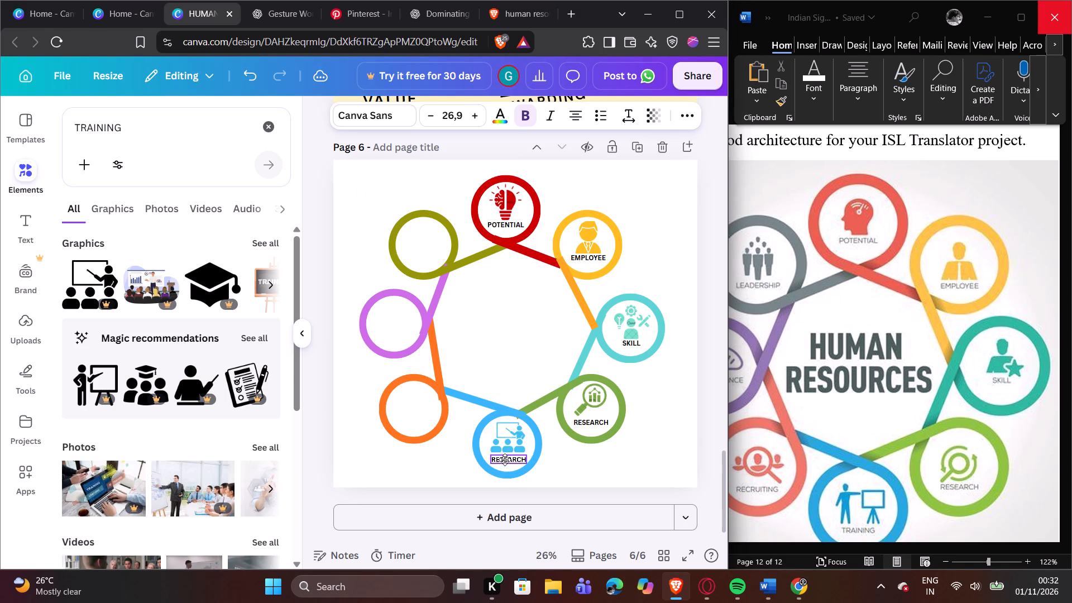
drag(505, 460, 505, 459)
Replace the copied label's text in the blue ring with TRAINING and centre the label under its icon.
click(505, 459)
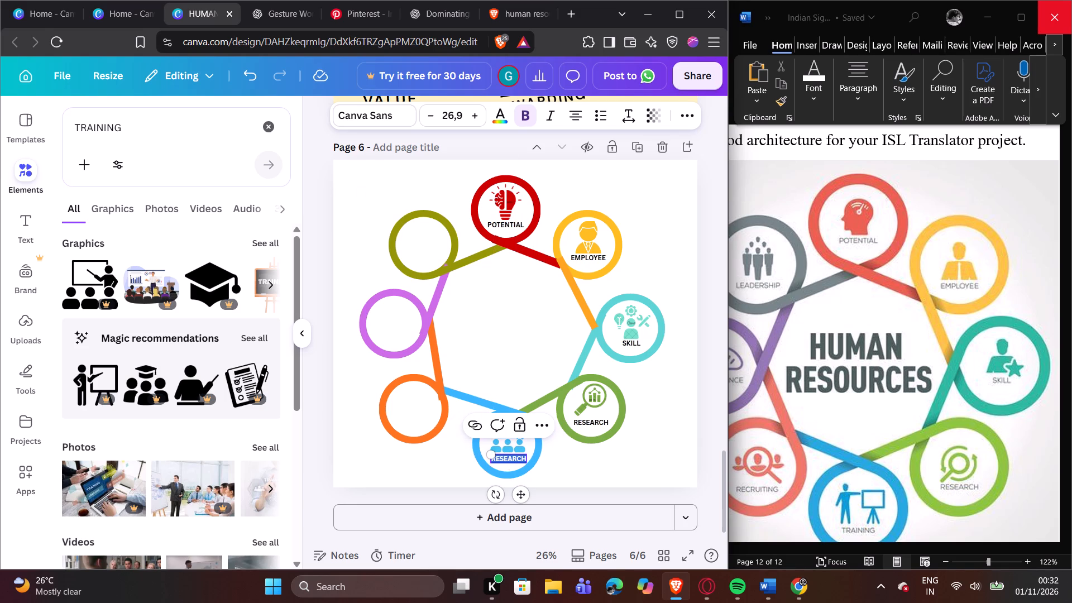
key(t)
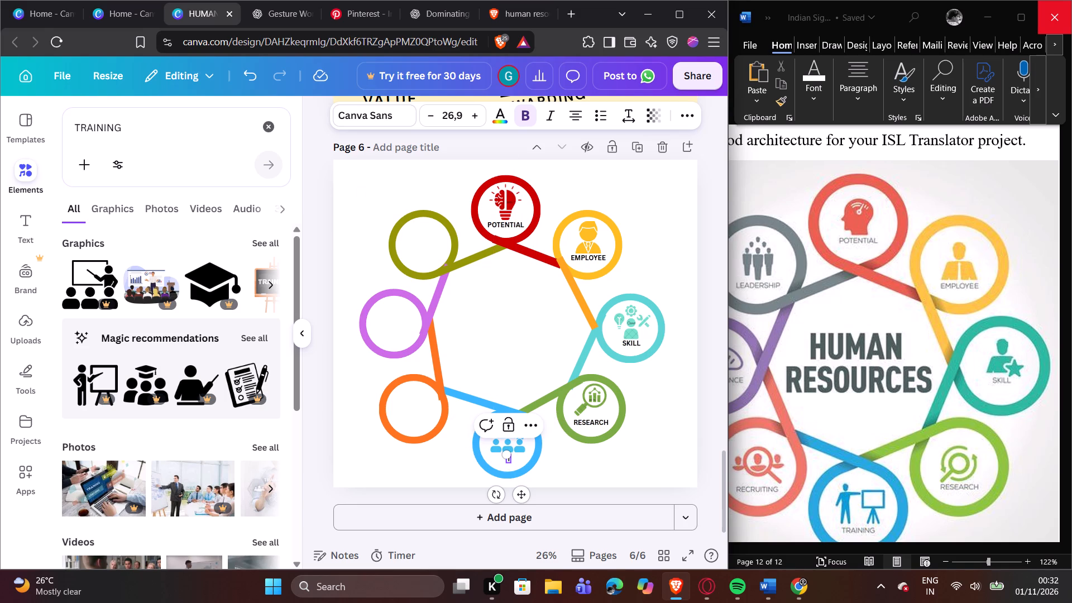
text(RAINING)
click(552, 457)
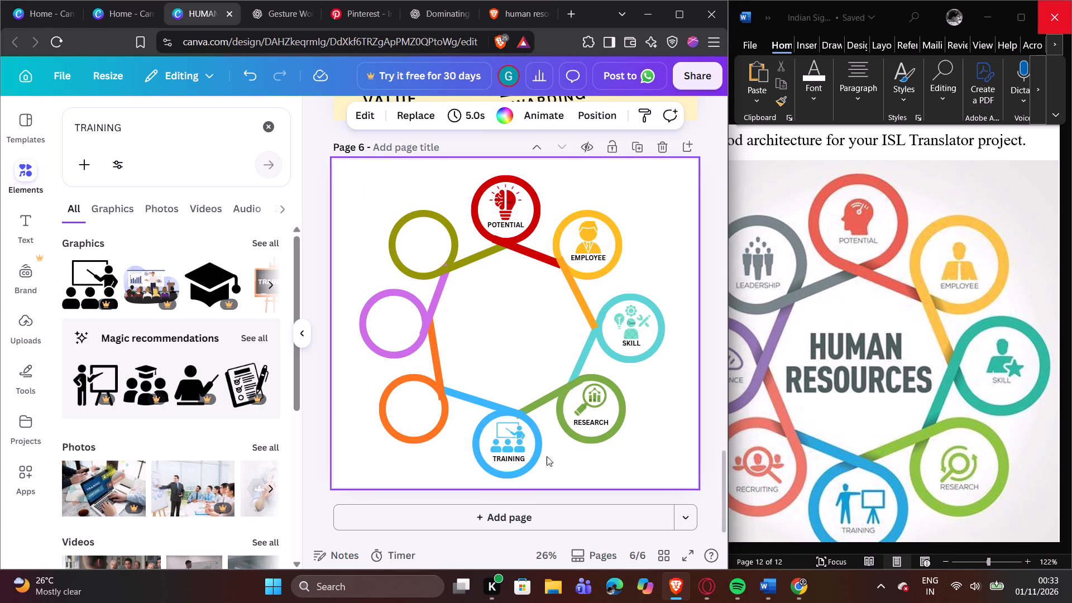
click(517, 459)
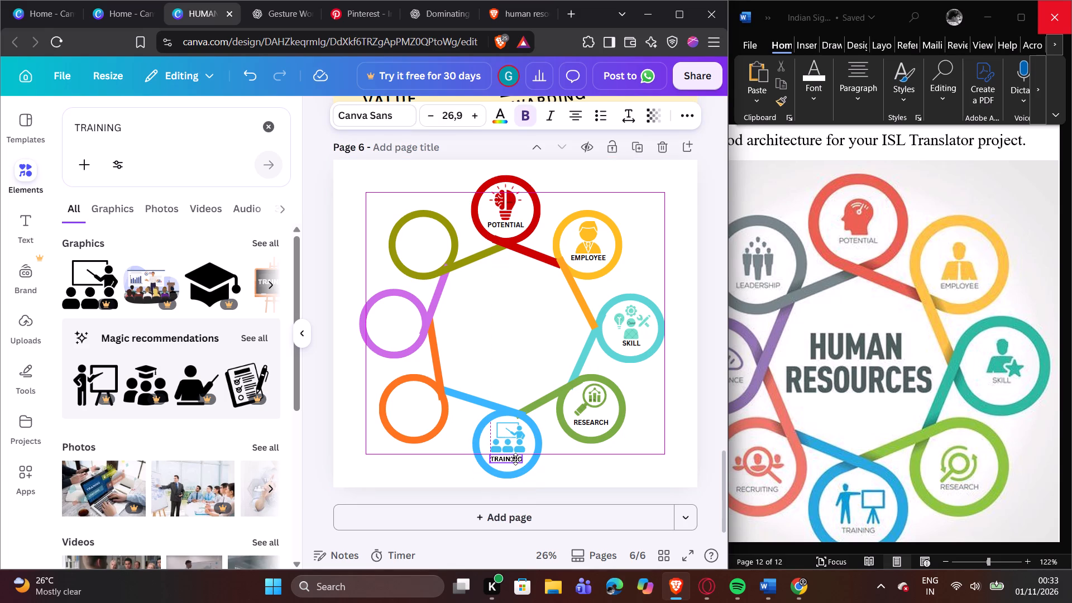
click(559, 456)
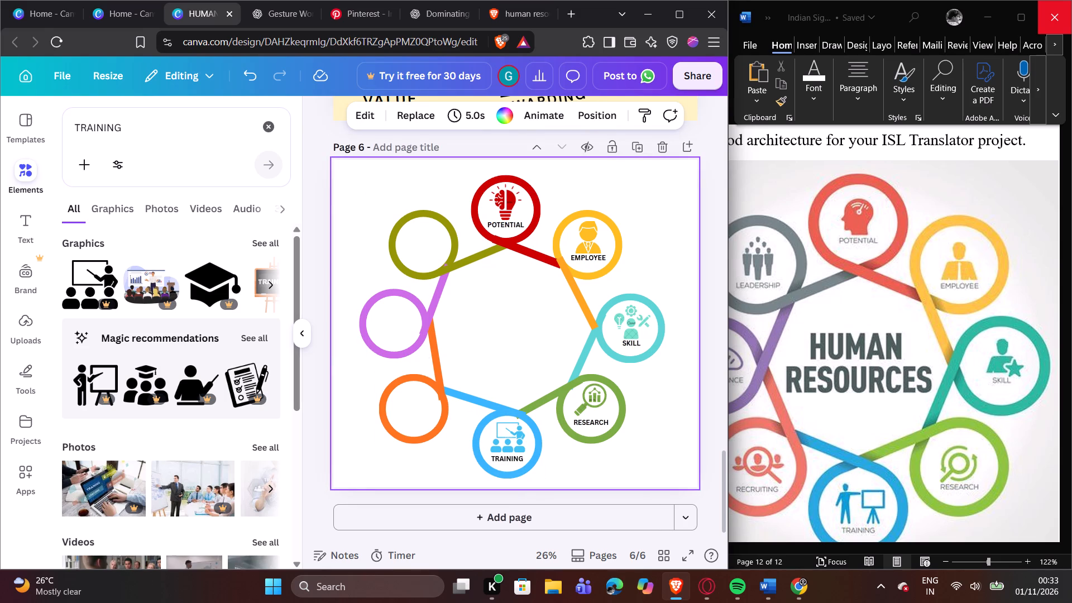
Clear the element search, then duplicate the TRAINING label and place the copy in the lower part of the orange ring.
click(266, 132)
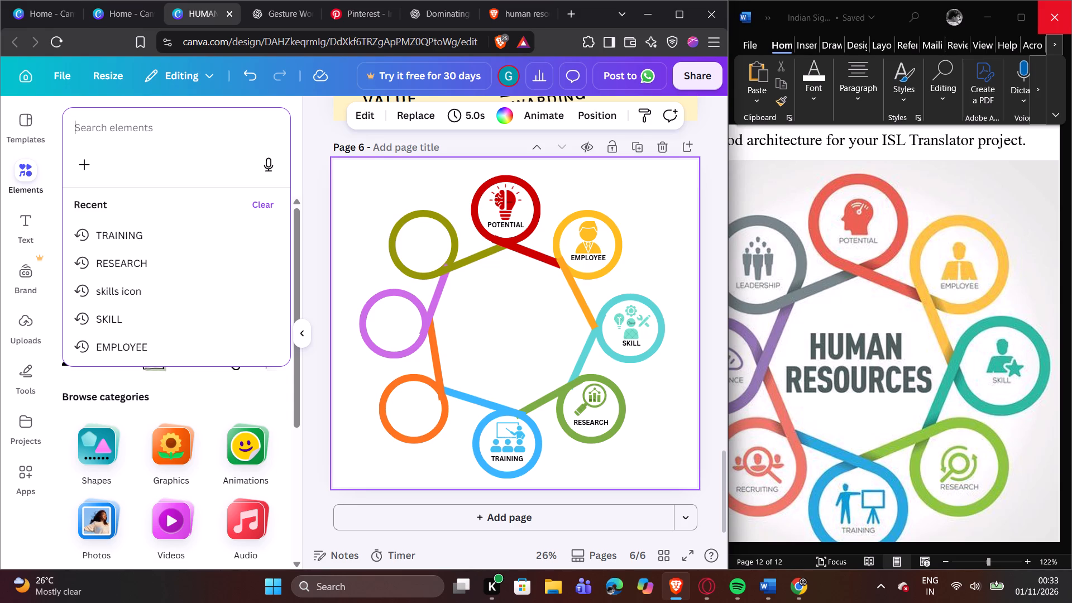
click(509, 457)
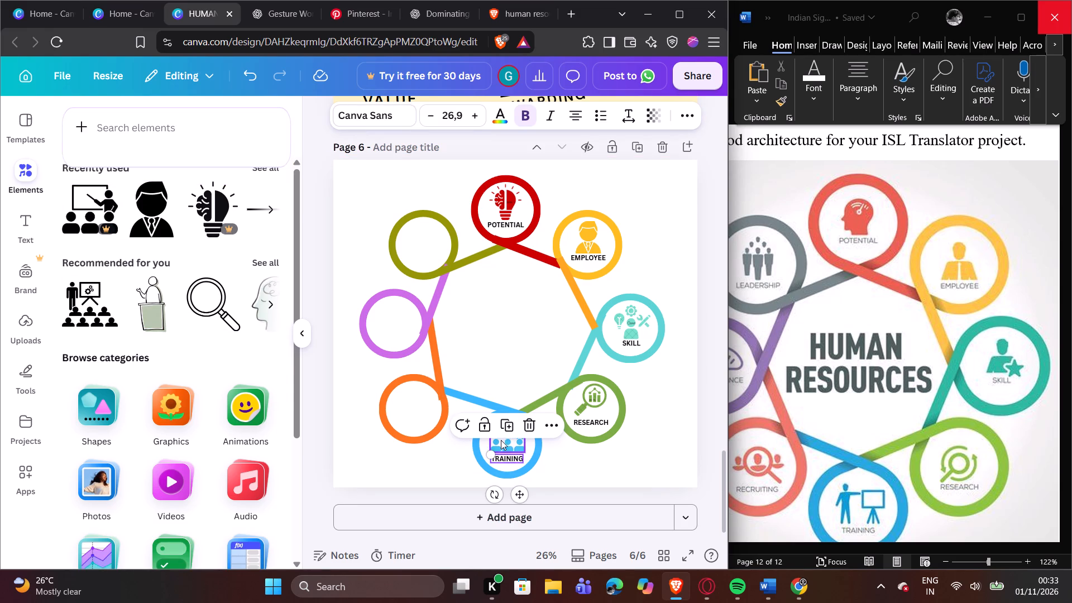
click(502, 425)
drag(510, 459, 411, 422)
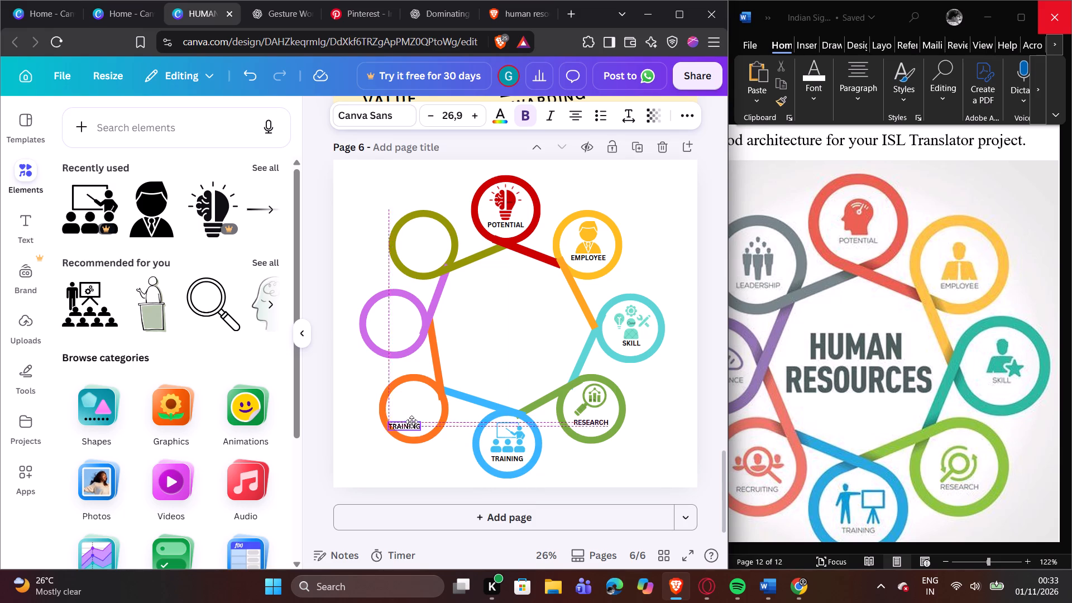
drag(411, 422, 414, 420)
Replace the text of the copied label inside the orange ring with RECRUITING.
click(413, 420)
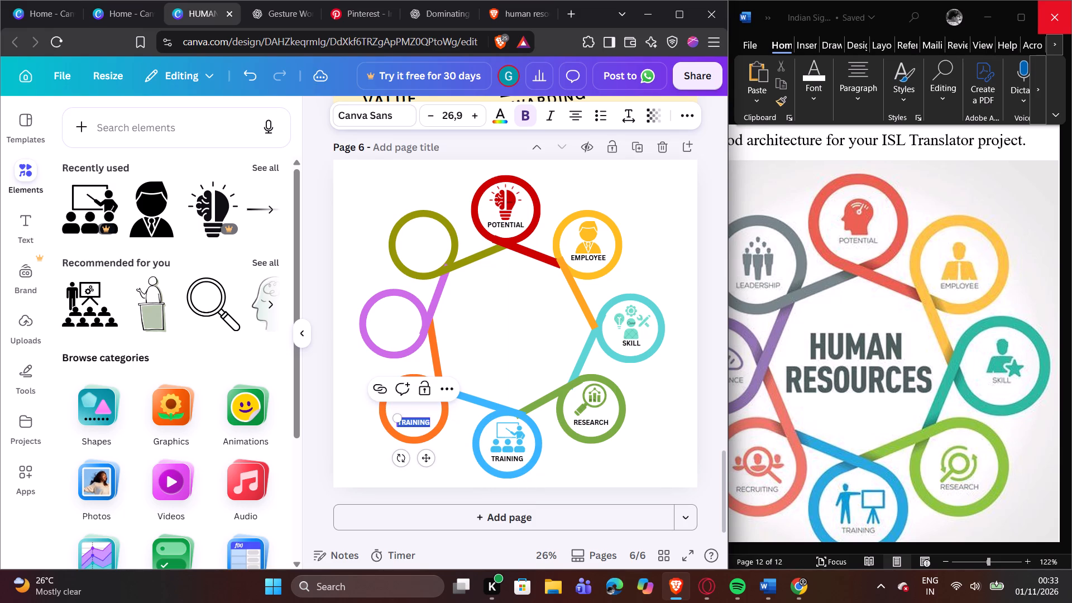
key(r)
key(e)
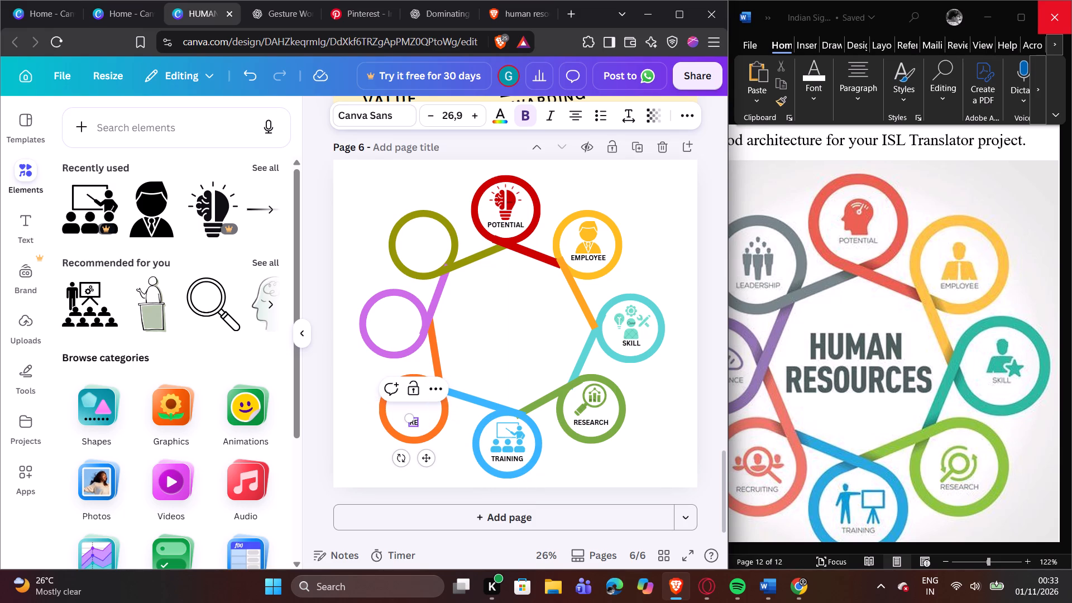
key(c)
text(RUI)
key(t)
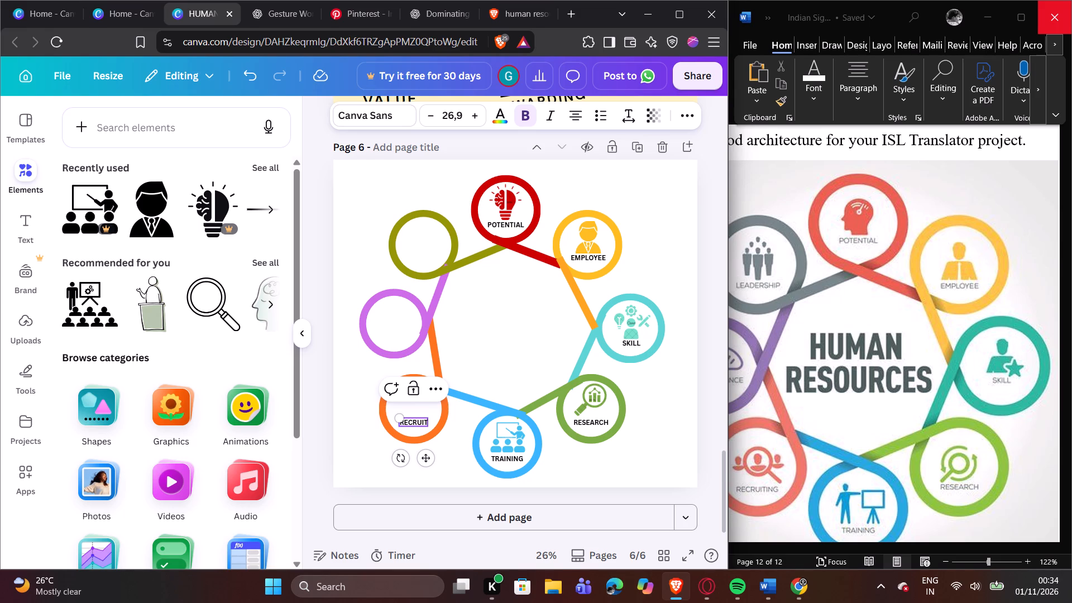
text(ING)
Search the elements for RECRUITING and add the graphic of a magnifier over a group of people.
double_click(414, 422)
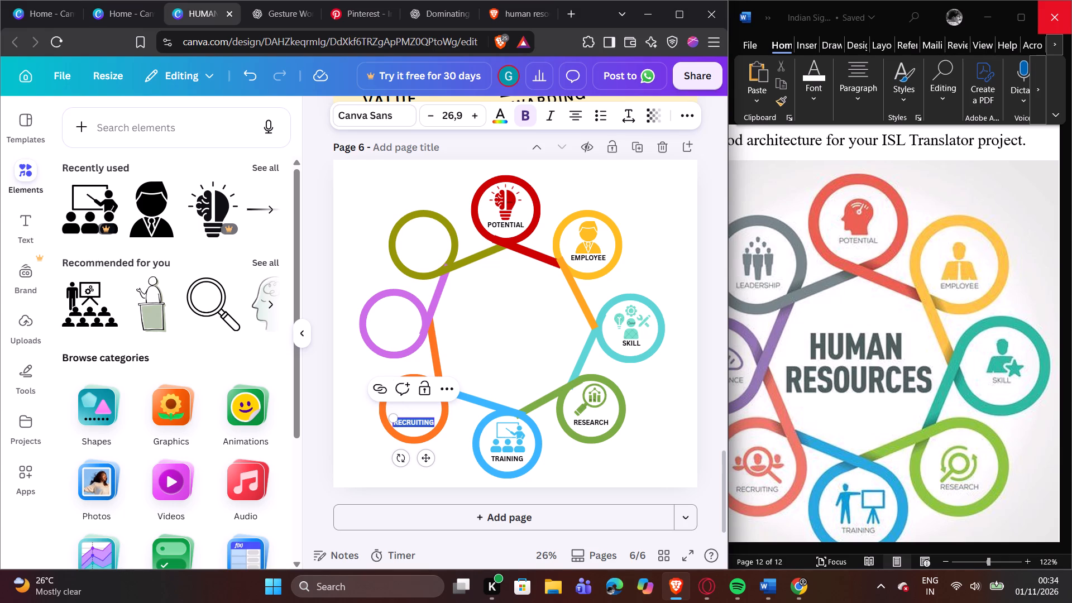
key(ctrl+c)
click(119, 141)
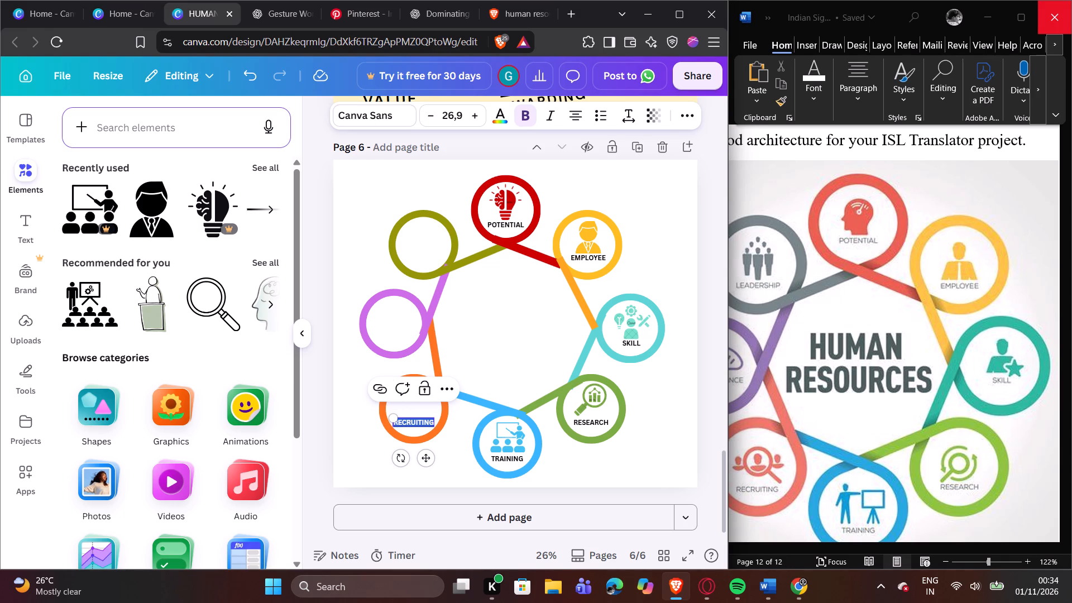
click(119, 133)
key(ctrl+c)
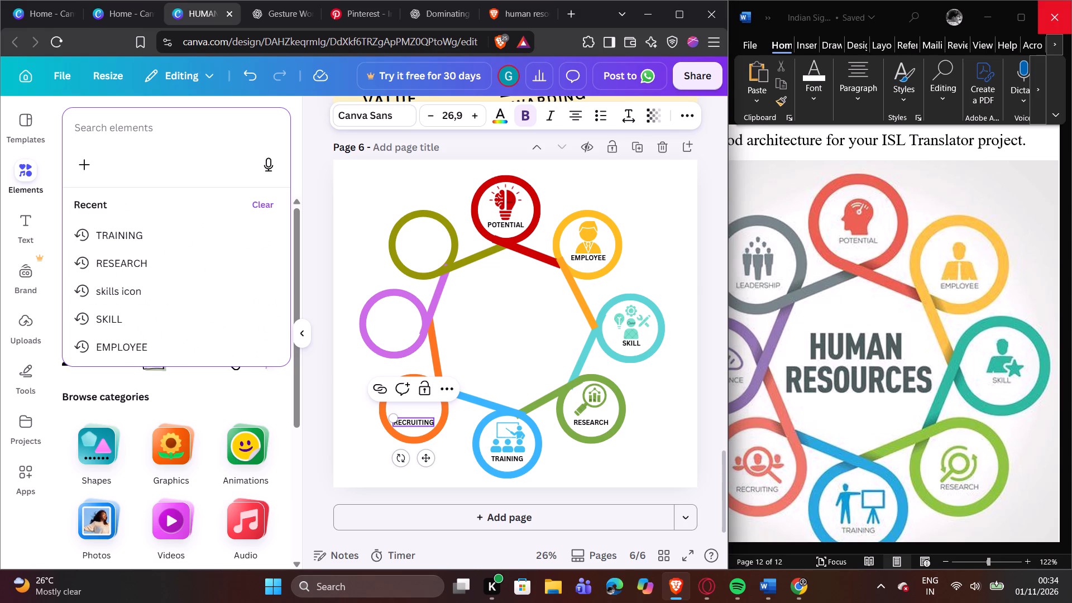
key(ctrl+v)
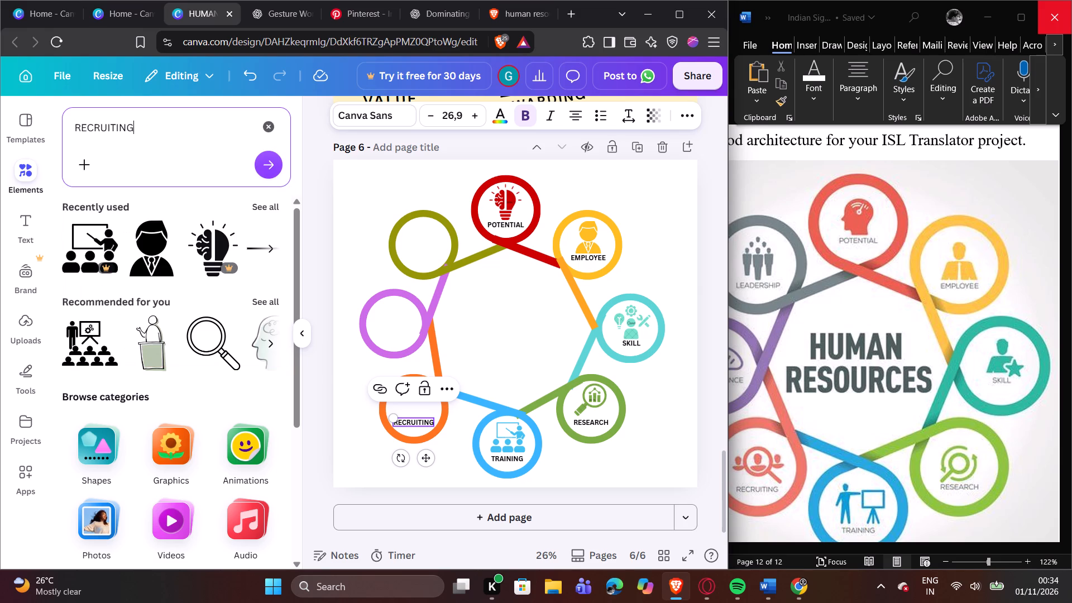
click(264, 157)
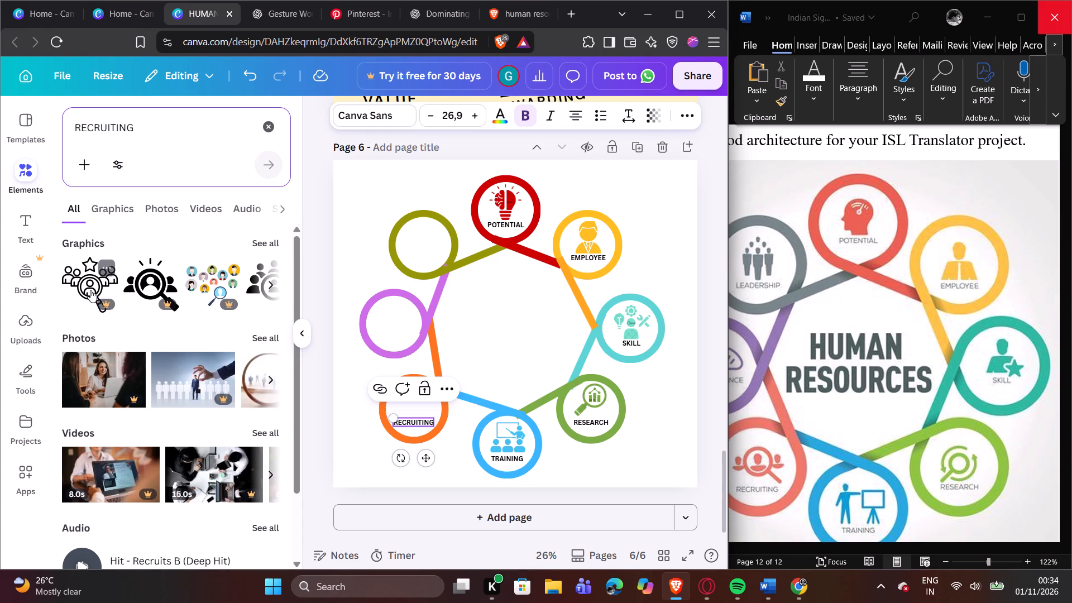
click(156, 285)
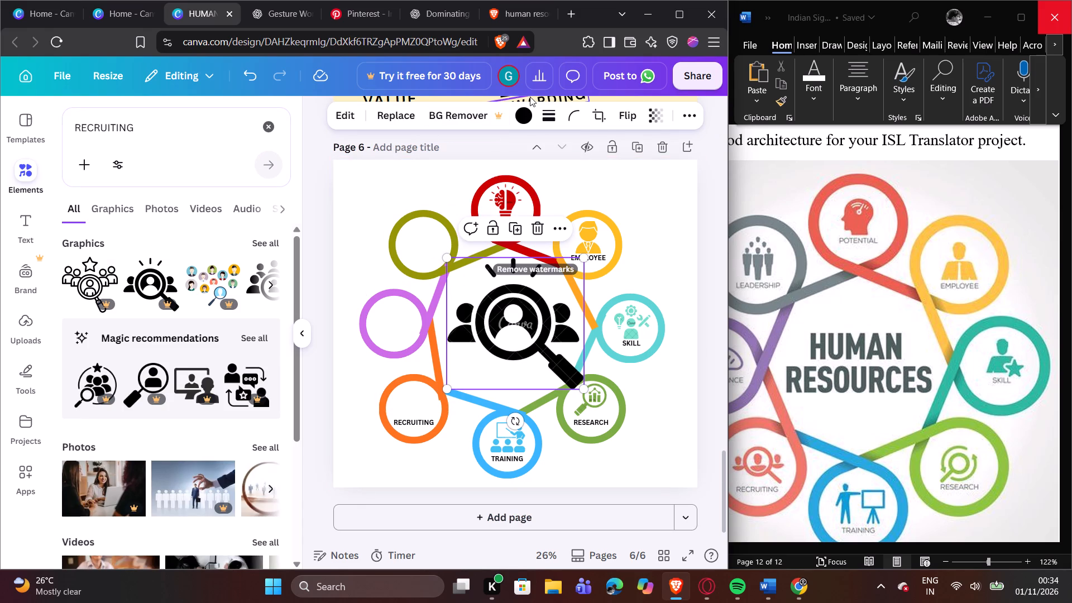
Recolour the recruiting graphic orange, then shrink it to fit inside the orange ring above the RECRUITING label.
click(525, 111)
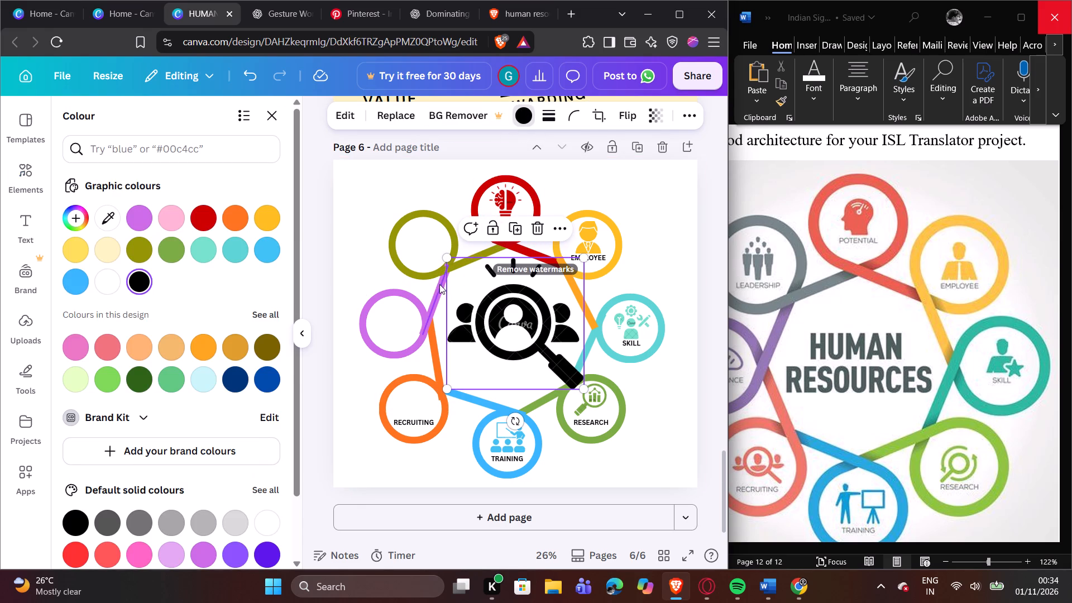
click(228, 214)
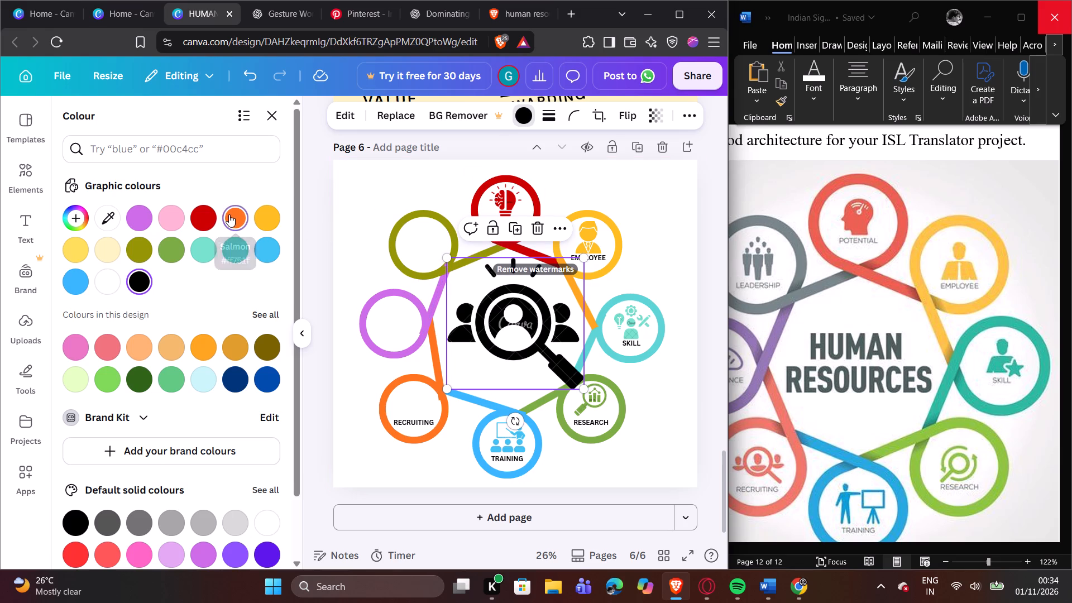
drag(581, 258, 491, 350)
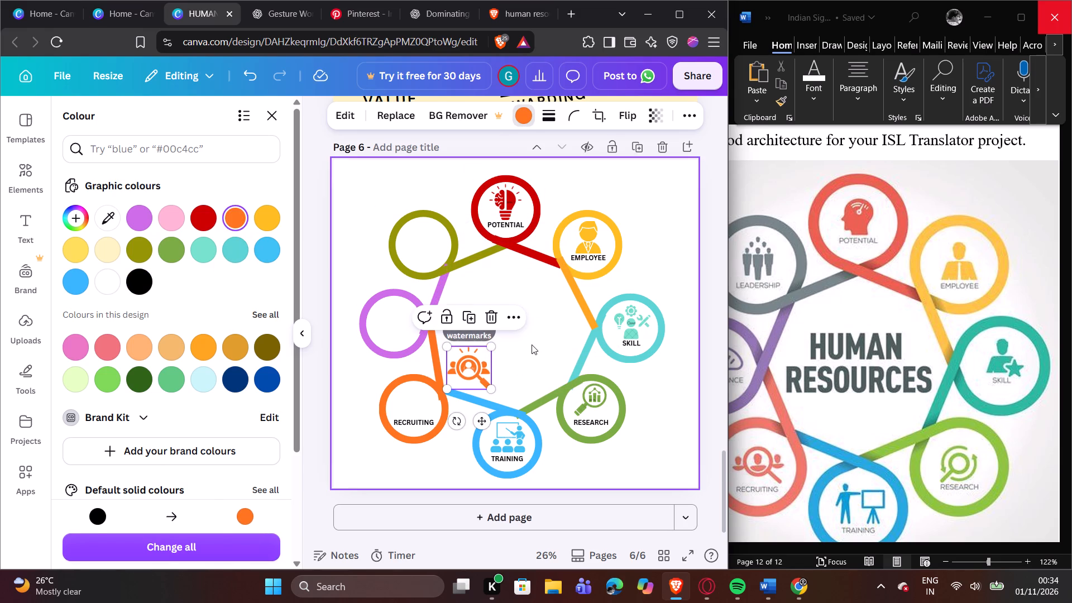
click(532, 344)
drag(479, 363, 425, 395)
drag(438, 378, 430, 385)
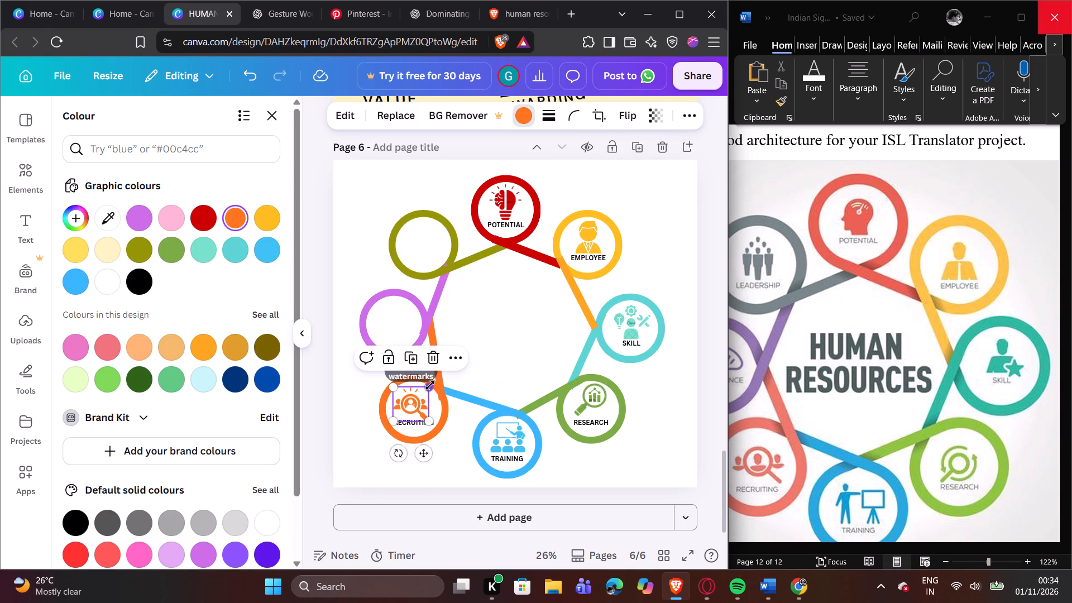
click(417, 398)
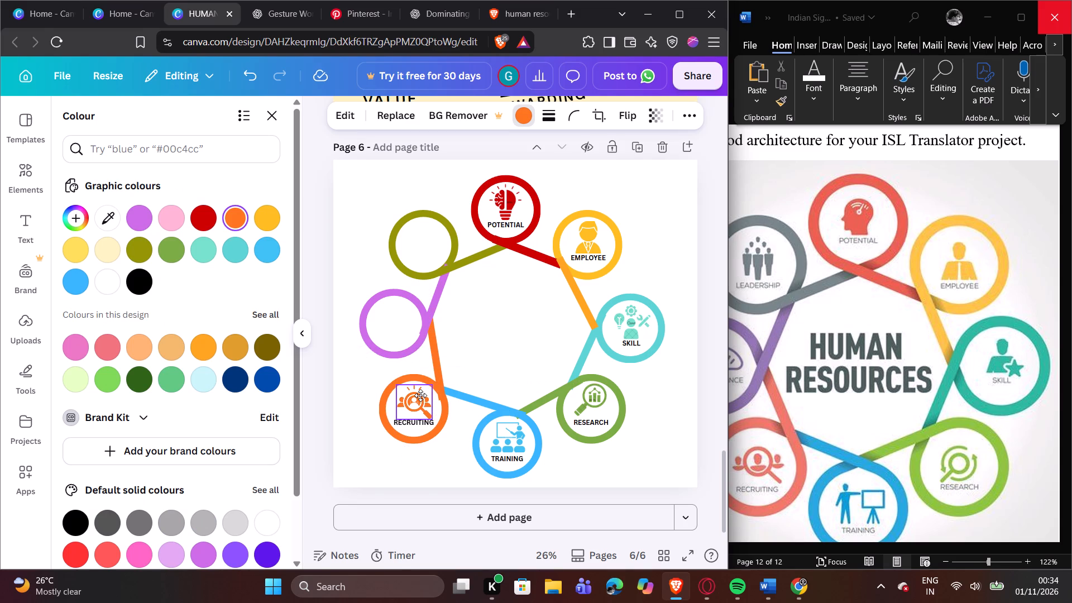
click(508, 356)
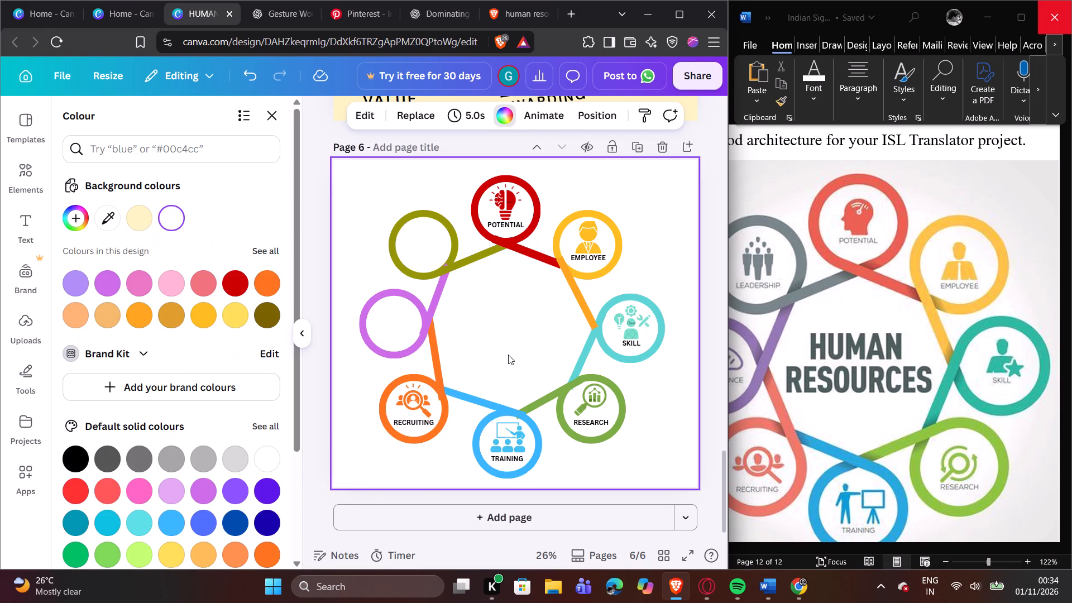
Duplicate the RECRUITING label and place the copy in the lower part of the purple ring, following the Word reference diagram.
click(808, 458)
drag(823, 547, 812, 548)
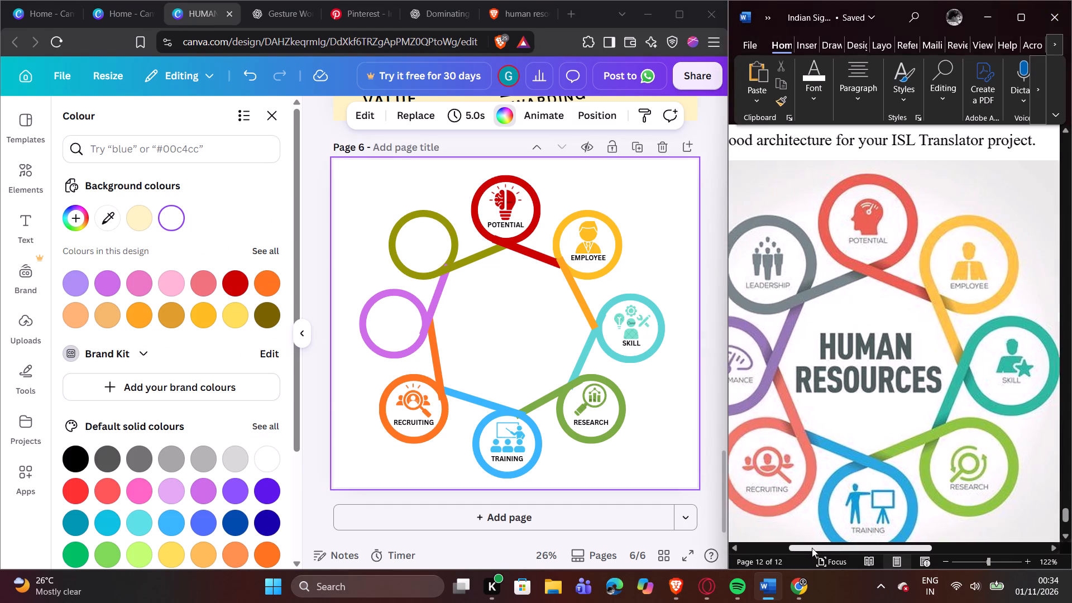
drag(812, 548, 791, 549)
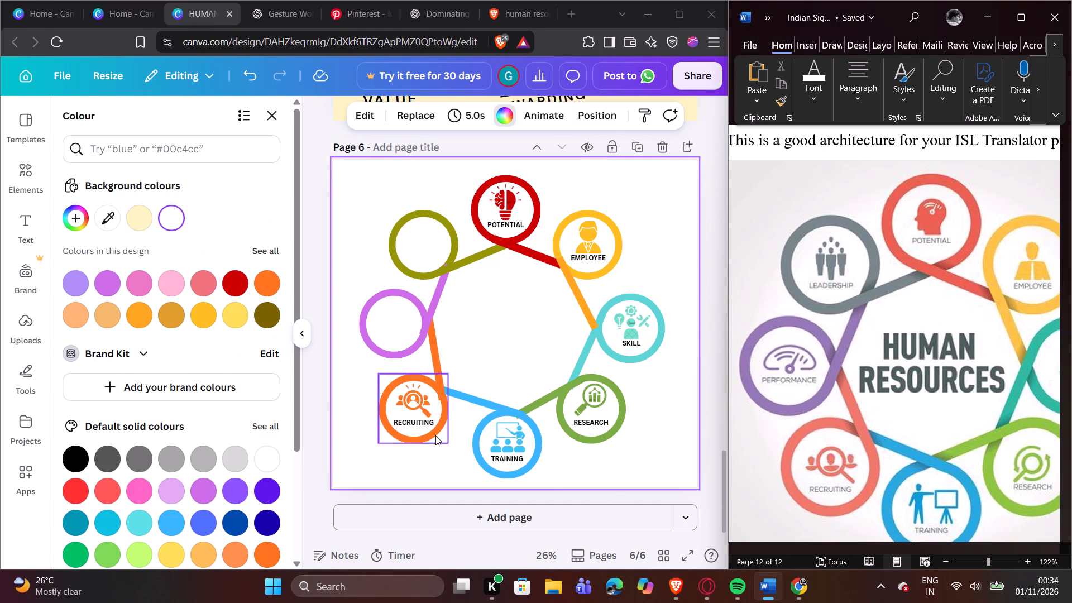
click(410, 425)
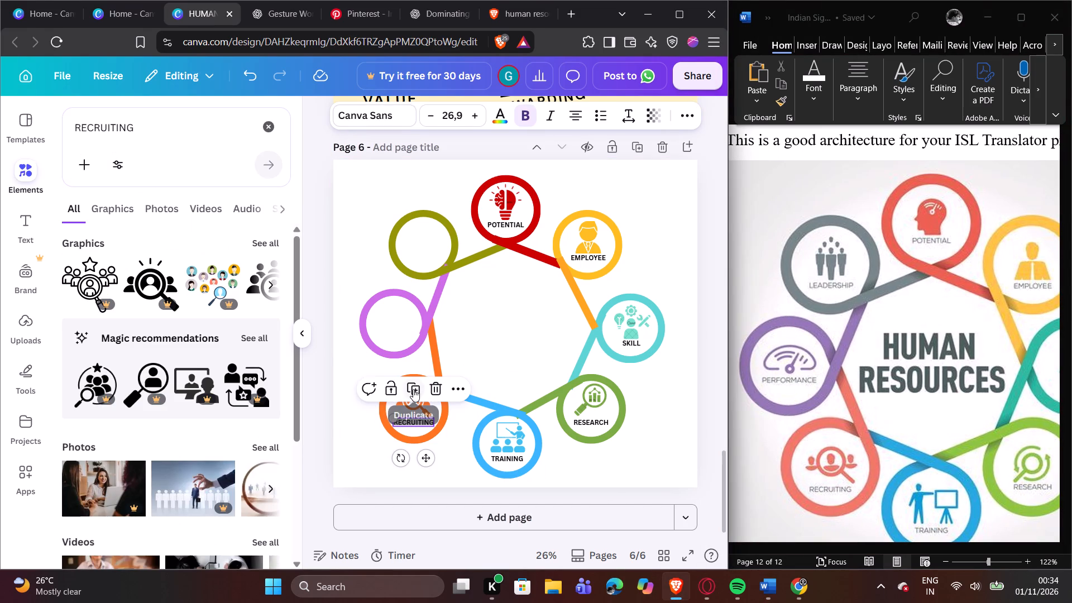
click(413, 389)
drag(317, 387, 342, 386)
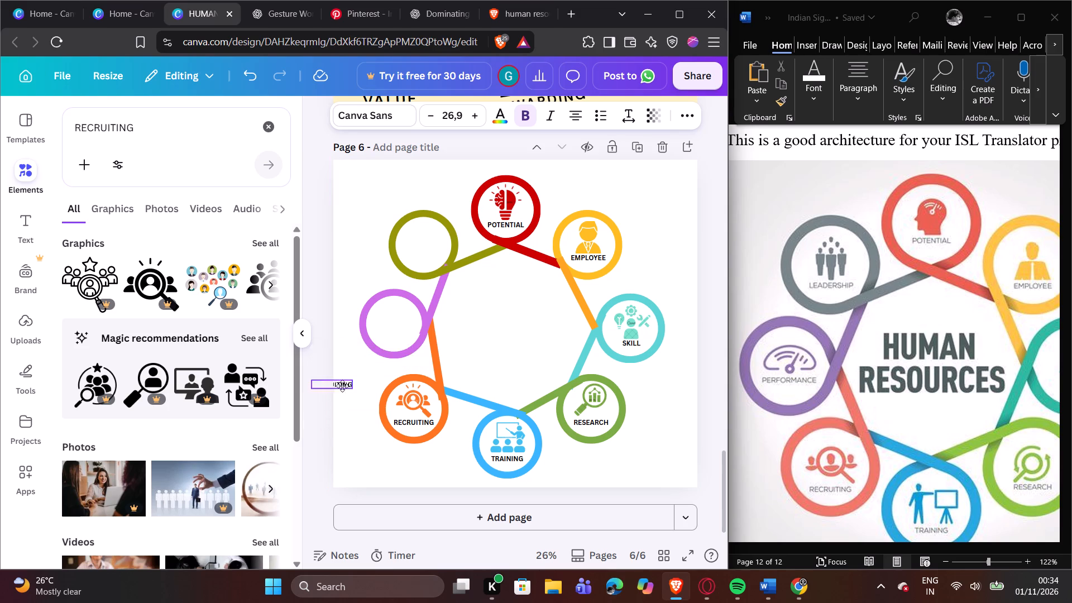
drag(342, 386, 393, 339)
Replace the text of the copied label inside the purple ring with PERFORMANCE.
click(393, 339)
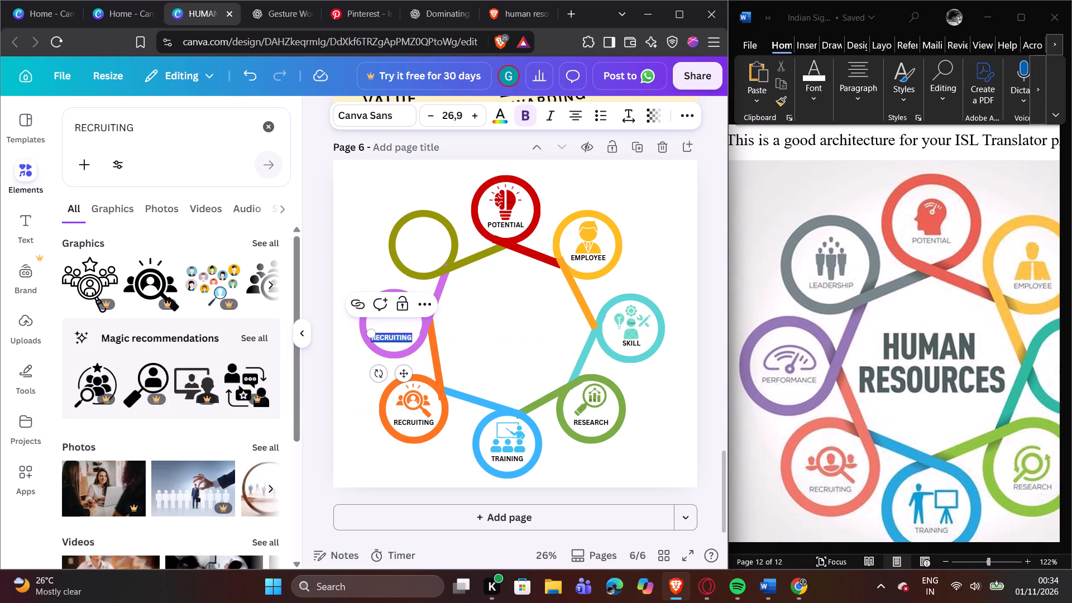
key(p)
key(e)
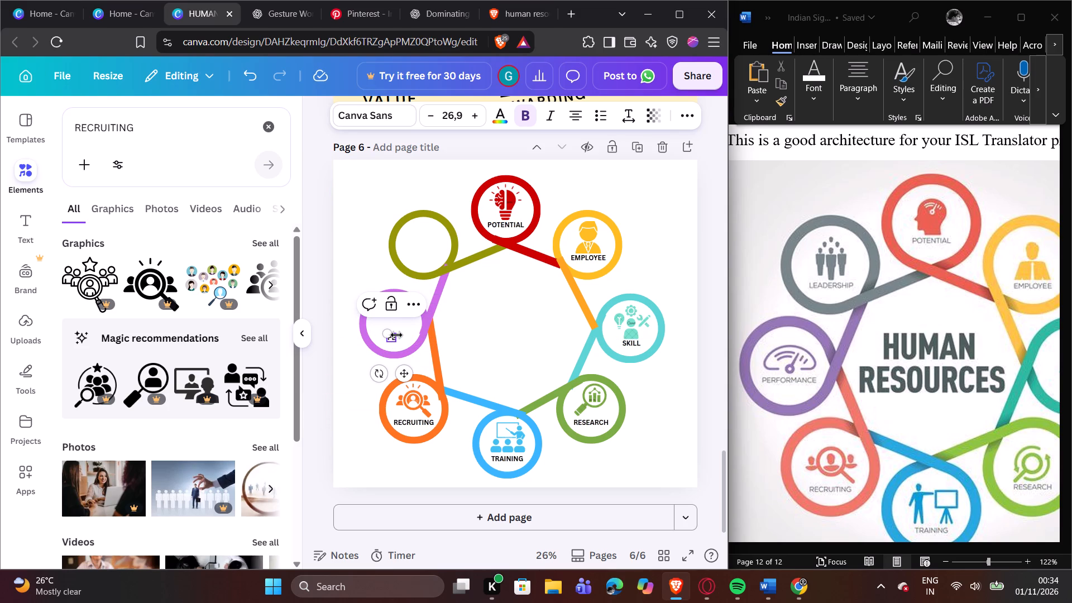
key(r)
key(f)
key(o)
key(r)
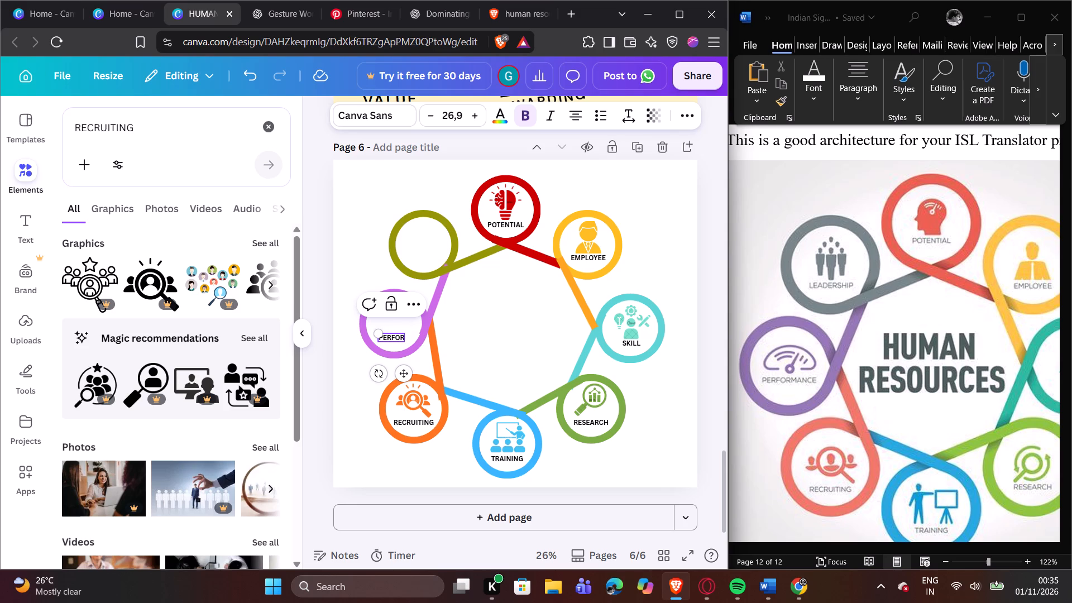
text(MAN)
text(CE)
click(511, 320)
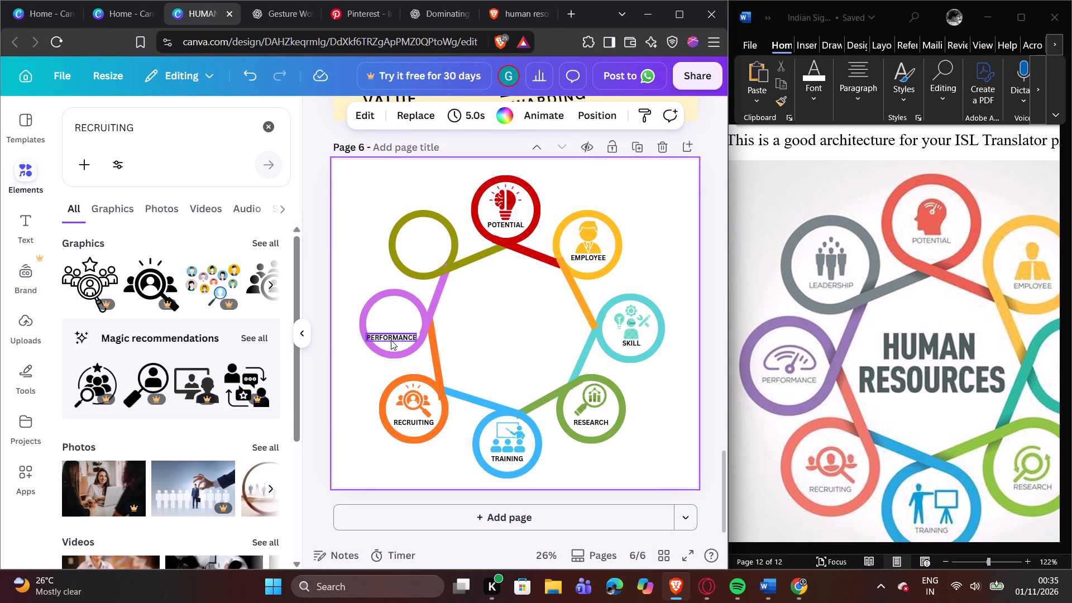
Shrink the PERFORMANCE label to font size 23.4 and centre it within the purple ring.
click(390, 338)
drag(361, 335, 370, 334)
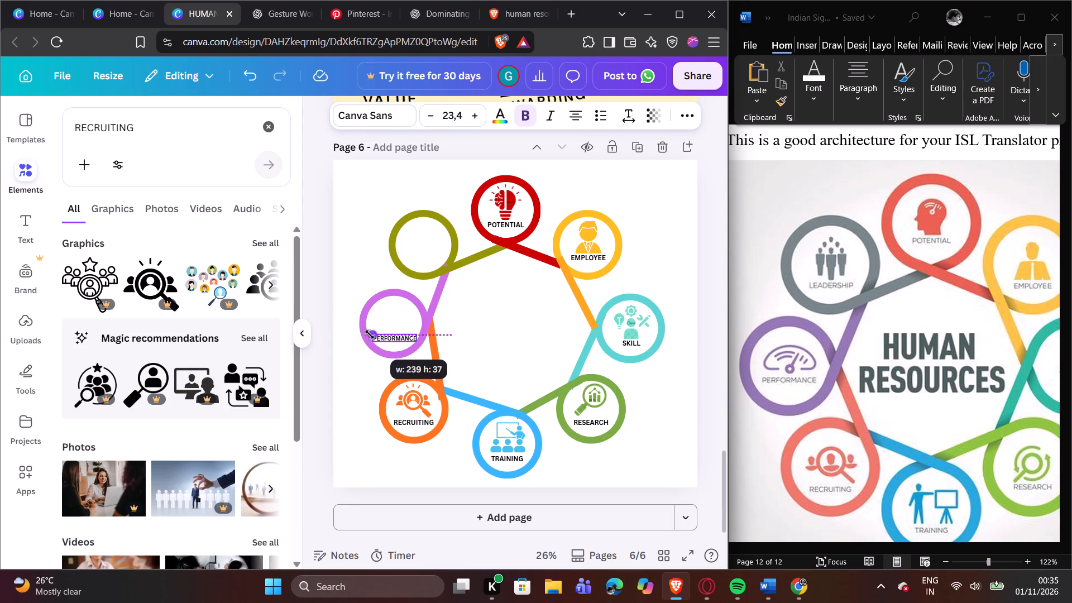
drag(370, 334, 370, 335)
click(477, 332)
click(403, 336)
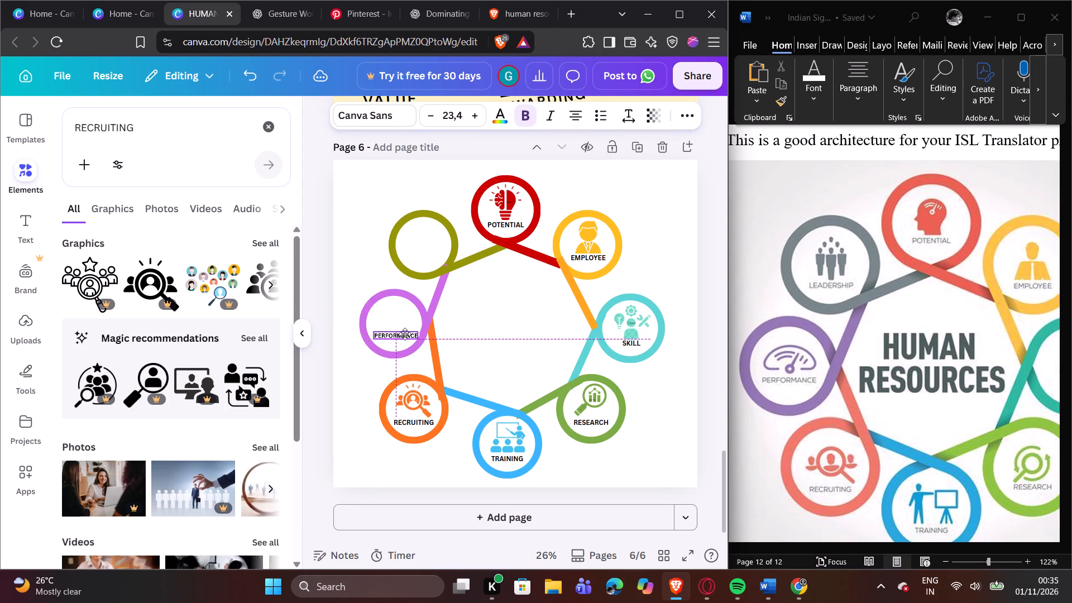
Search the elements for PERFORMANCE and add the gauge graphic topped with three stars.
click(403, 334)
click(403, 334)
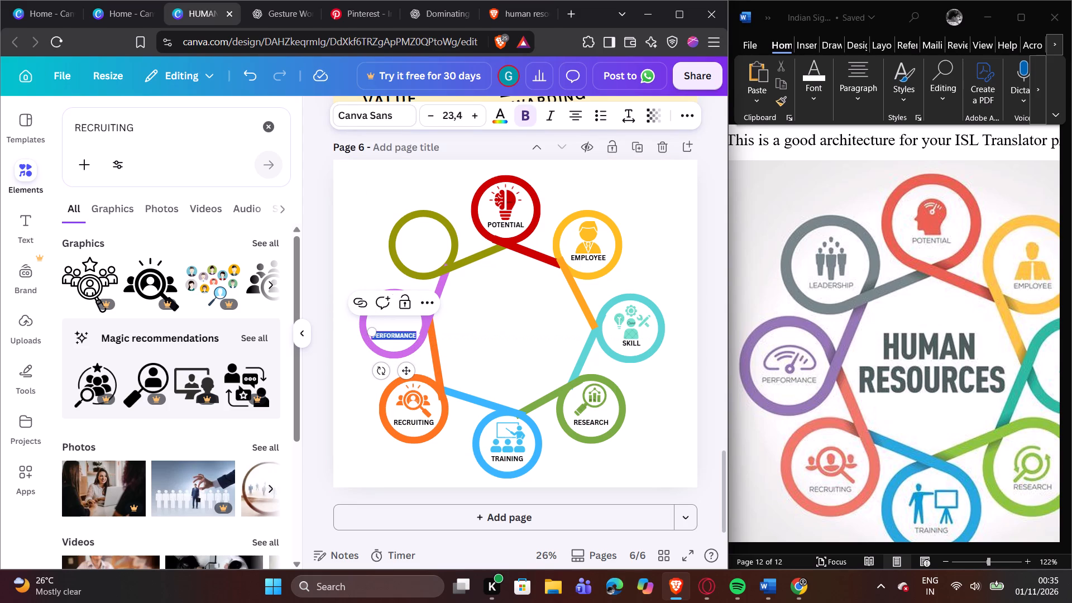
key(ctrl+c)
click(268, 132)
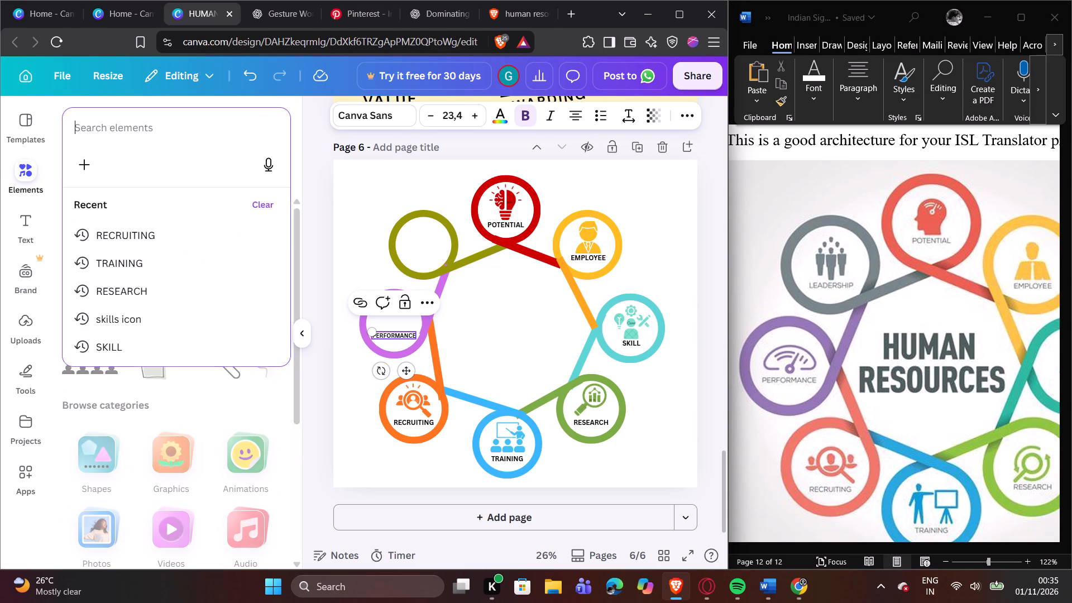
key(ctrl+v)
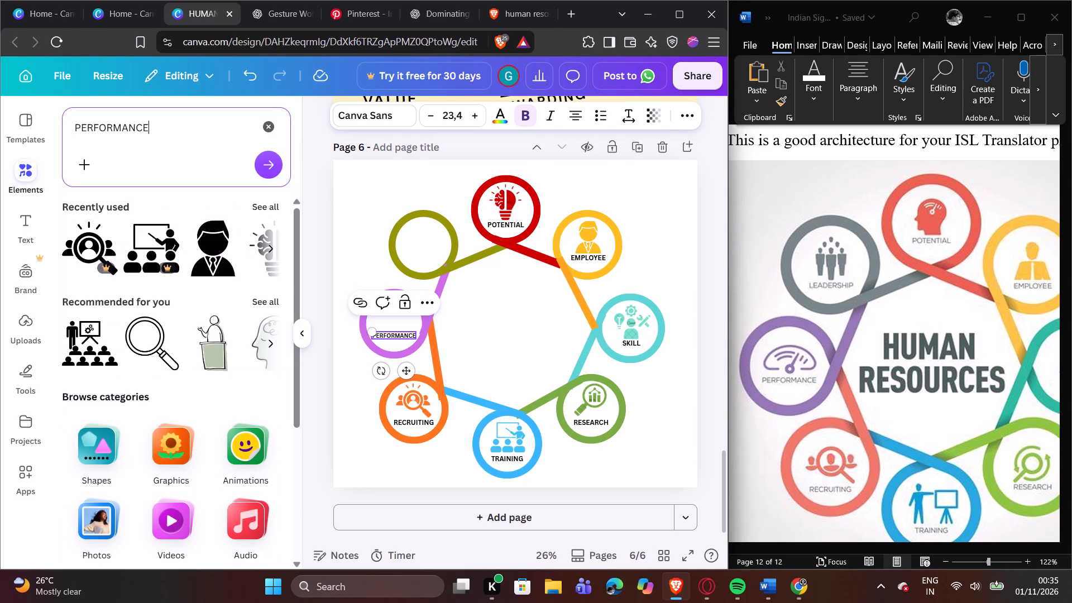
click(276, 169)
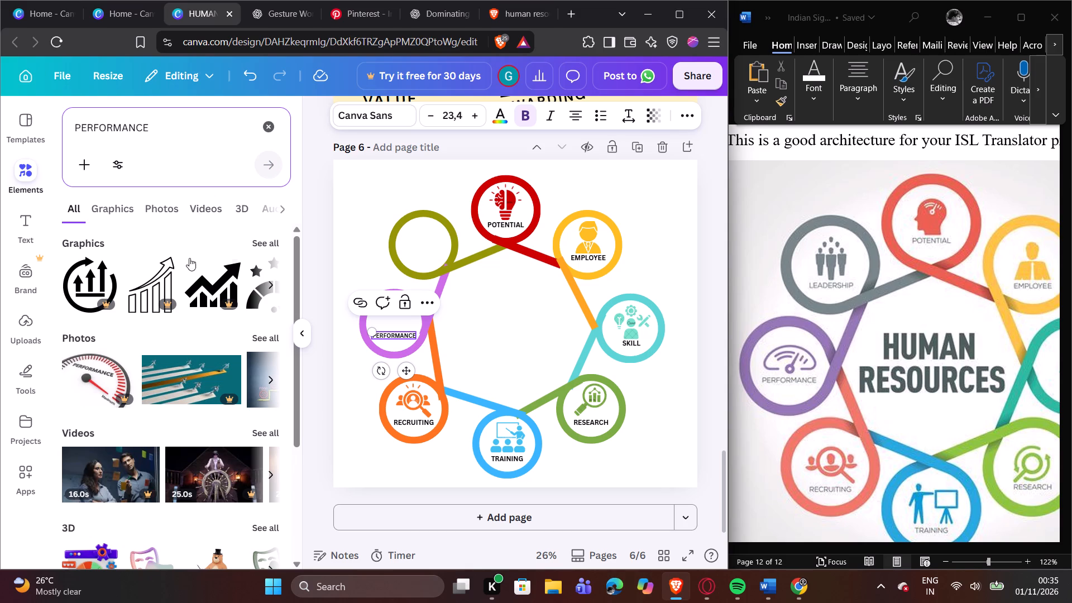
click(271, 283)
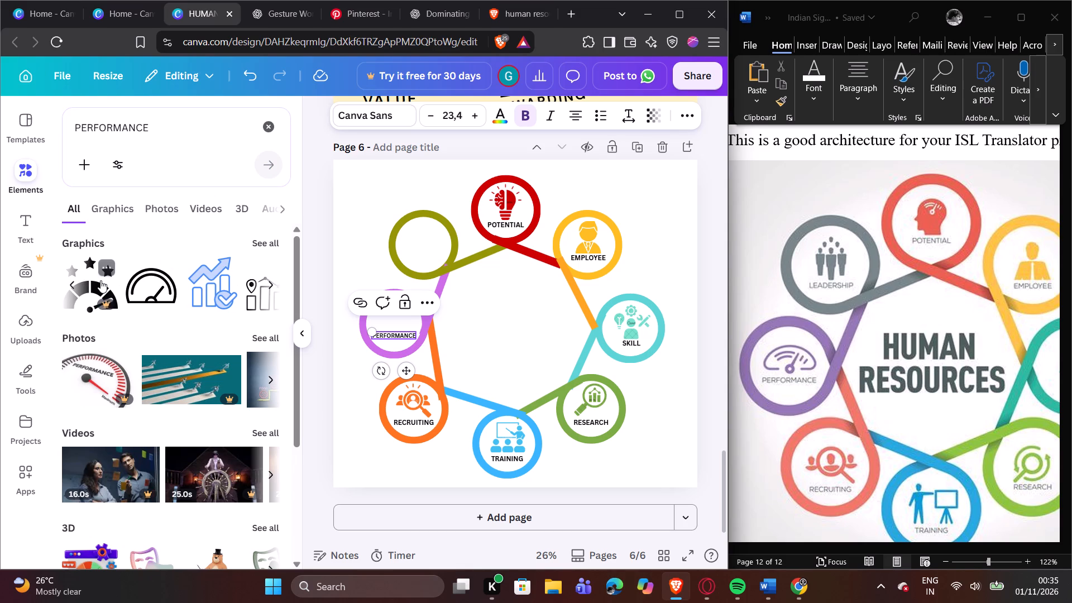
click(100, 280)
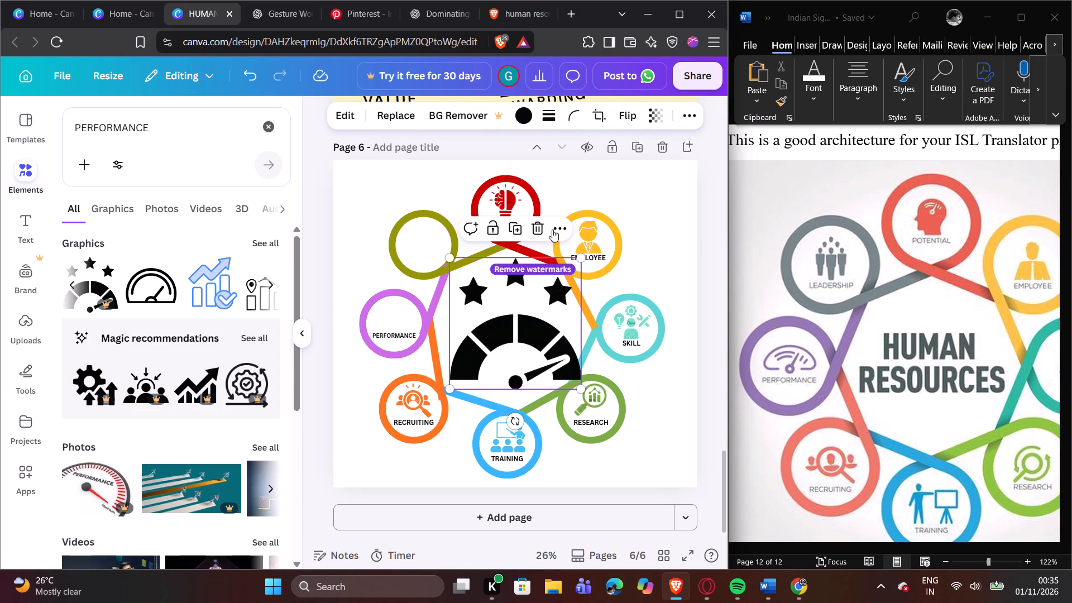
Recolour the gauge graphic purple, shrink it to about 178 by 178, and centre it above the PERFORMANCE label in the purple ring.
click(519, 108)
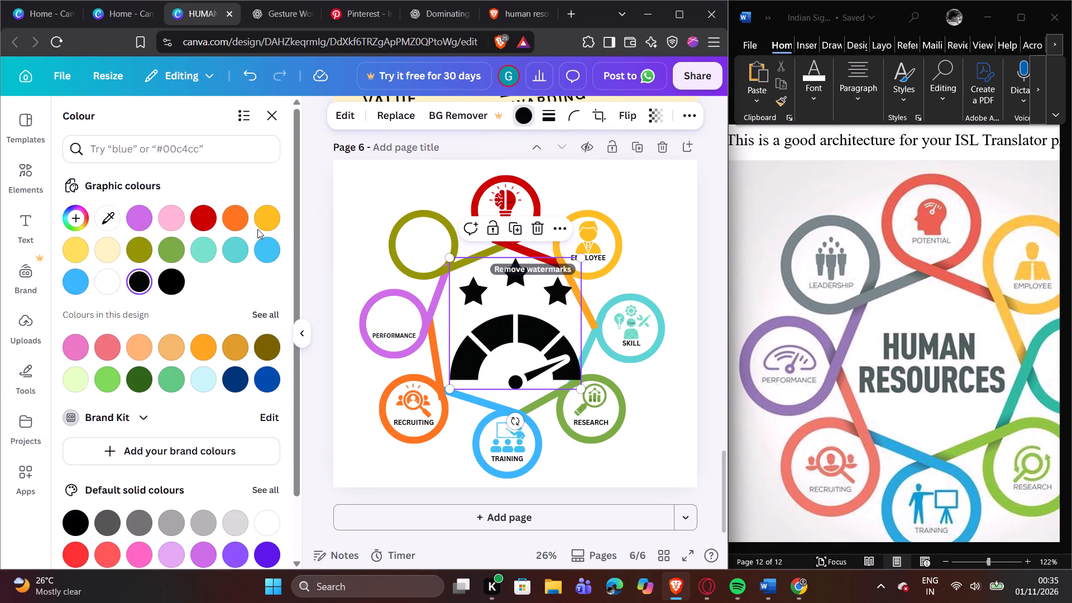
click(145, 219)
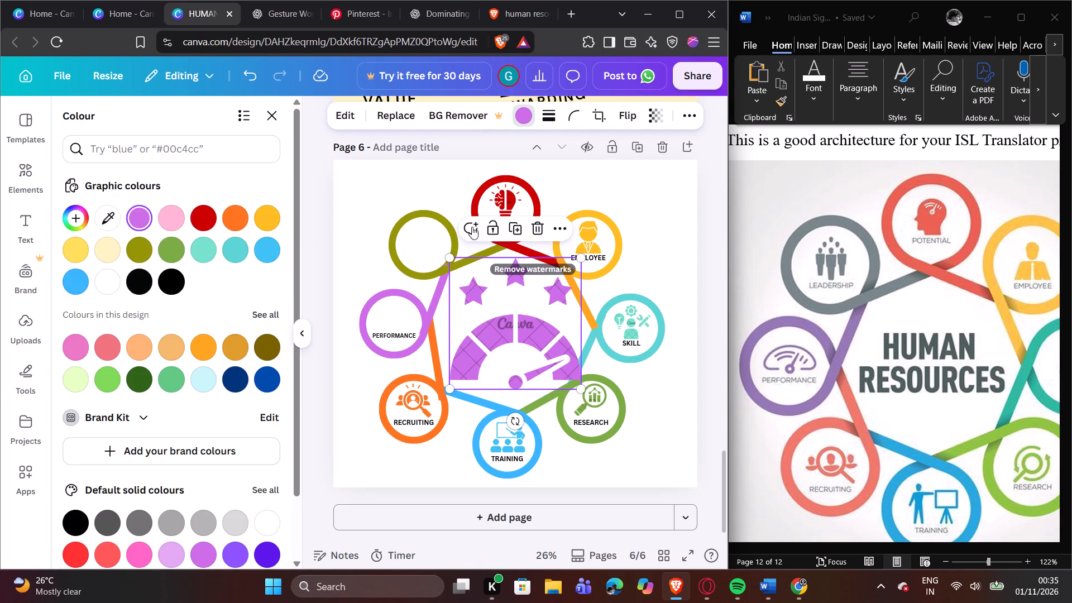
drag(583, 257, 503, 366)
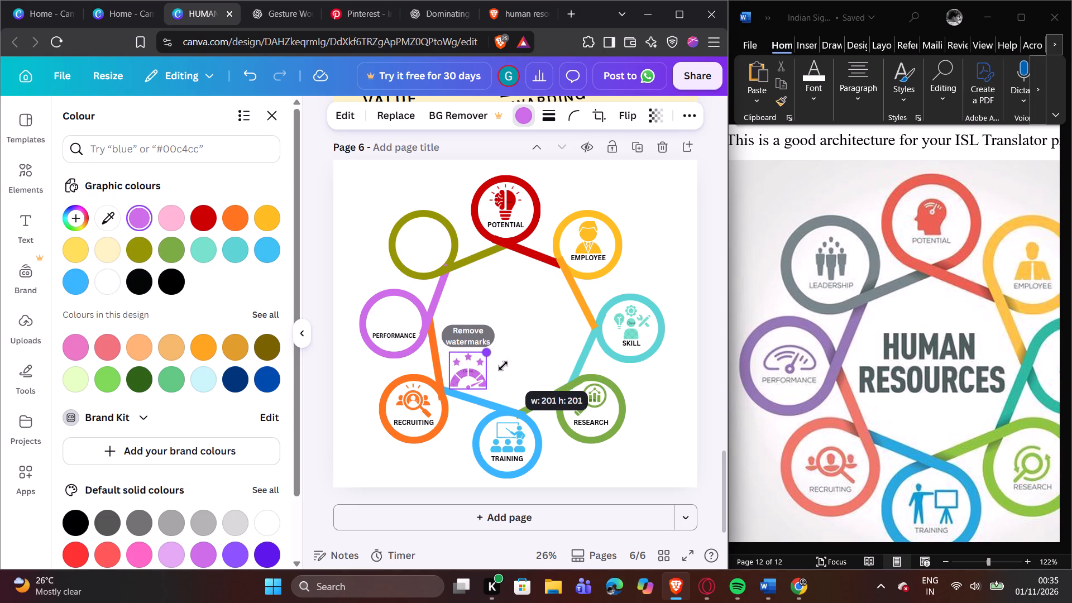
drag(503, 366, 502, 366)
click(528, 352)
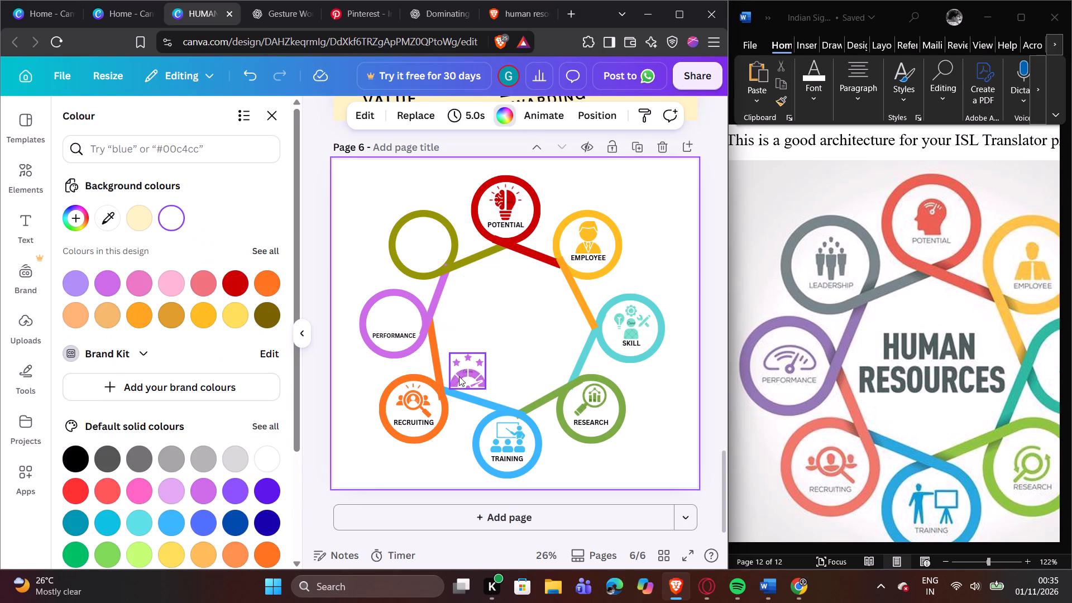
drag(465, 375, 391, 315)
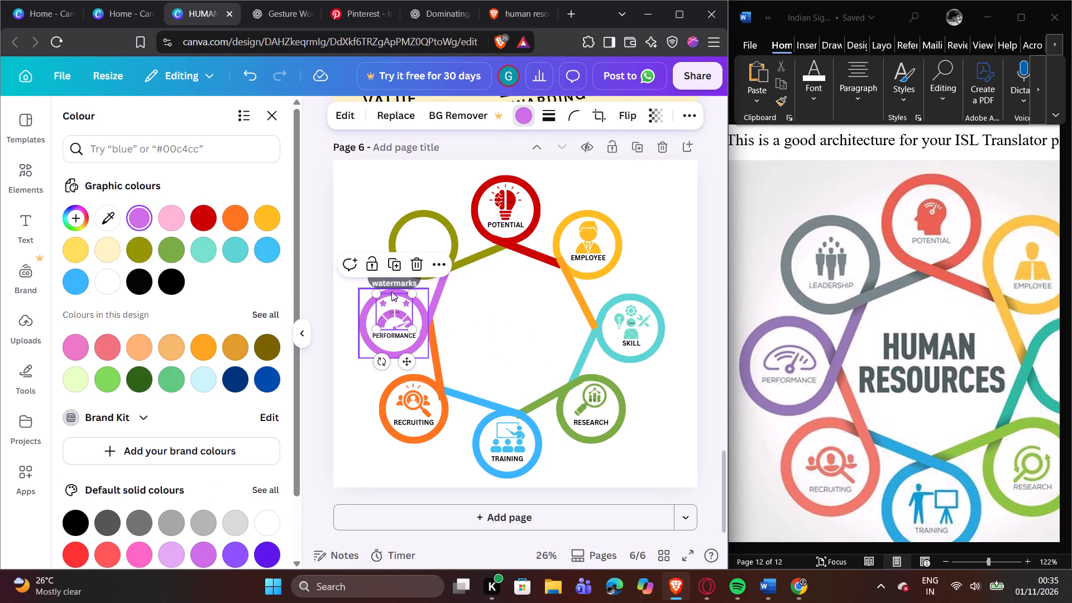
drag(376, 290, 381, 294)
click(413, 294)
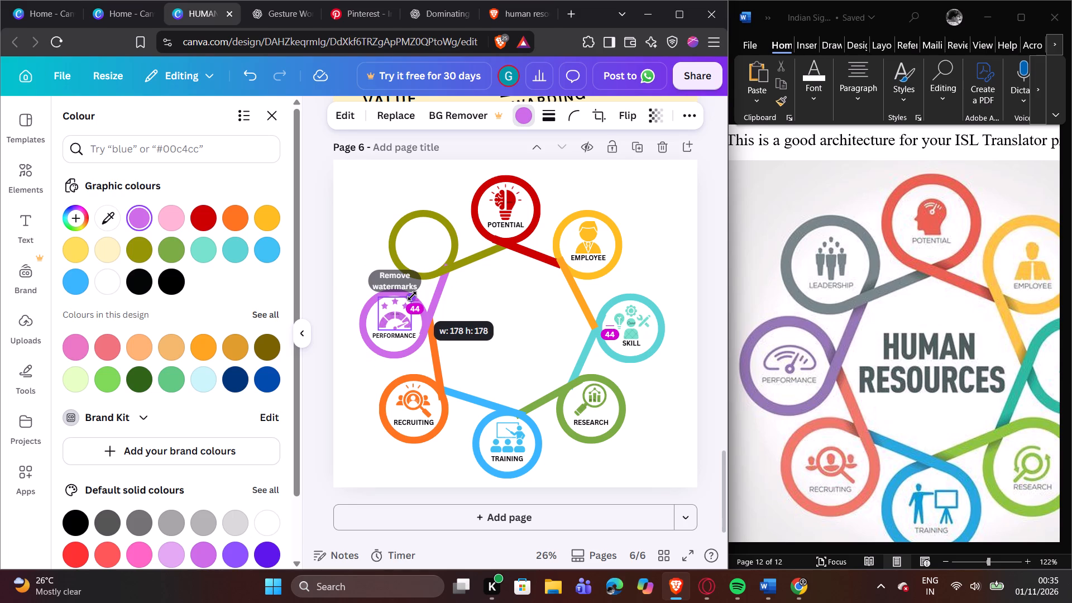
click(497, 297)
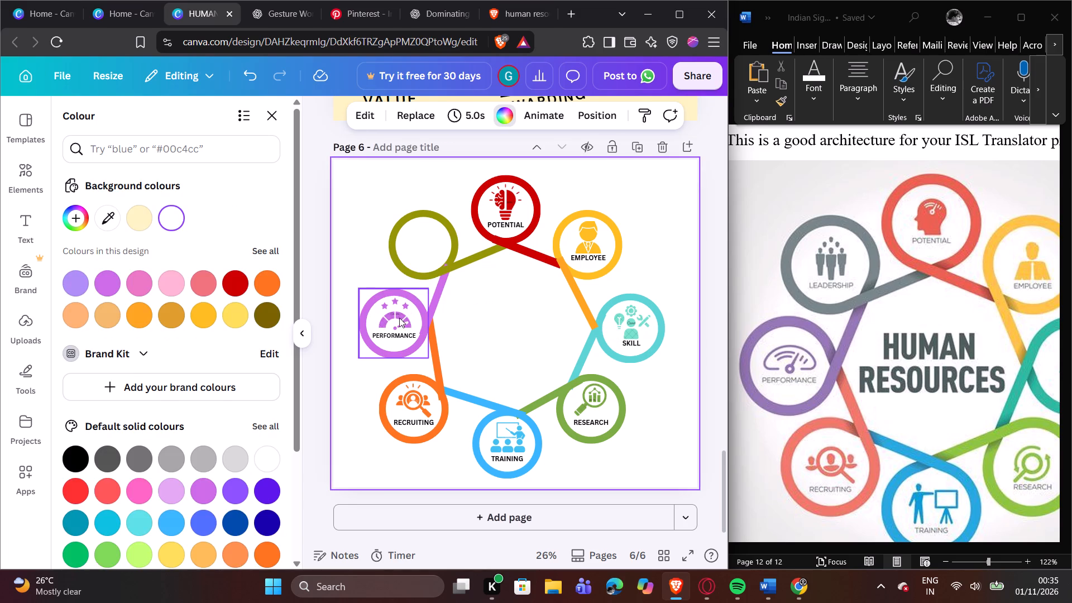
click(398, 317)
click(396, 317)
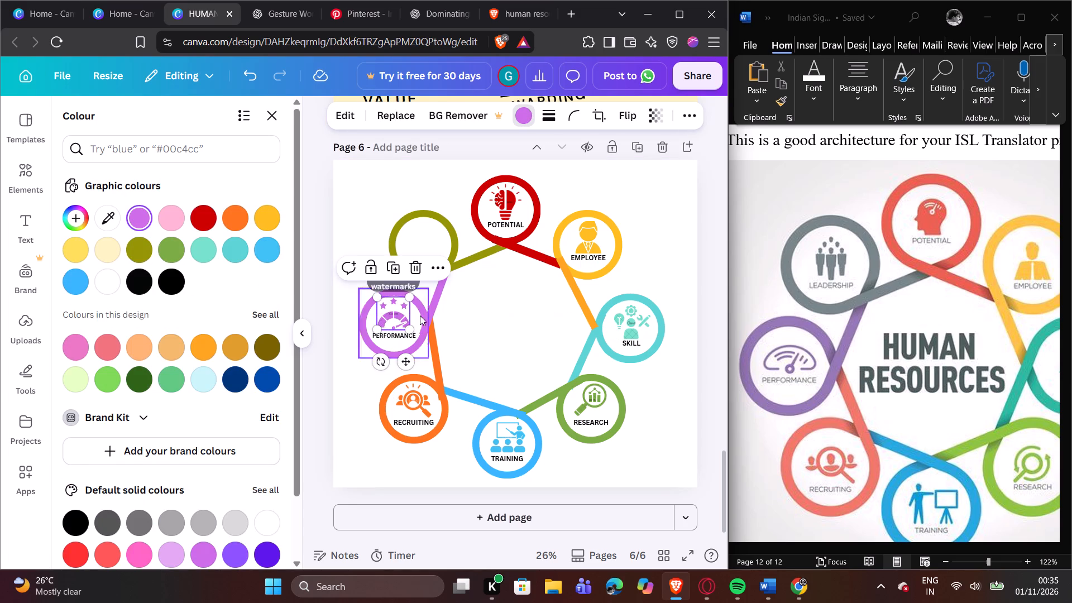
click(480, 309)
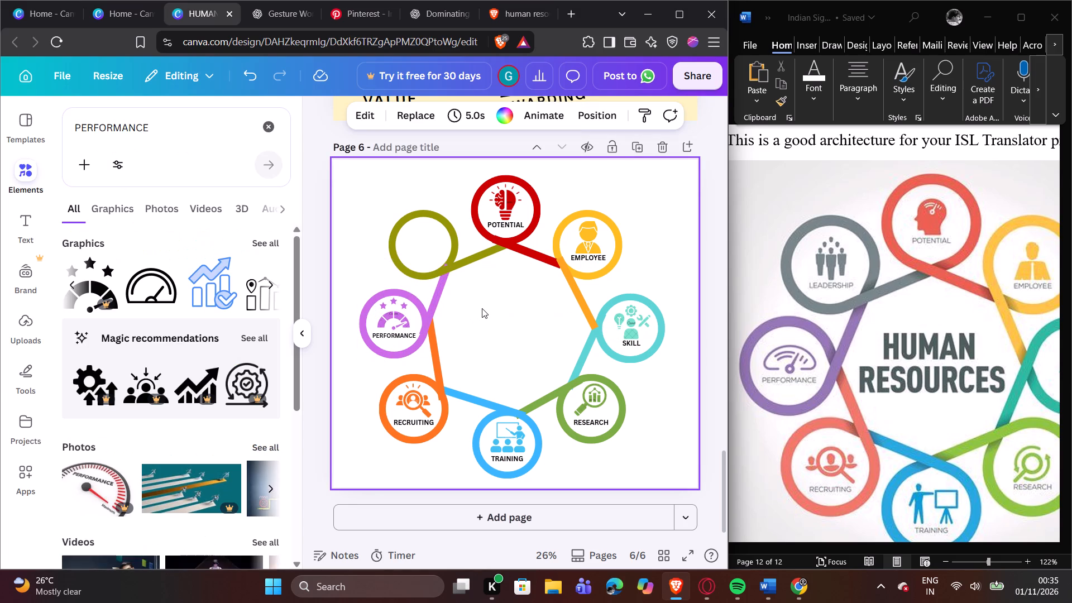
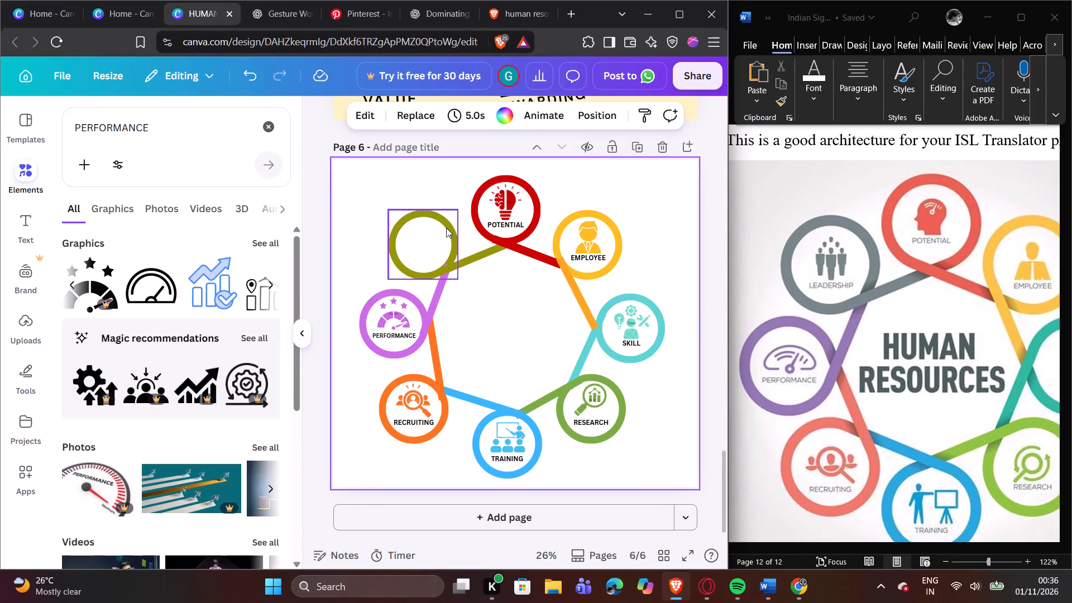
Duplicate the PERFORMANCE label and place the copy in the lower part of the empty olive ring.
click(398, 333)
click(394, 296)
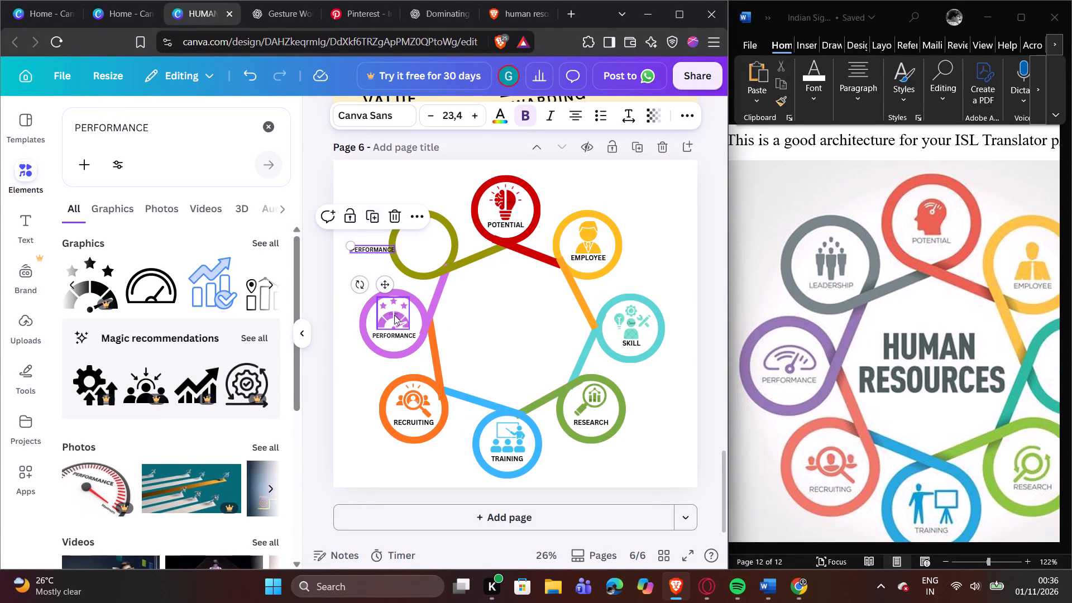
drag(374, 247, 427, 255)
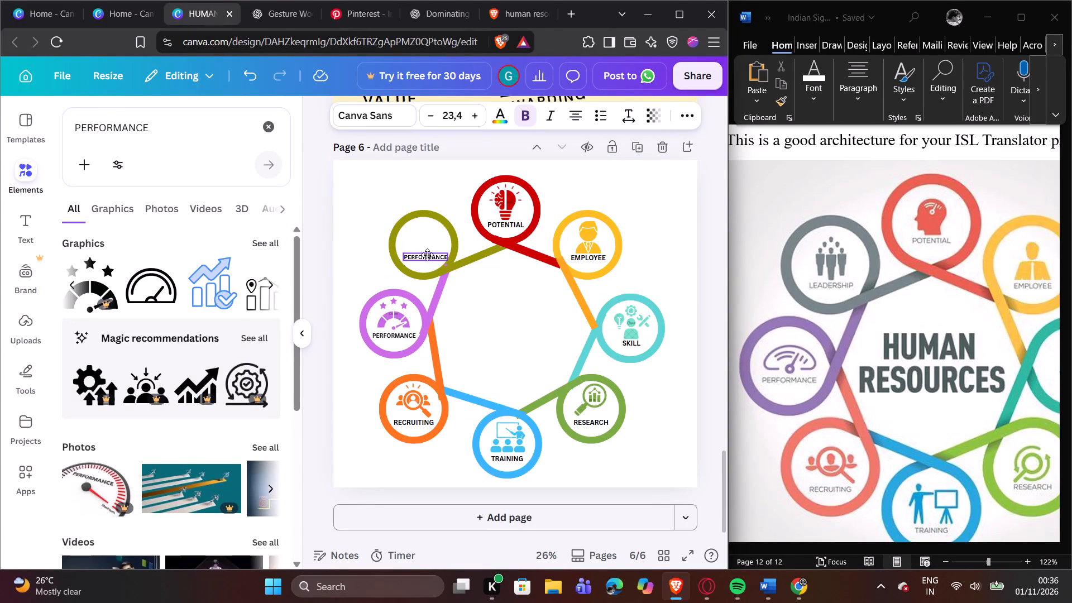
drag(427, 255, 424, 255)
Replace the text of the copied label in the olive ring with LEADERSHIP and nudge the label slightly down.
click(424, 255)
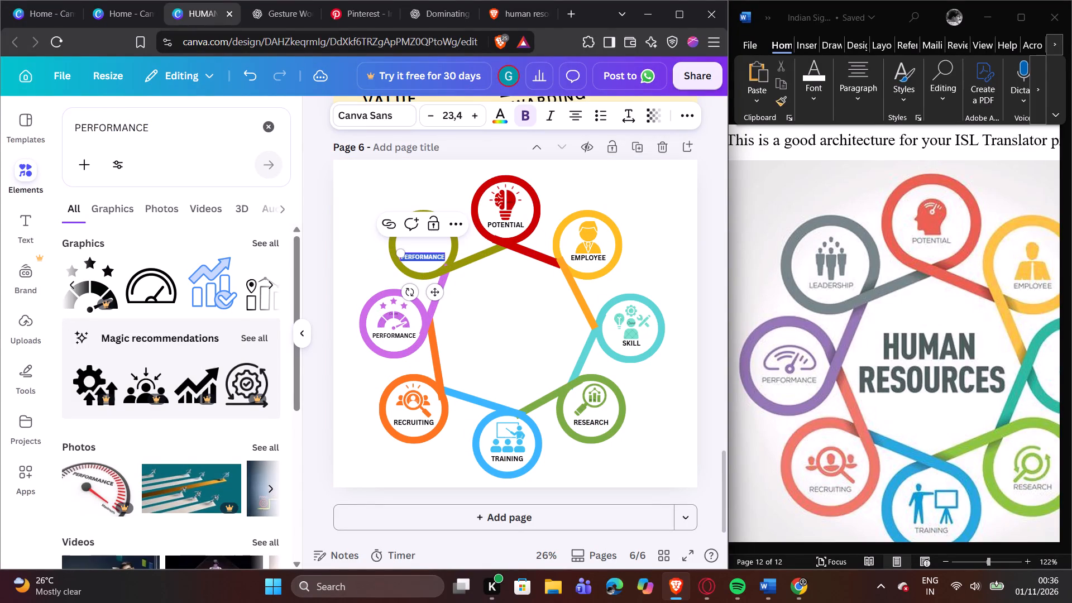
key(l)
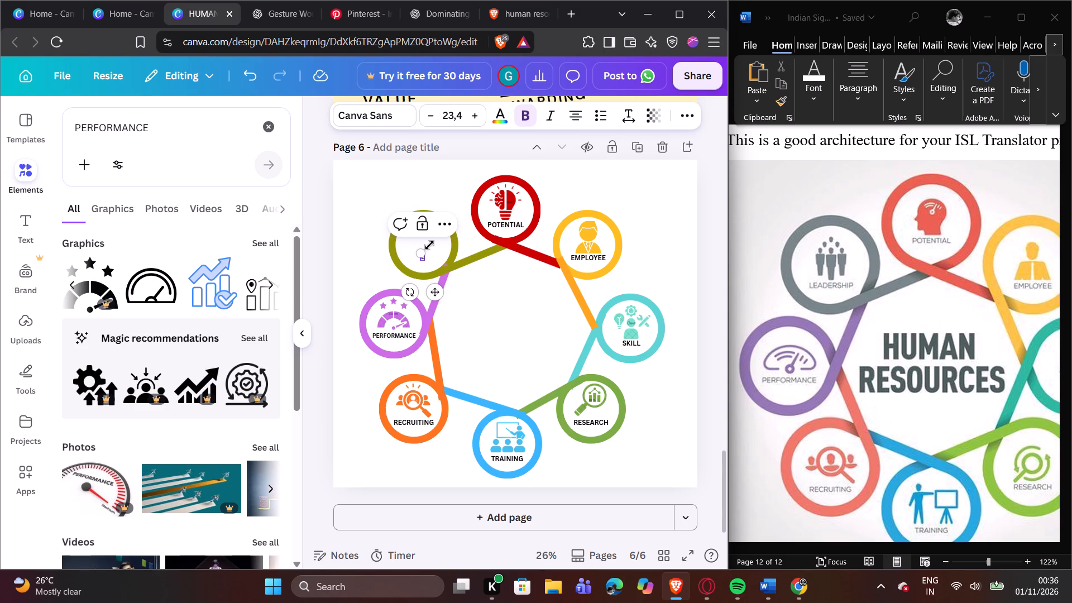
key(e)
key(a)
key(d)
text(ER)
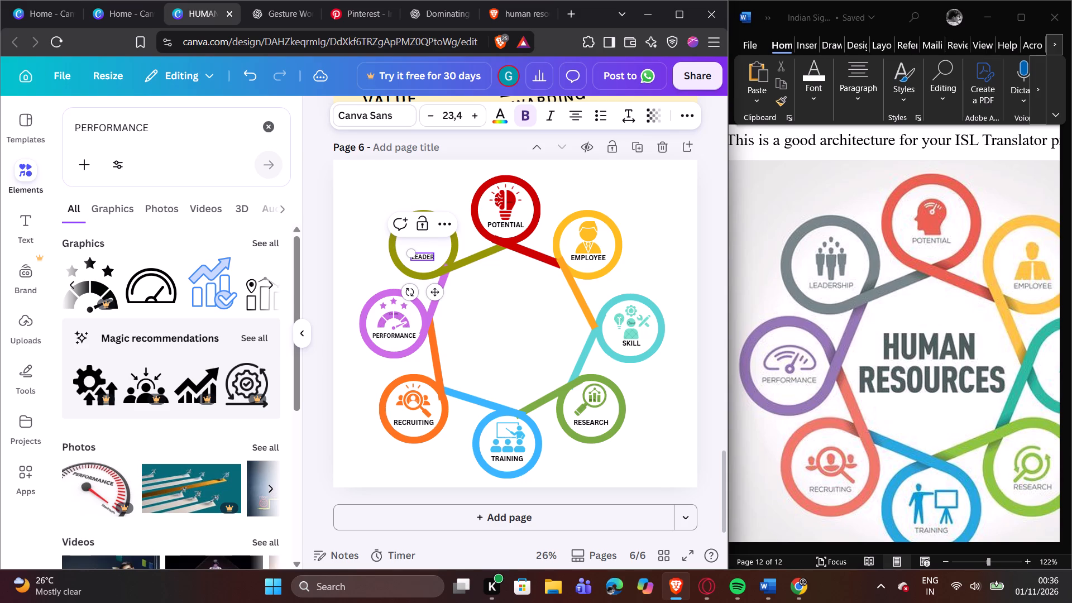
text(SH)
key(i)
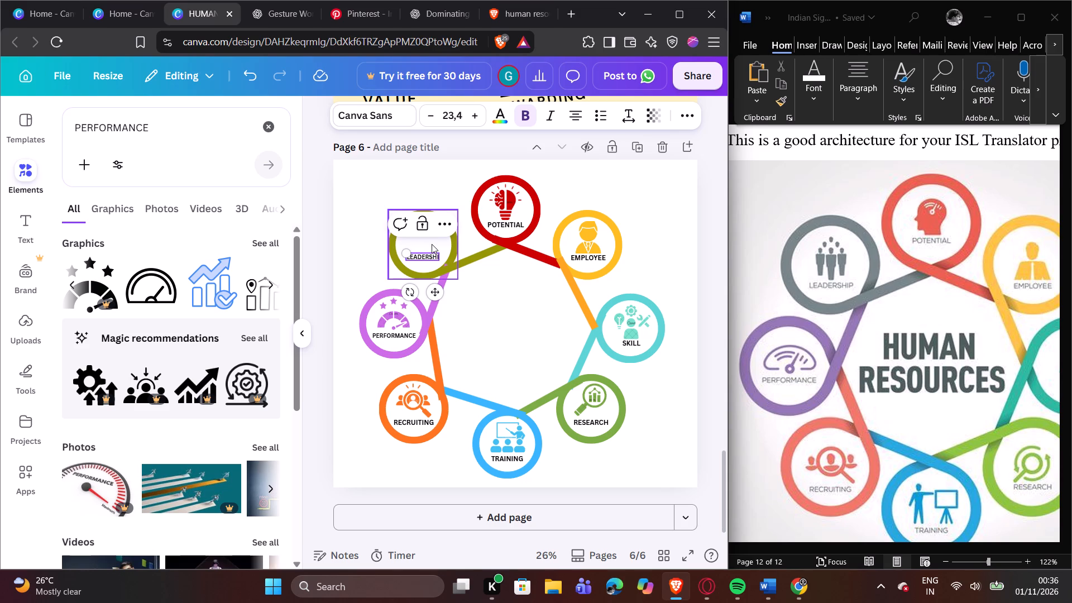
key(p)
click(508, 308)
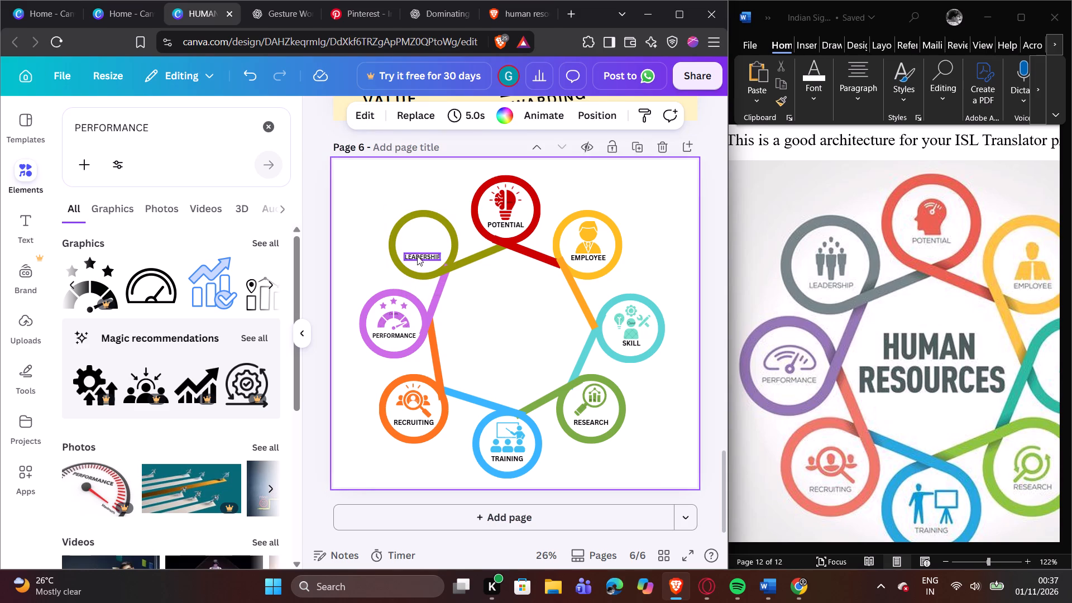
click(415, 254)
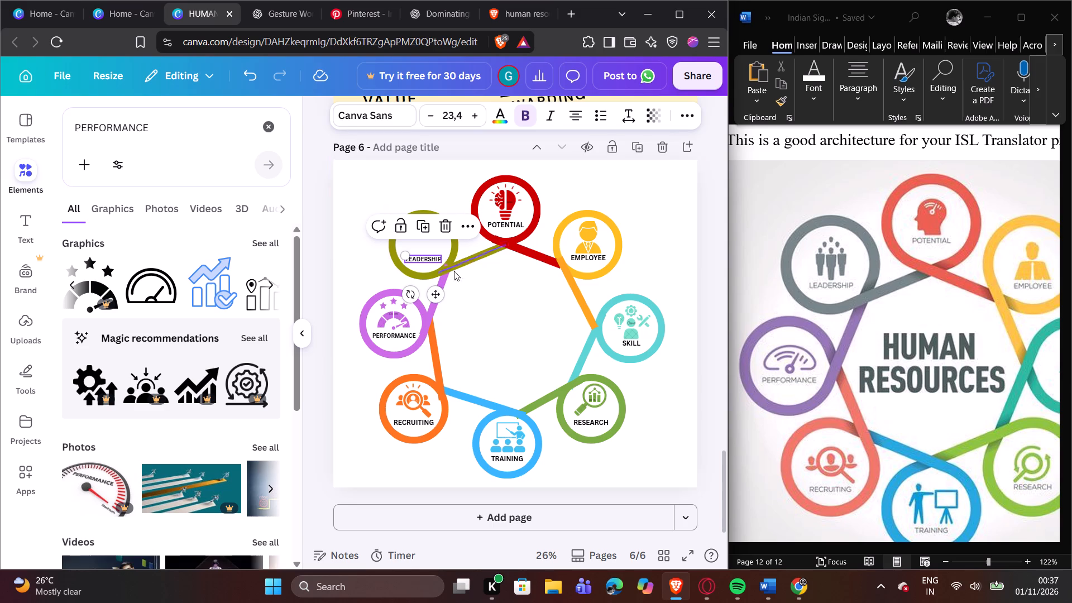
Search the elements for LEADERSHIP and add the graphic of a leader raising a flag on a mountain peak.
double_click(420, 259)
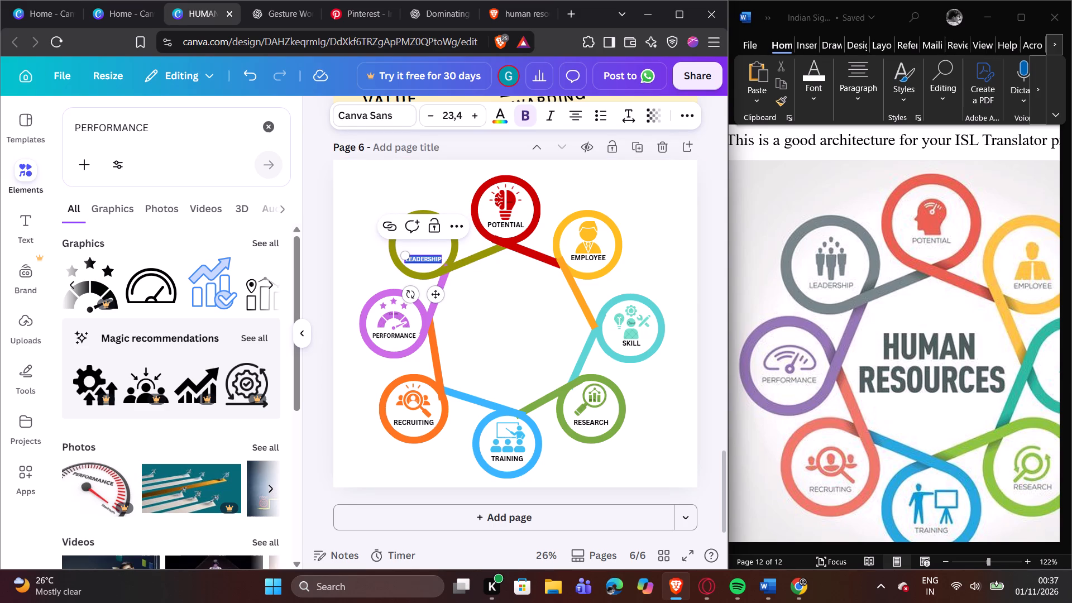
key(ctrl+c)
click(266, 130)
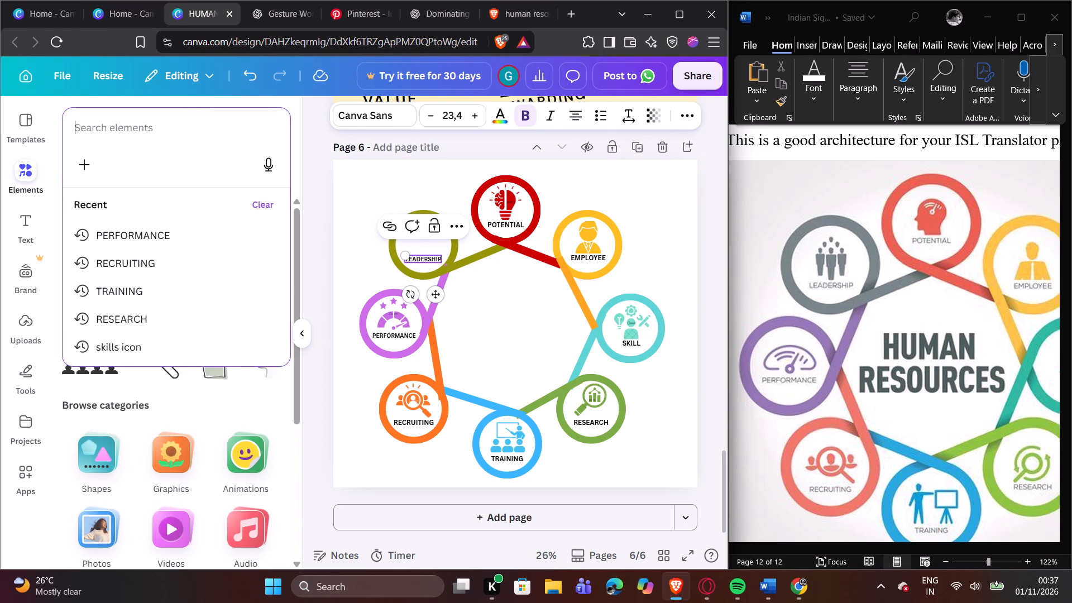
key(ctrl+v)
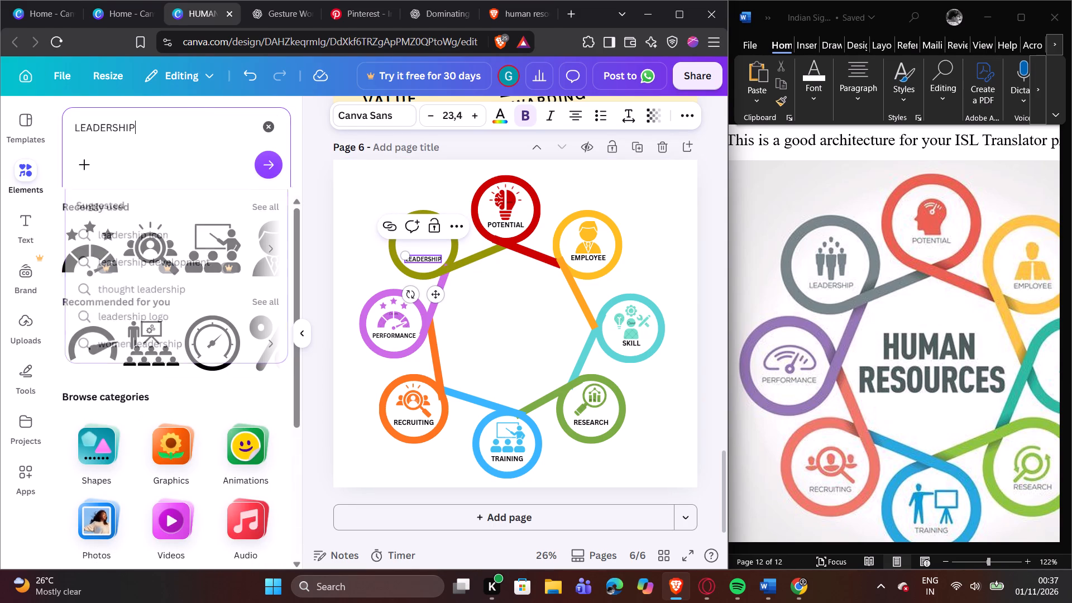
key(Return)
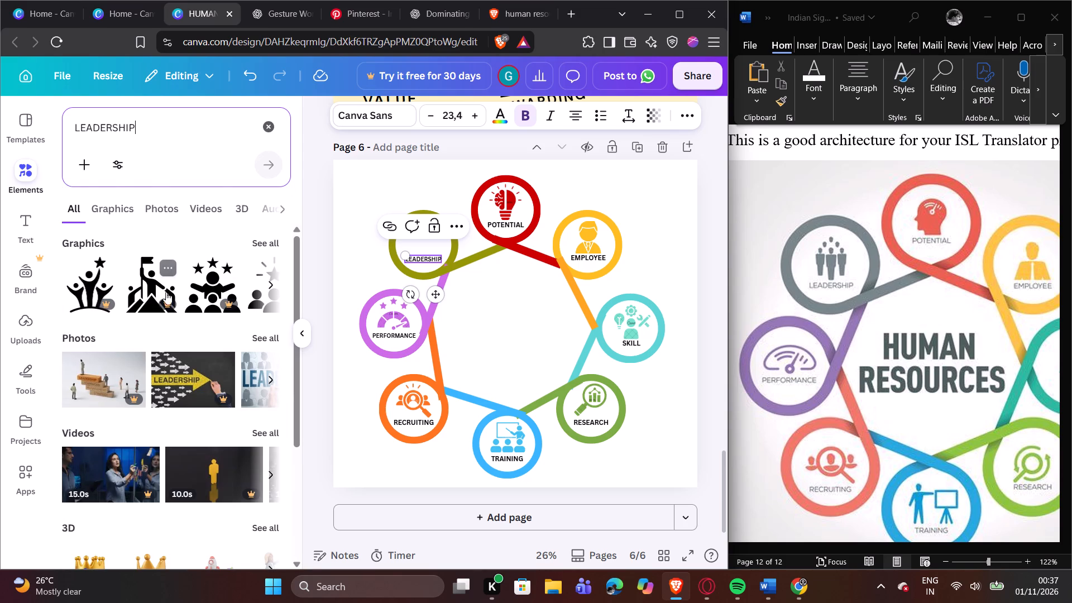
click(265, 284)
click(265, 284)
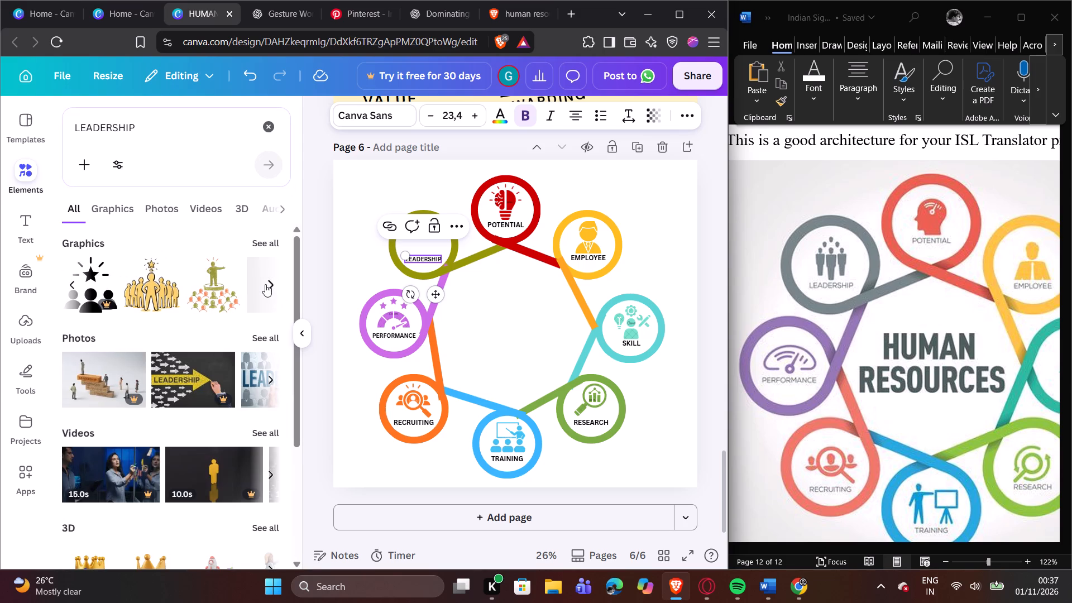
click(126, 201)
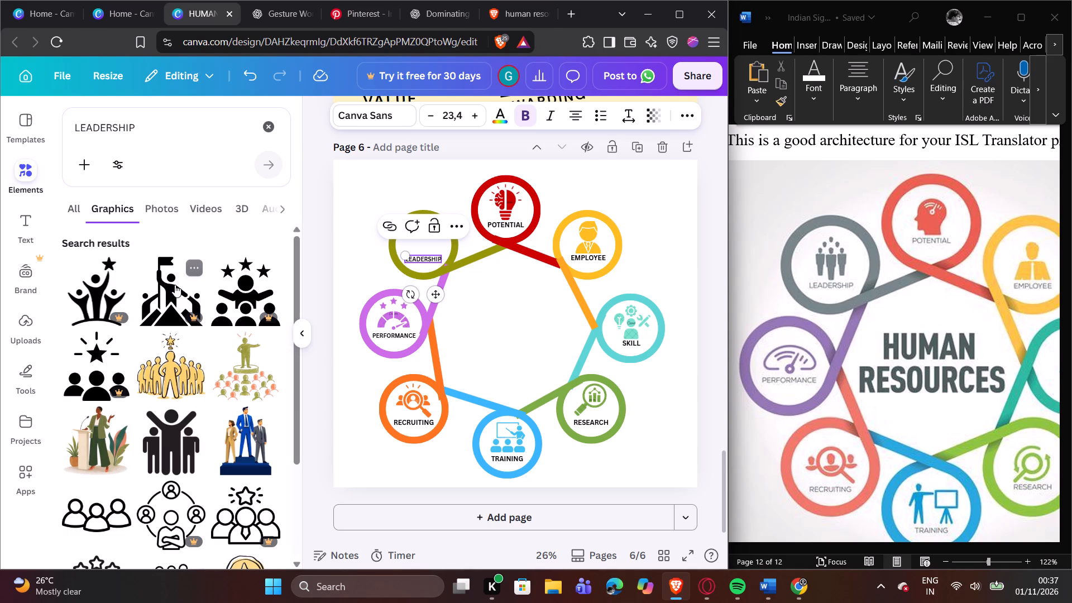
click(180, 282)
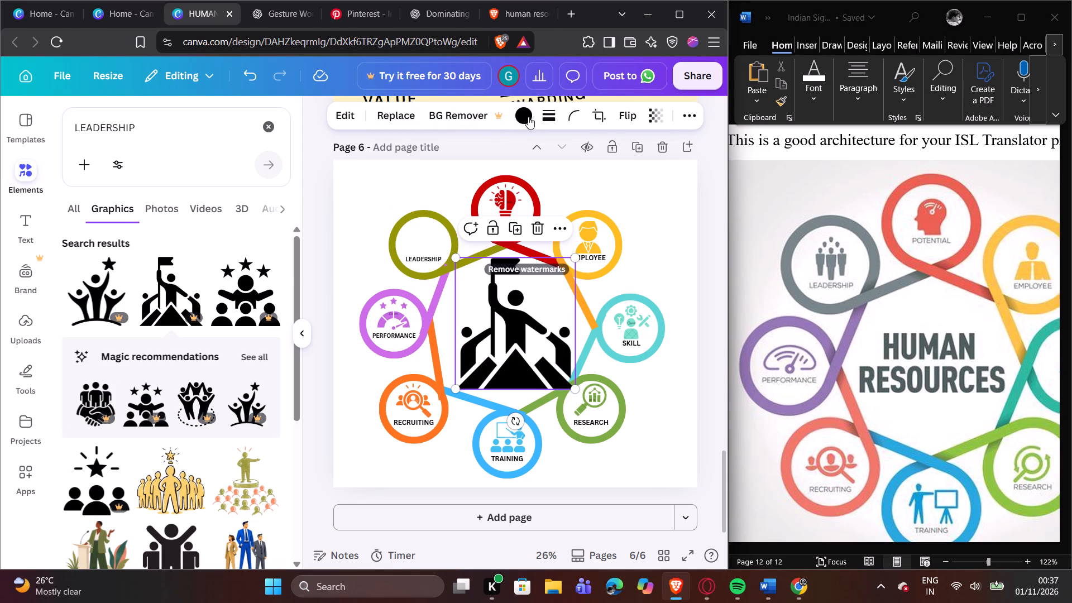
Recolour the flag-bearing leader graphic olive, shrink it to fit the olive ring, and centre it above the LEADERSHIP label.
click(525, 117)
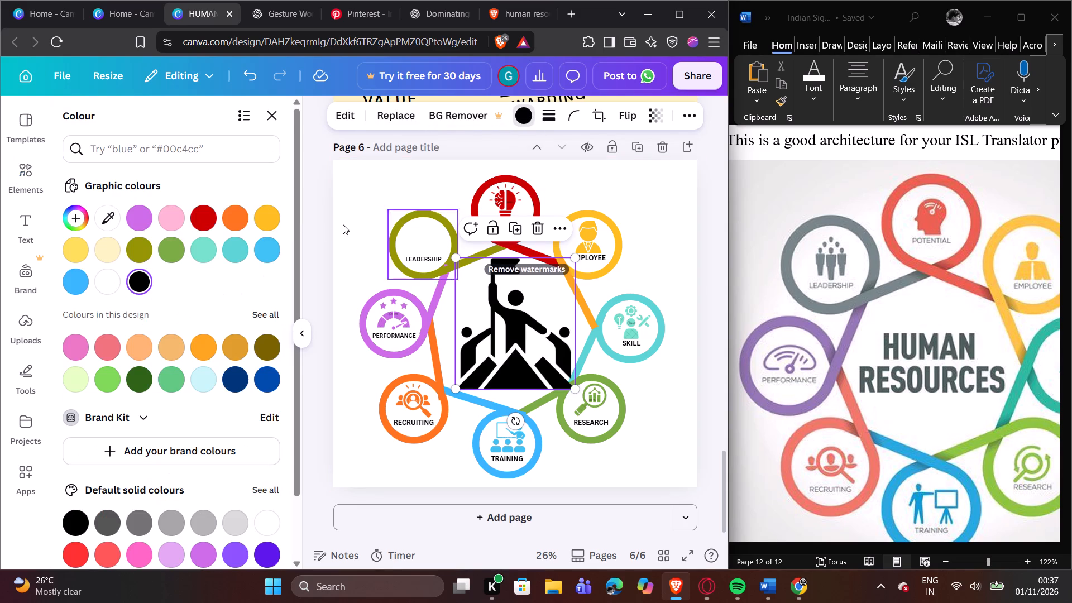
click(140, 242)
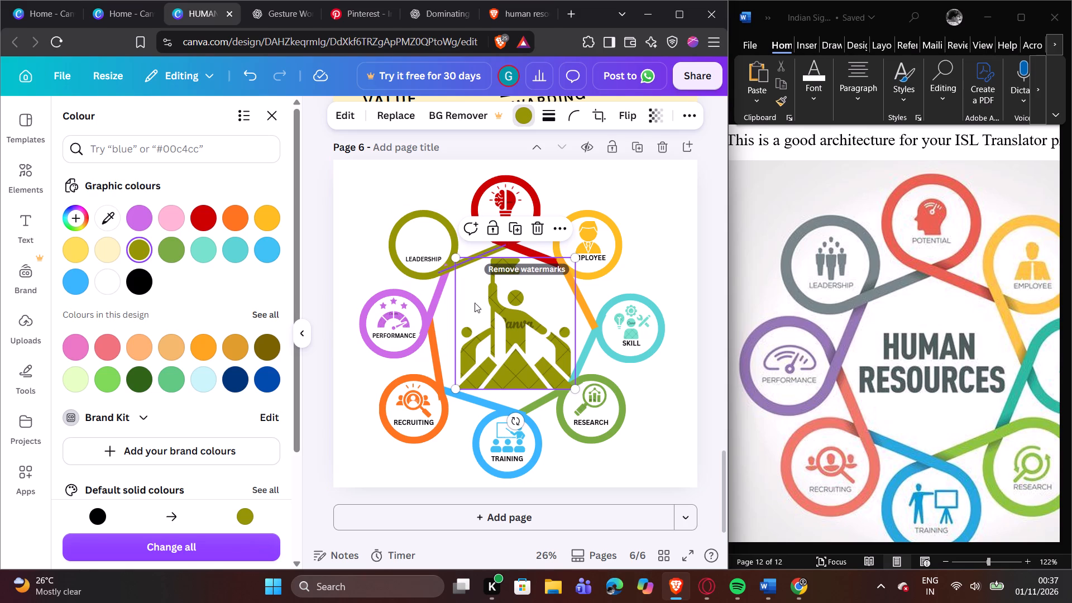
drag(577, 390, 474, 298)
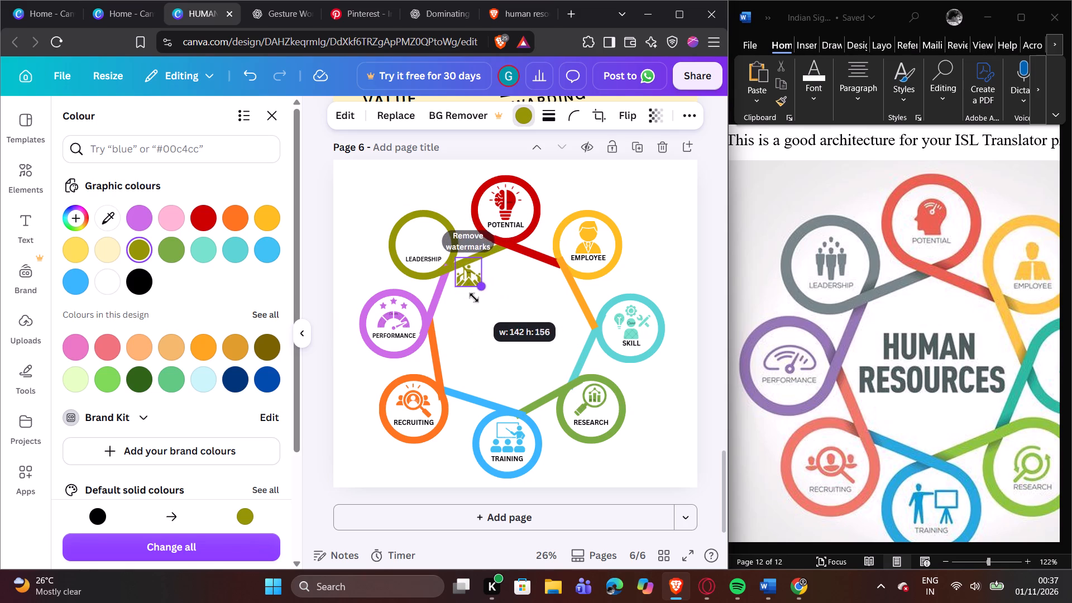
drag(474, 298, 483, 301)
click(534, 303)
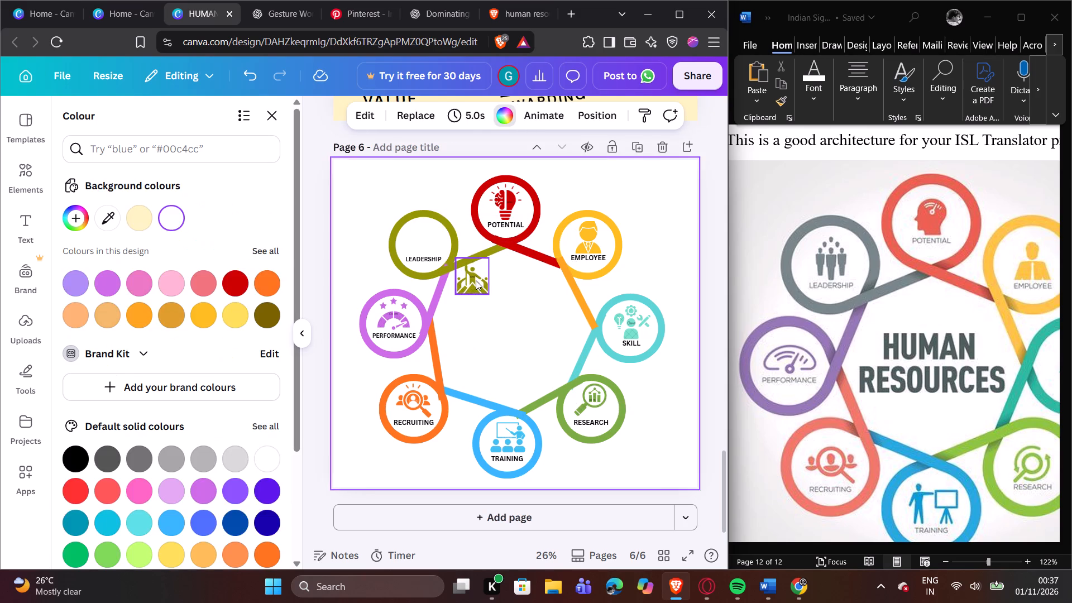
drag(475, 280, 427, 240)
click(407, 219)
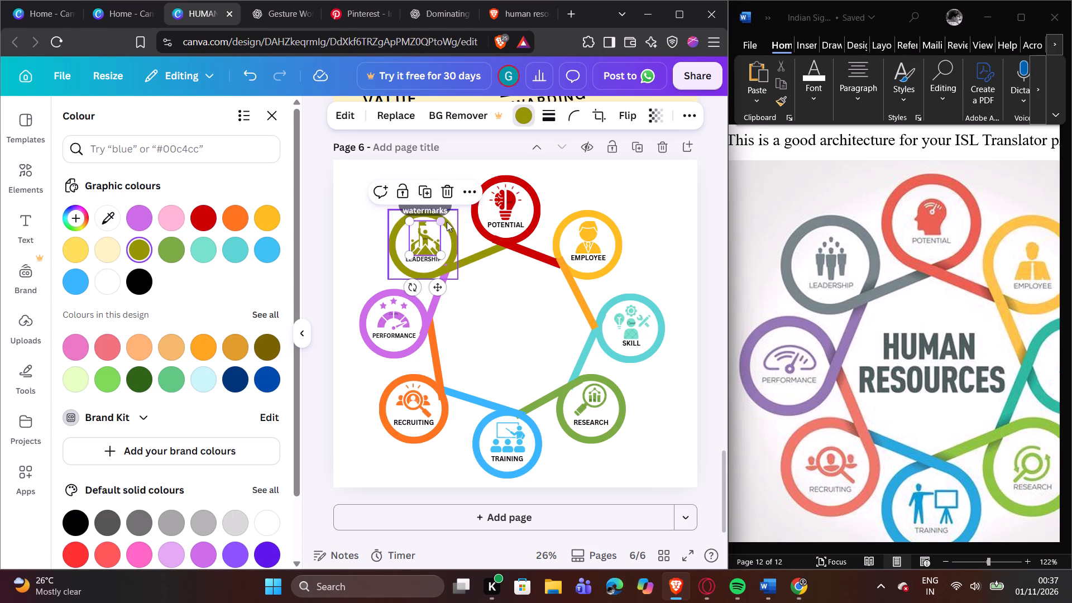
click(443, 221)
click(427, 237)
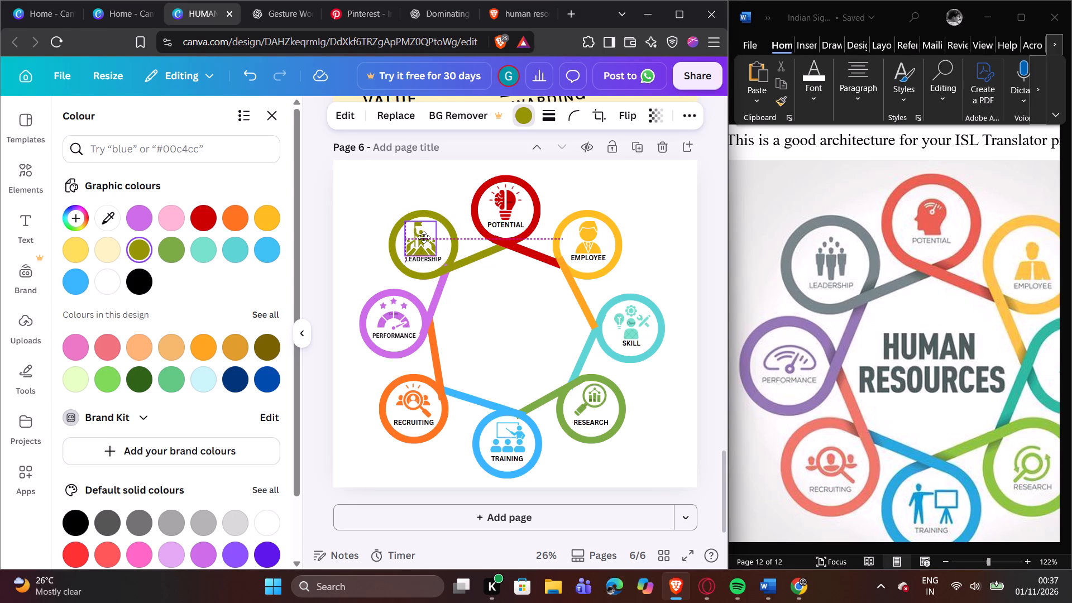
click(502, 304)
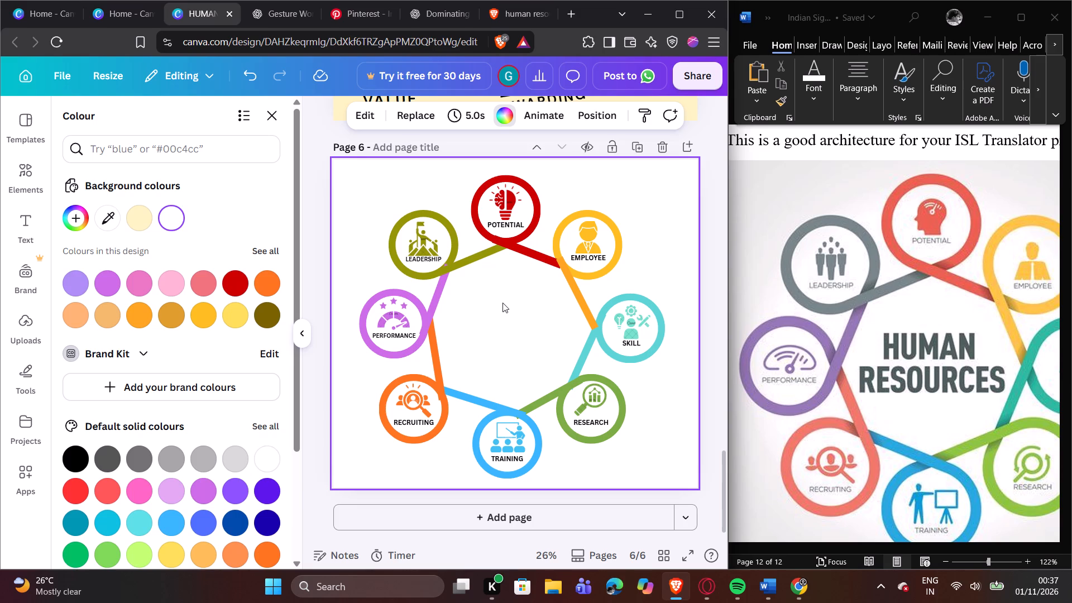
Add a heading in the middle of the diagram reading HUMAN RESOURCES, split over two lines.
click(300, 332)
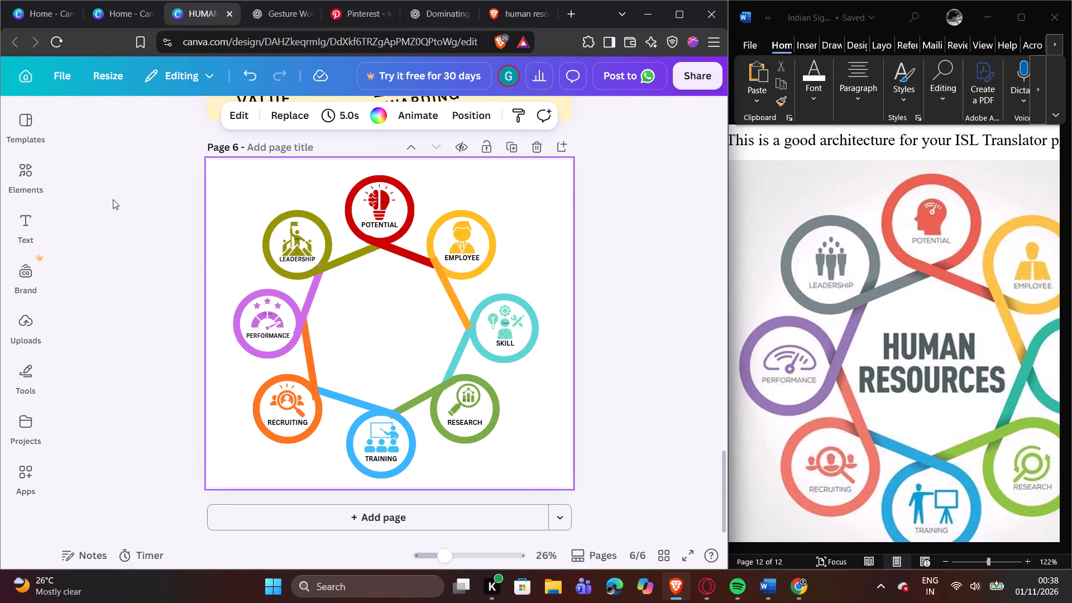
click(36, 234)
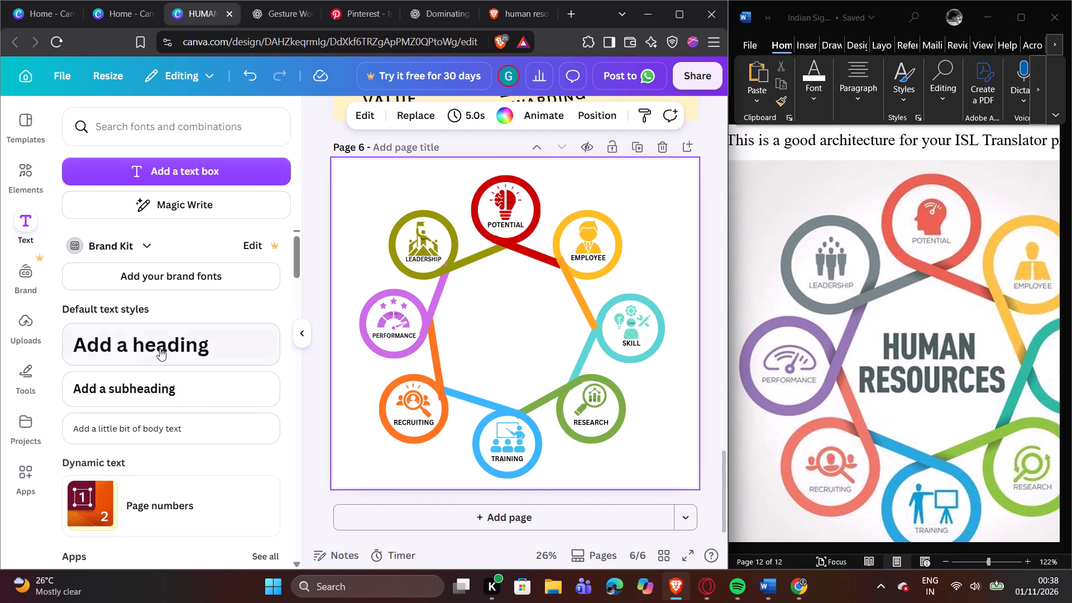
click(160, 348)
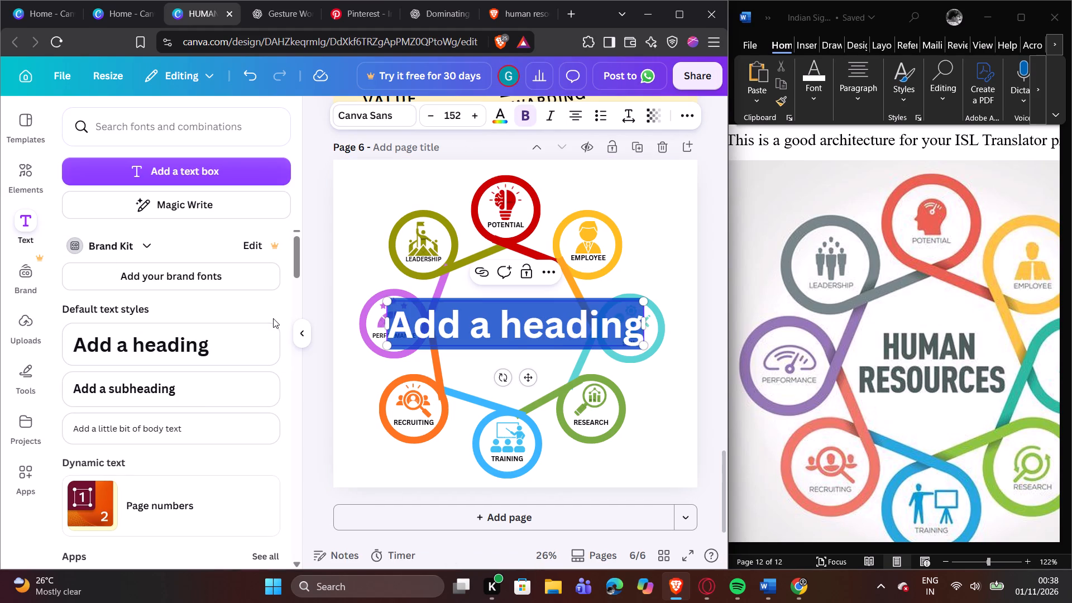
key(h)
key(u)
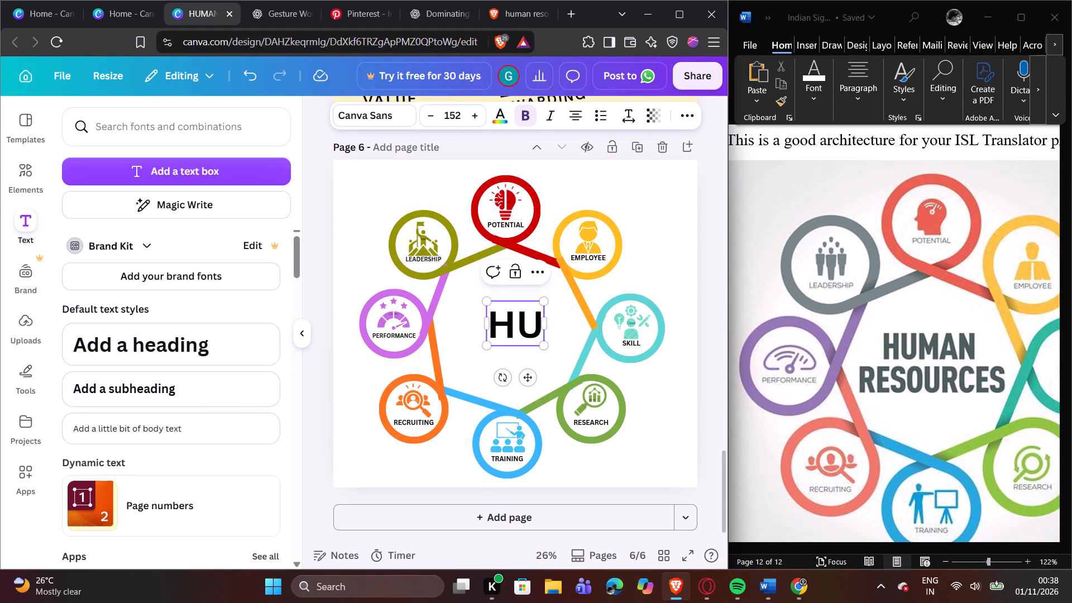
key(m)
text(AN)
key(Return)
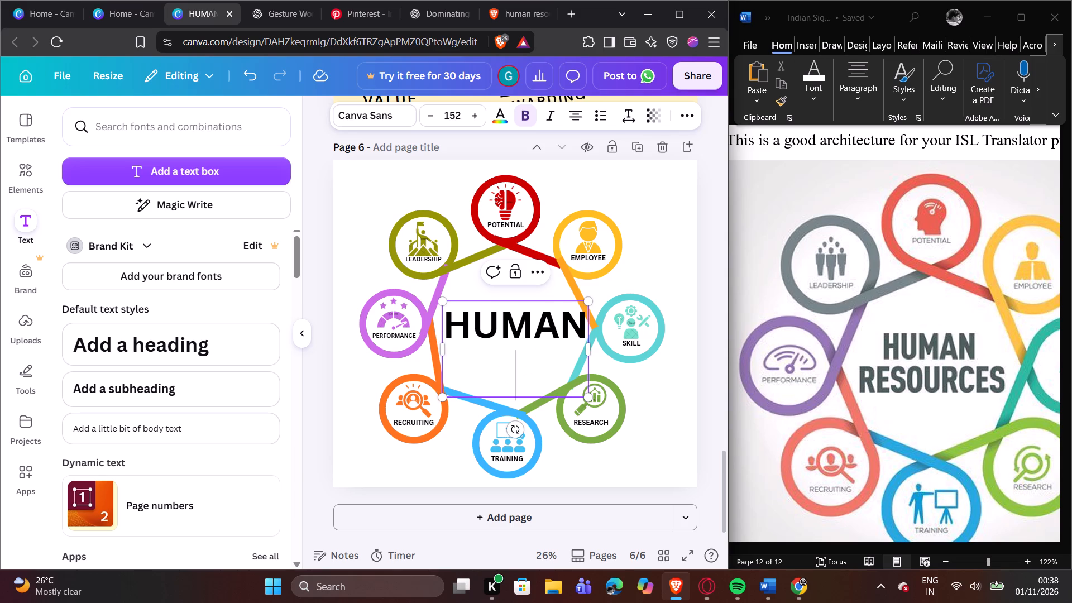
text(RE)
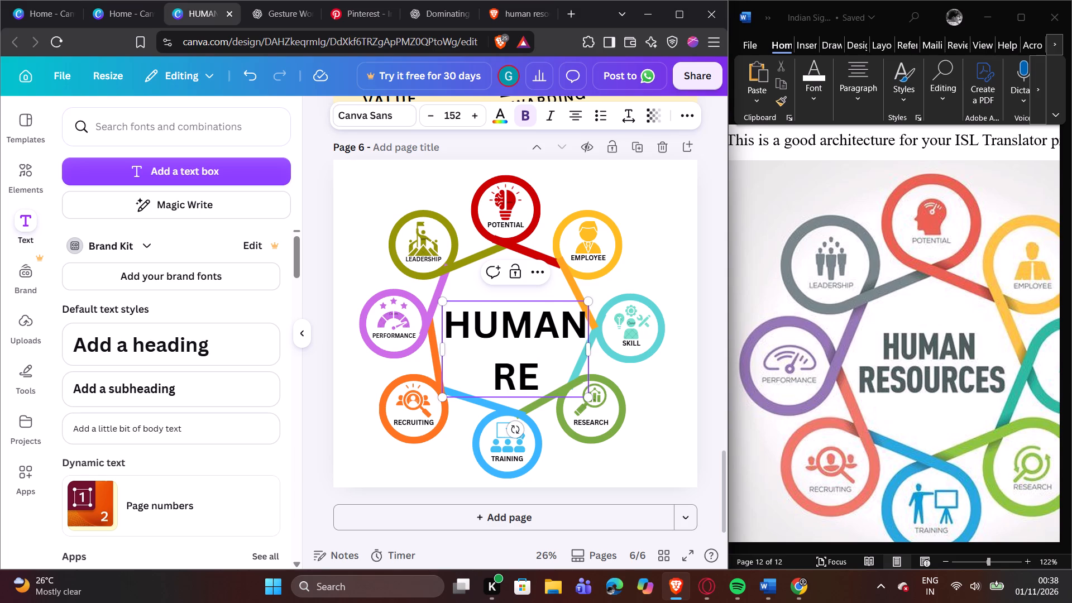
key(s)
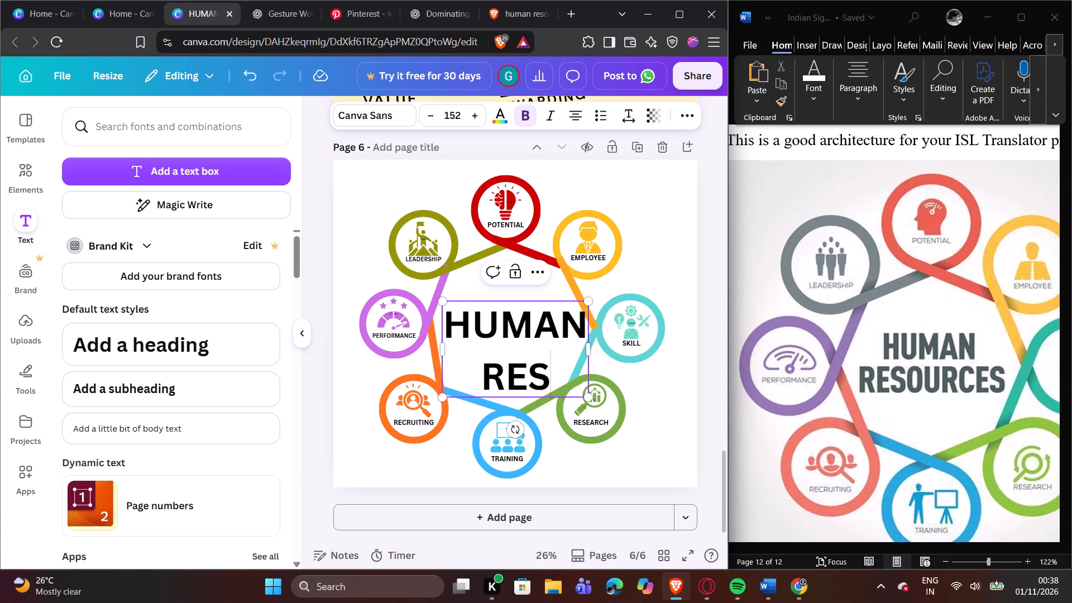
key(o)
key(u)
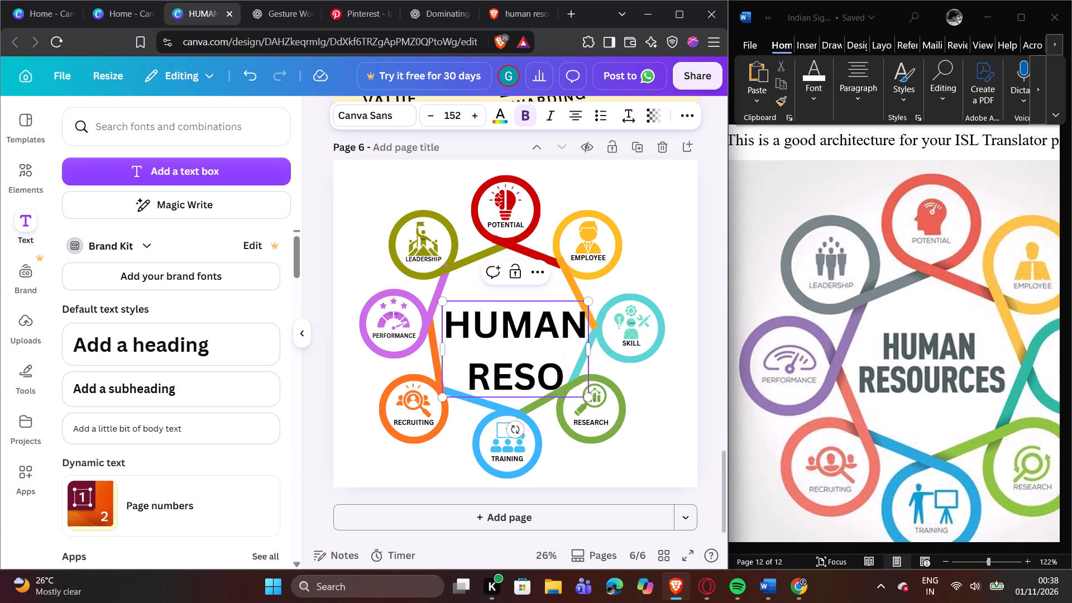
key(r)
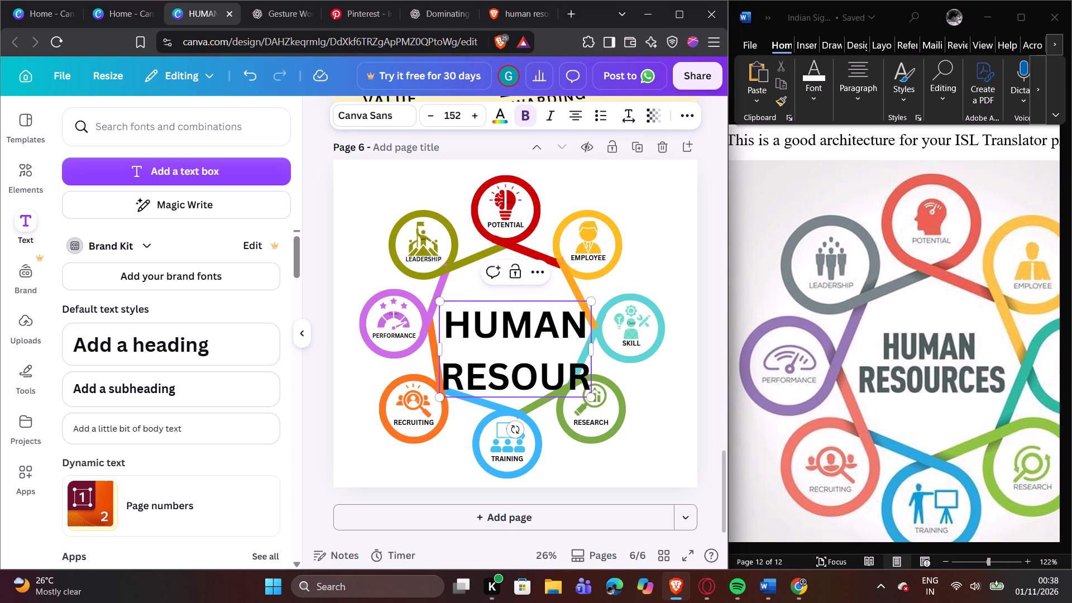
text(CE)
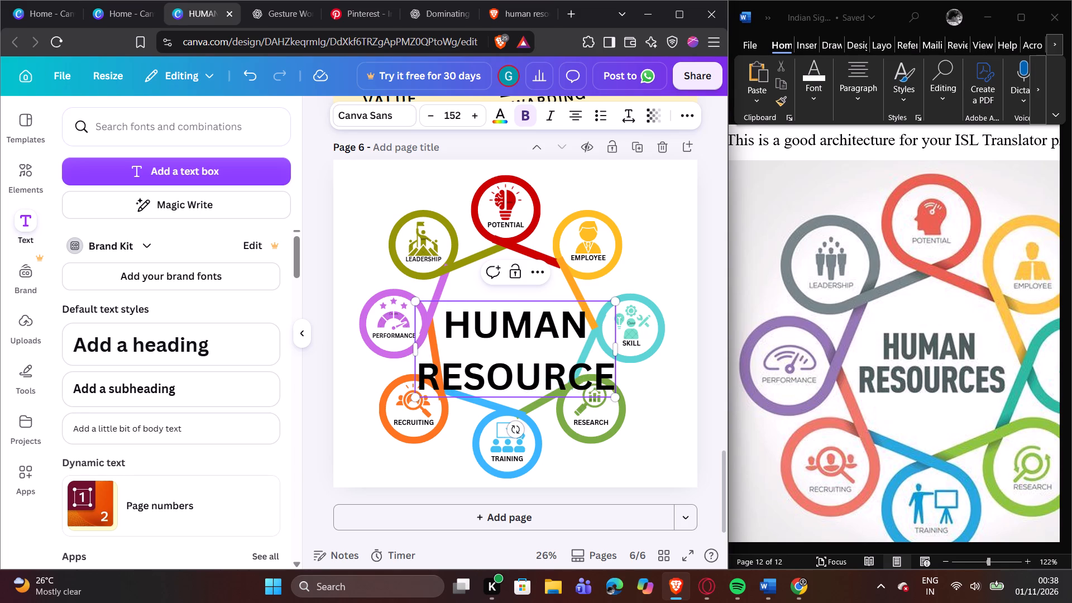
key(s)
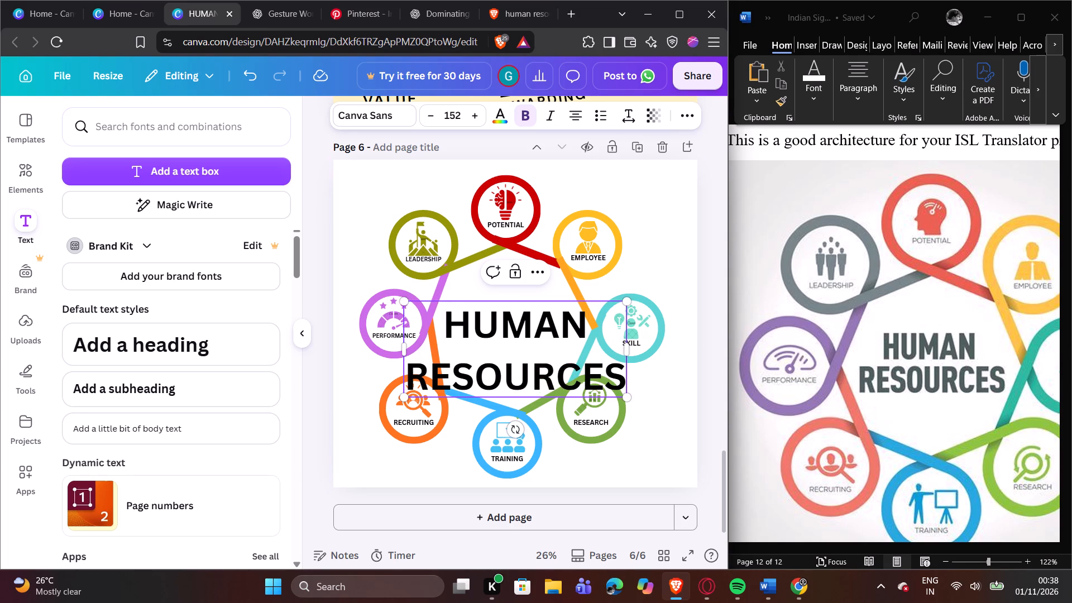
Set the HUMAN RESOURCES heading in the Anton font with a letter spacing of 68.
drag(436, 312, 618, 379)
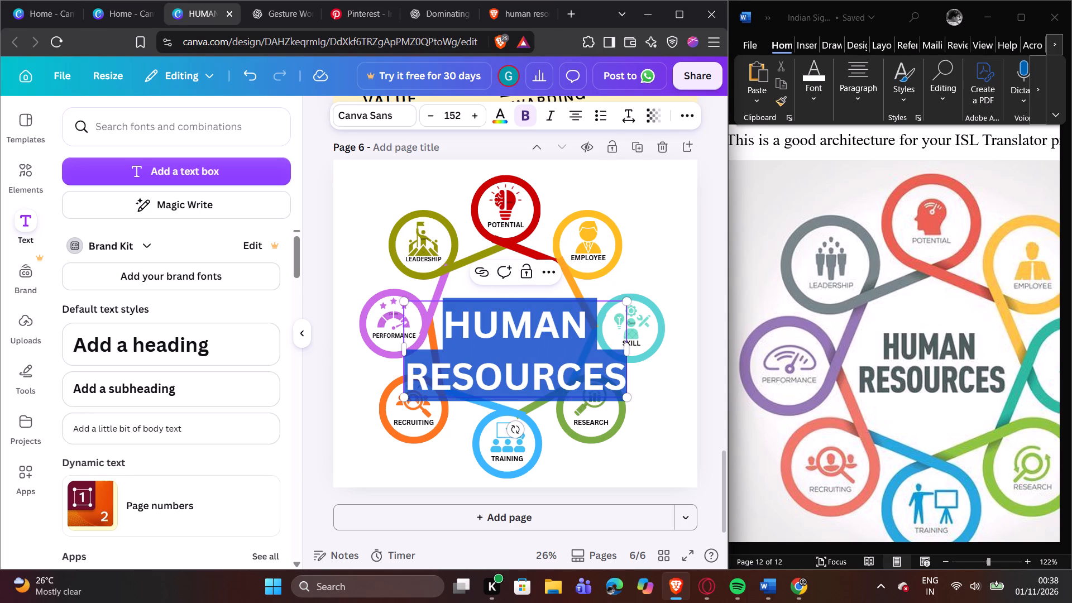
click(384, 114)
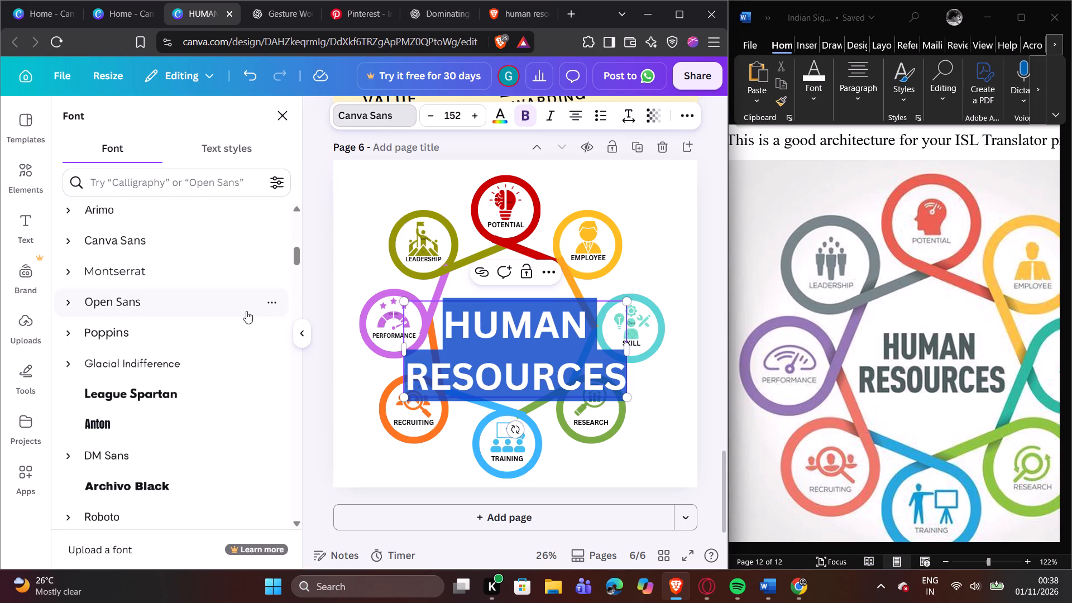
click(111, 417)
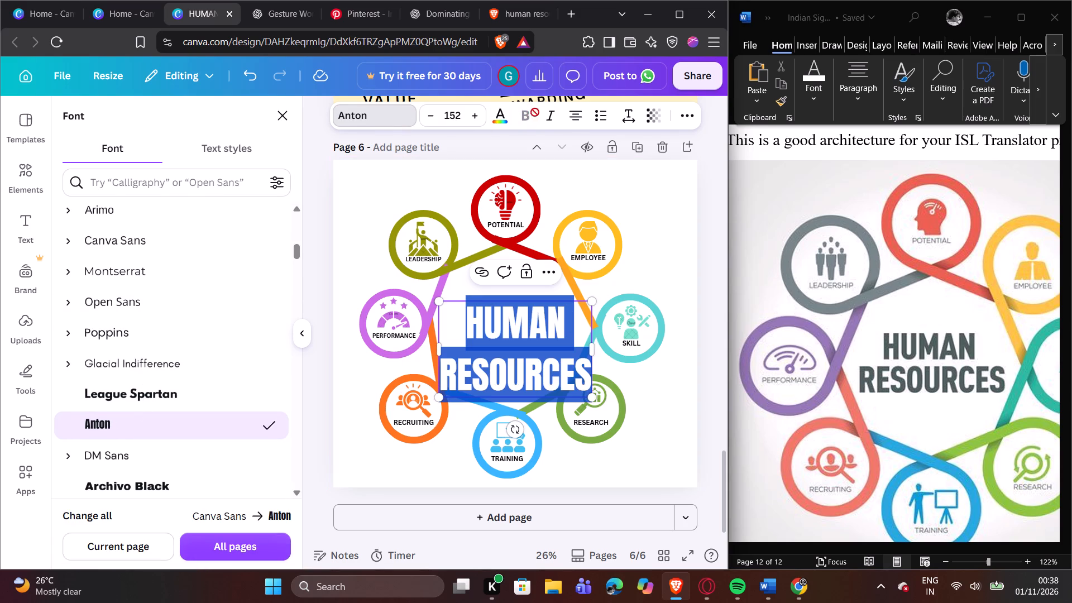
click(636, 114)
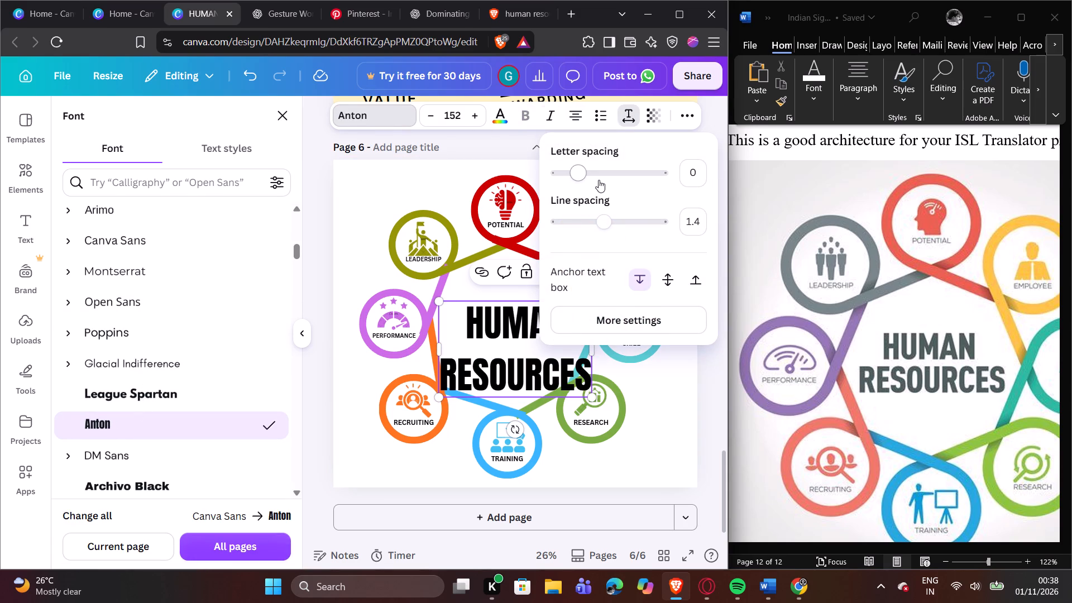
click(580, 175)
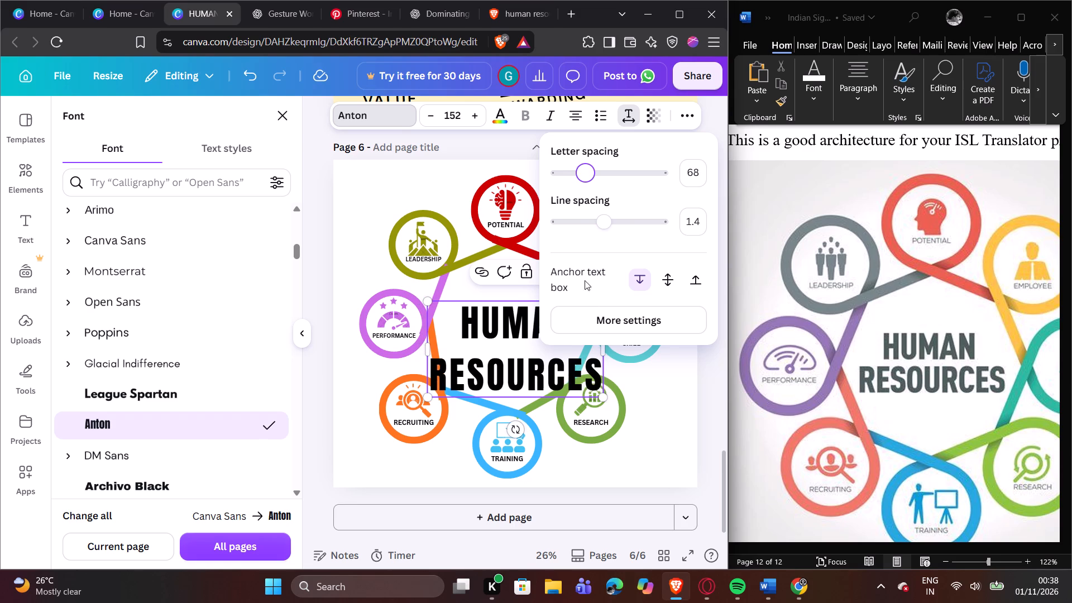
click(654, 436)
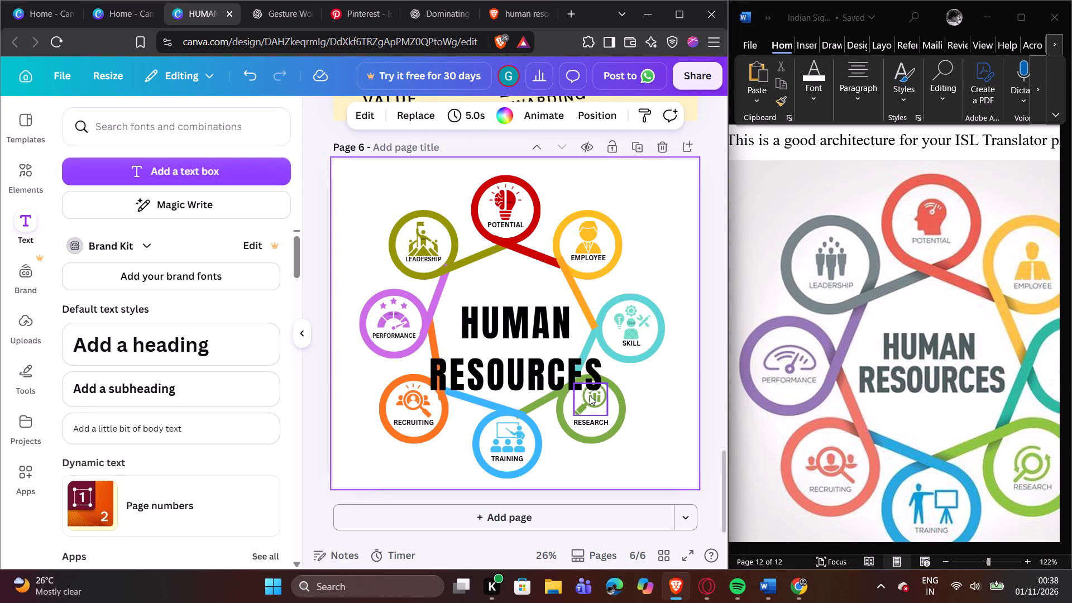
Shrink the HUMAN RESOURCES heading to about font size 108 and centre it inside the ring of circles.
click(579, 384)
drag(608, 401, 561, 372)
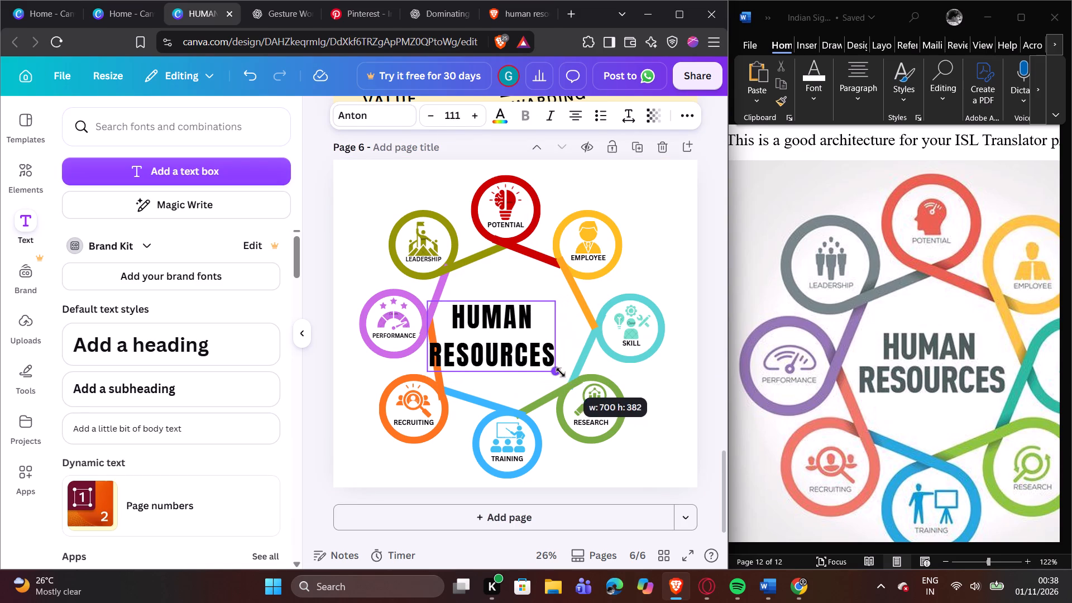
drag(561, 372, 559, 372)
click(356, 292)
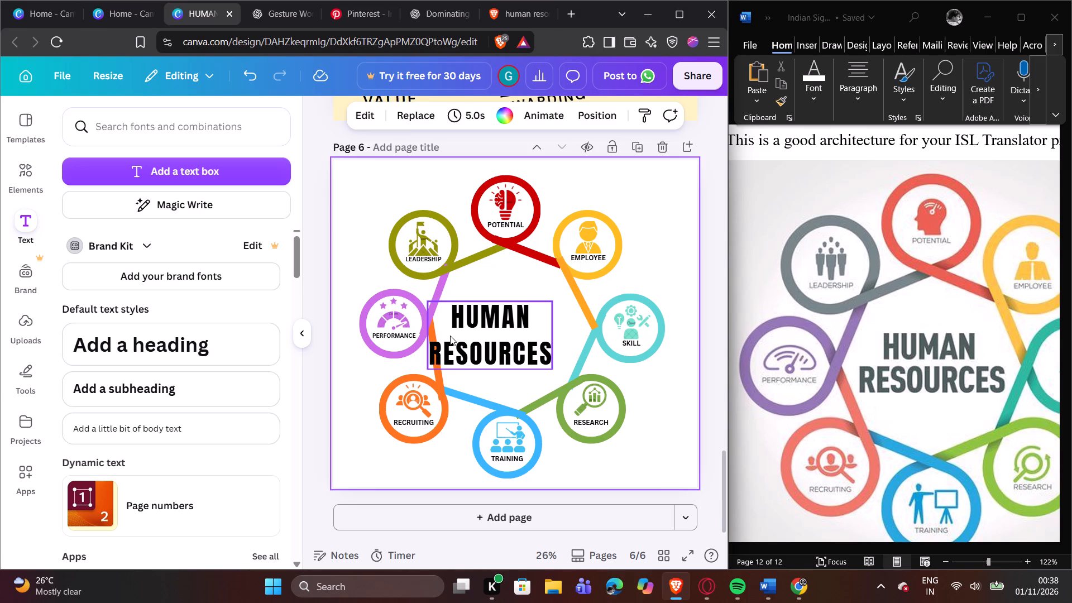
drag(454, 336, 473, 332)
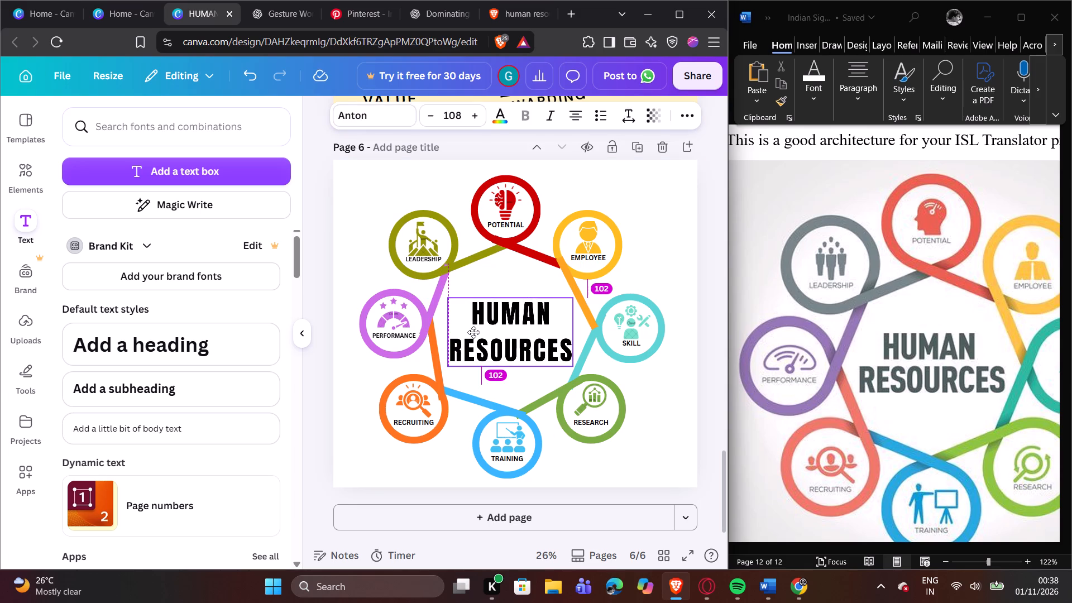
drag(473, 332, 472, 332)
click(409, 186)
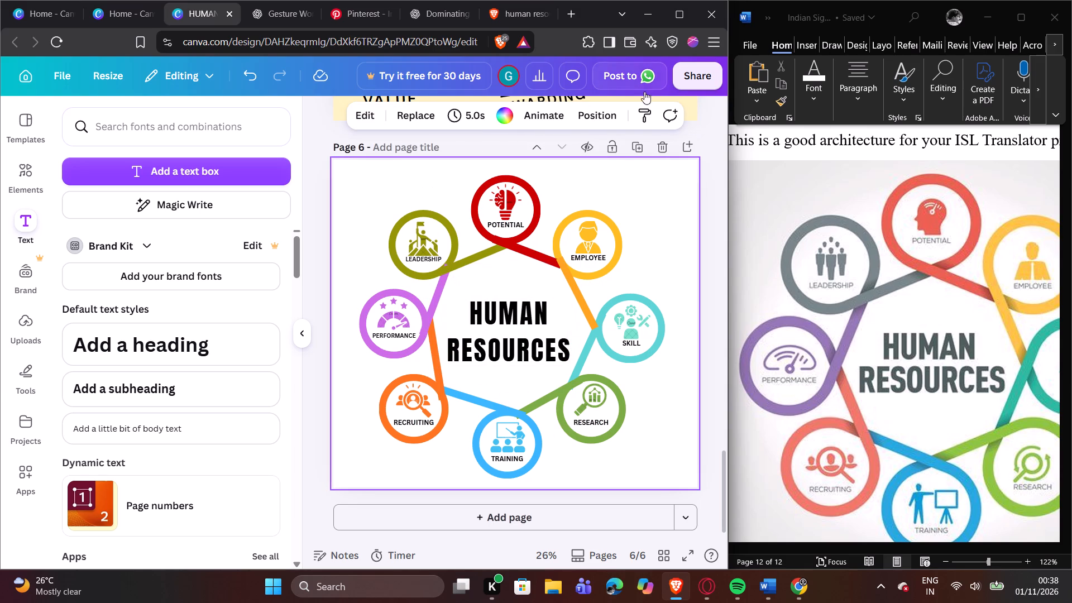
Lock page 6 against editing.
click(619, 141)
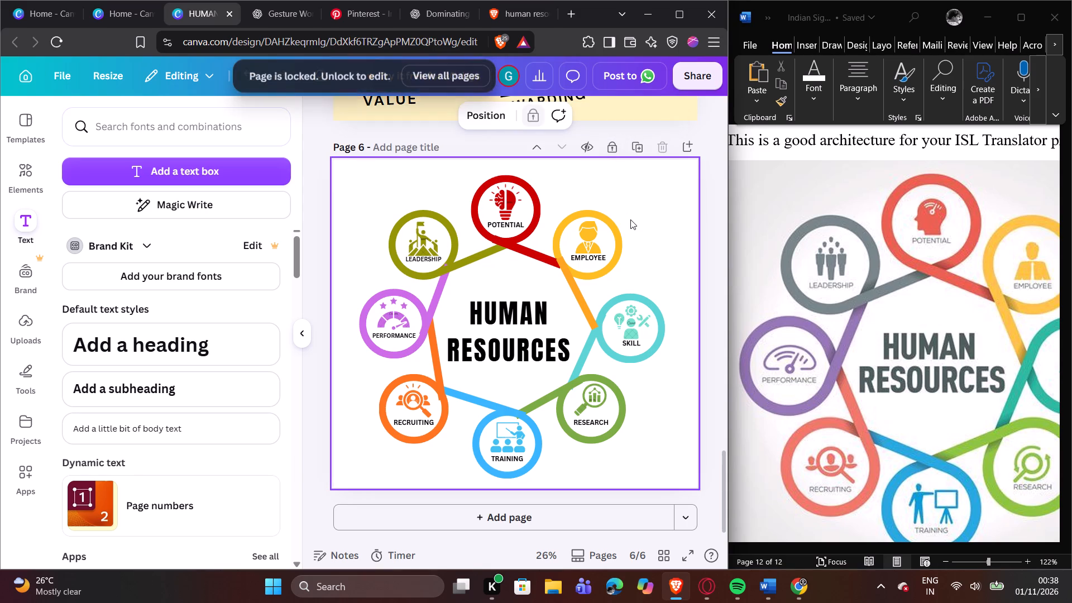
Review the page 6 diagram against the reference picture in the Word document.
scroll(630, 219, up, 1)
scroll(630, 219, down, 5)
scroll(630, 217, up, 7)
scroll(630, 215, down, 7)
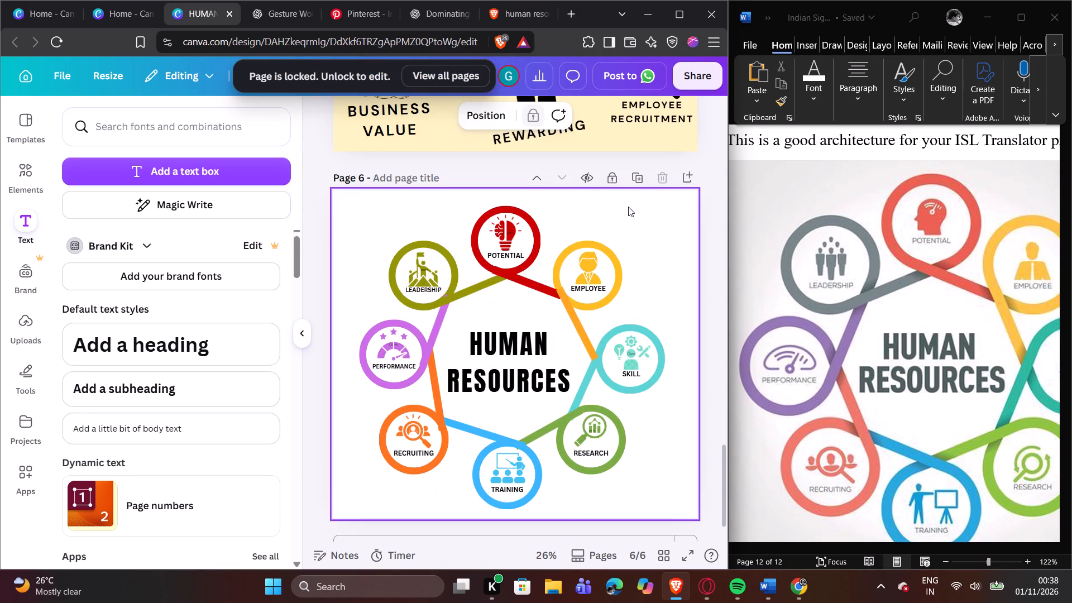
scroll(628, 204, down, 7)
scroll(628, 204, up, 6)
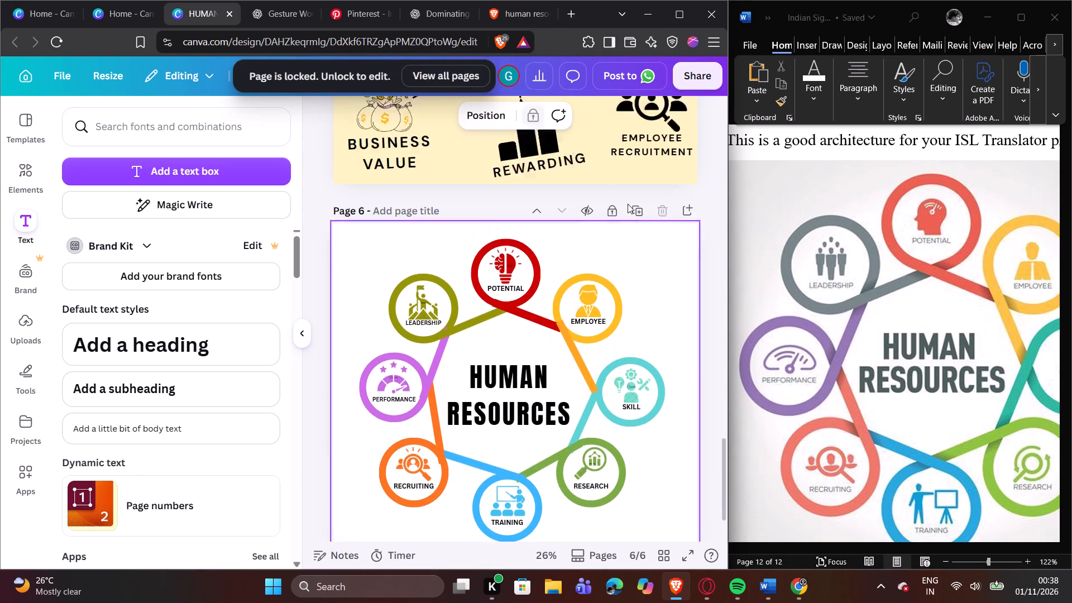
scroll(628, 203, down, 7)
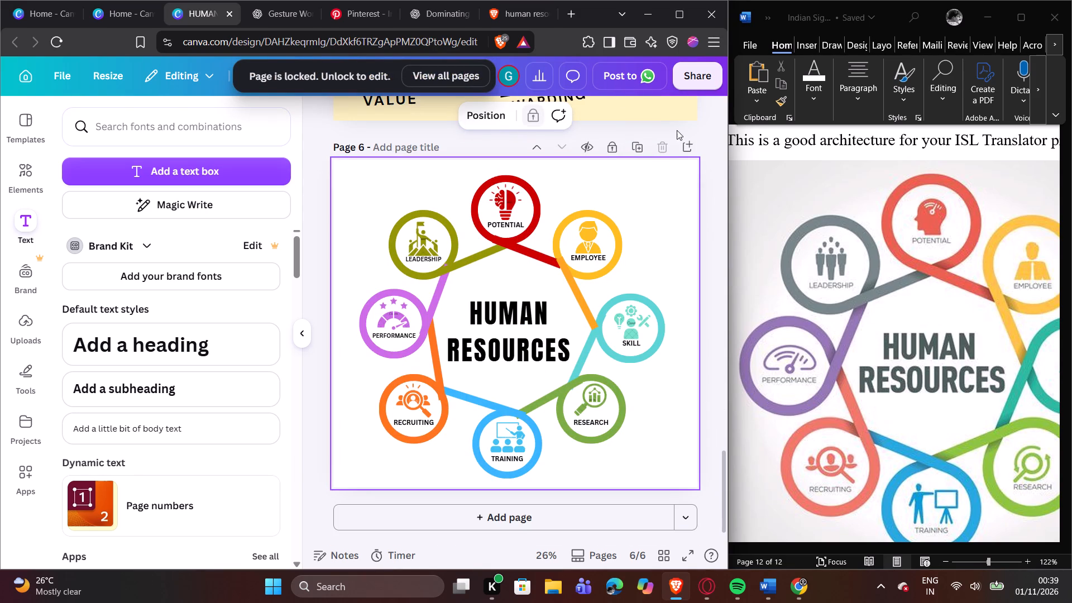
click(699, 131)
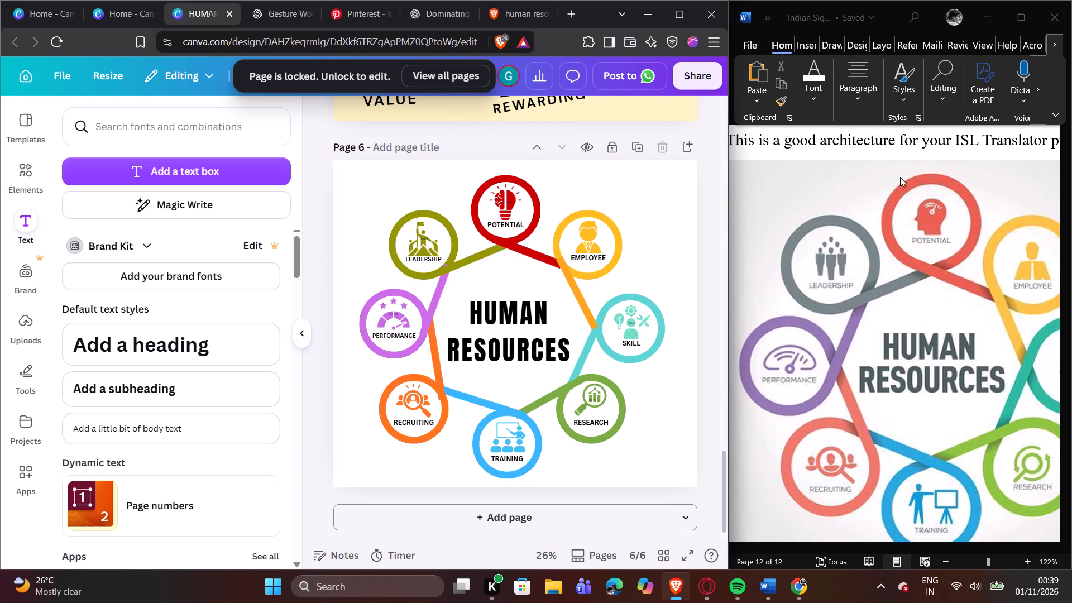
scroll(900, 177, down, 11)
scroll(901, 175, up, 7)
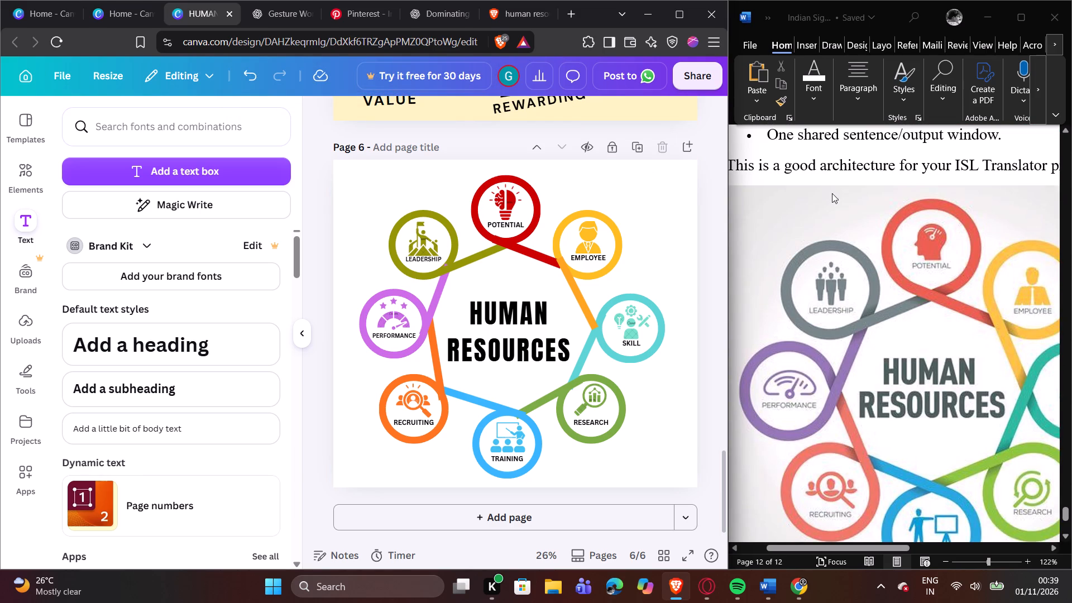